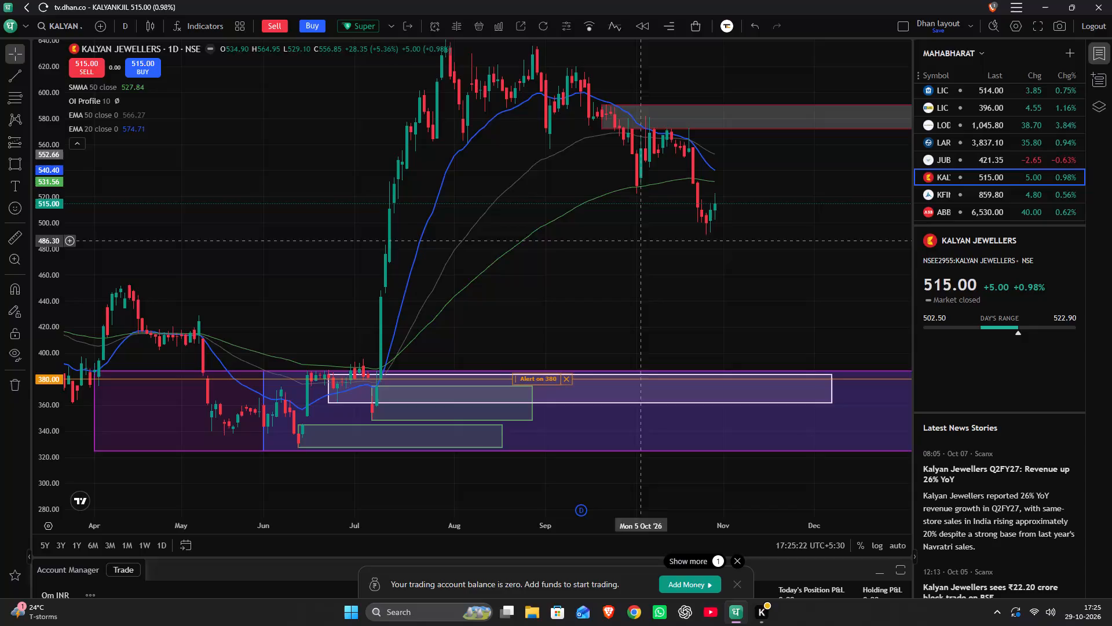
Switch the Kalyan Jewellers chart to the monthly timeframe and examine its full price history.
left_click_drag(553, 213, 614, 237)
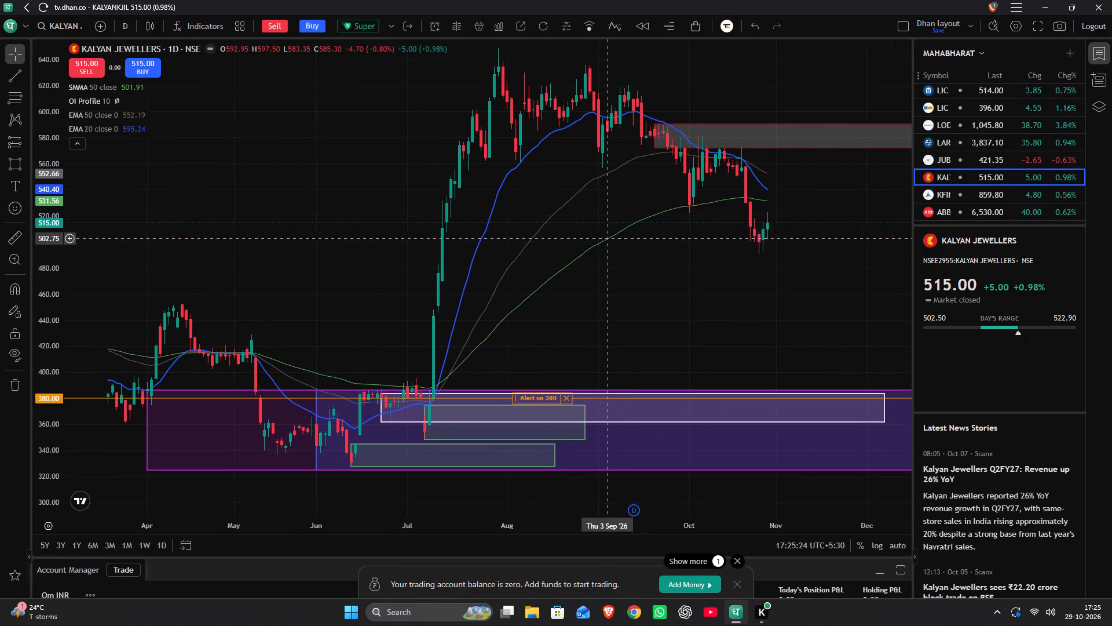
left_click(986, 190)
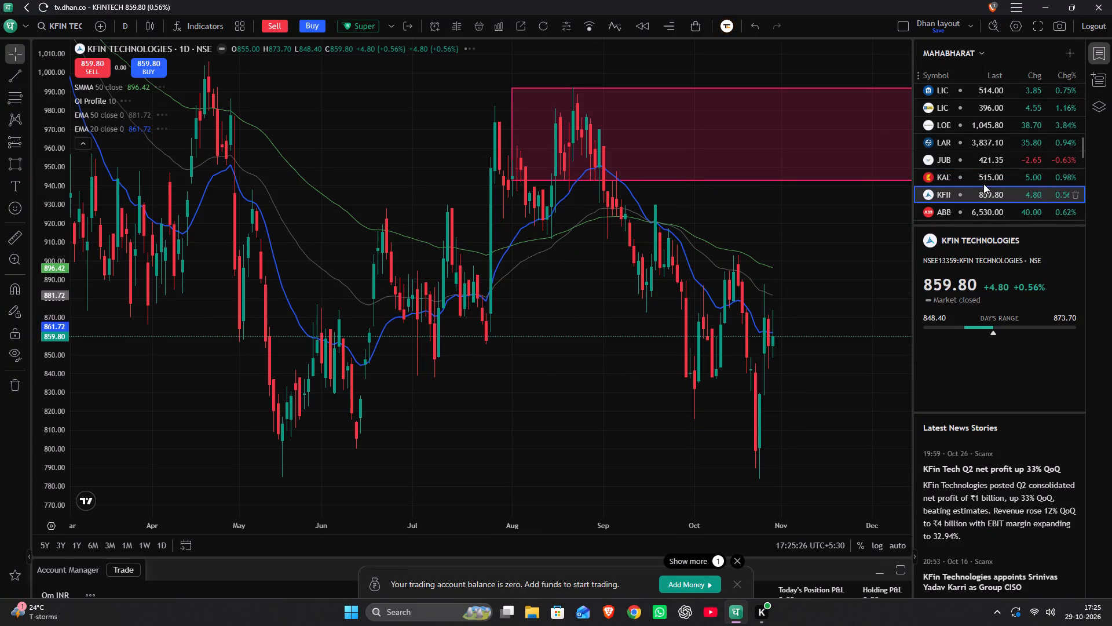
left_click(982, 178)
left_click_drag(522, 327, 747, 170)
scroll(747, 169, "down", 9)
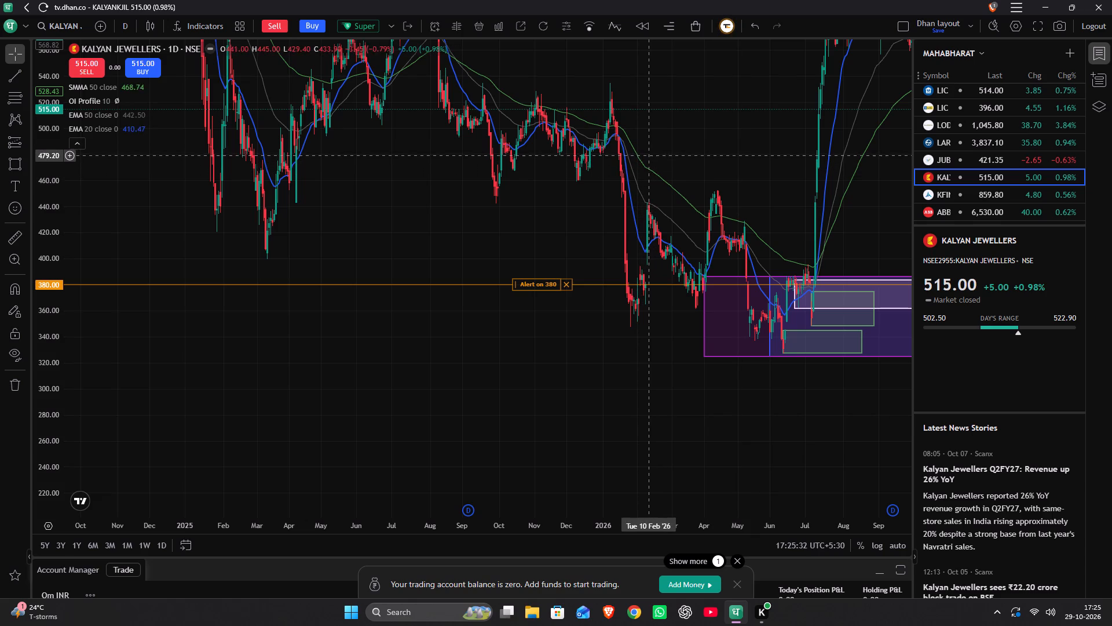
type("1m")
key("Return")
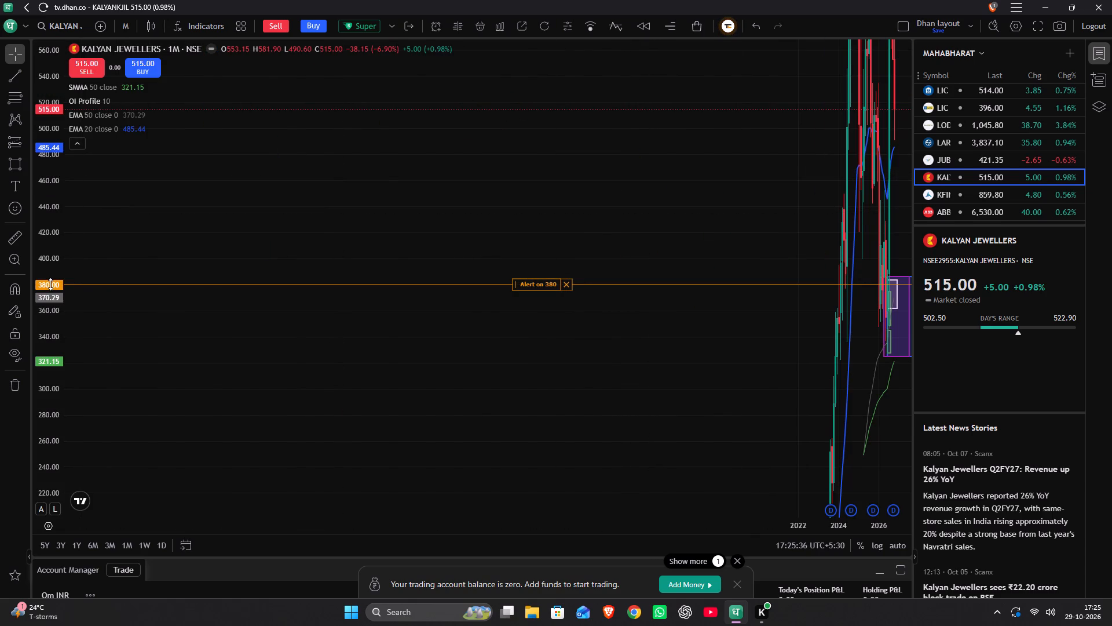
scroll(50, 284, "down", 20)
scroll(50, 284, "down", 11)
scroll(412, 268, "up", 6)
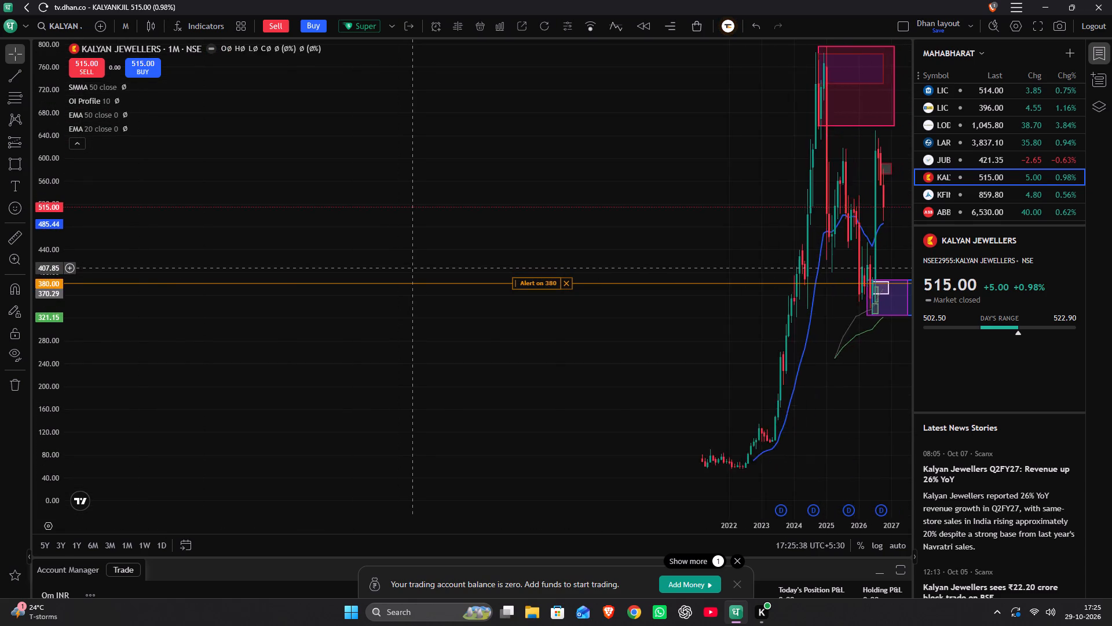
scroll(412, 268, "up", 14)
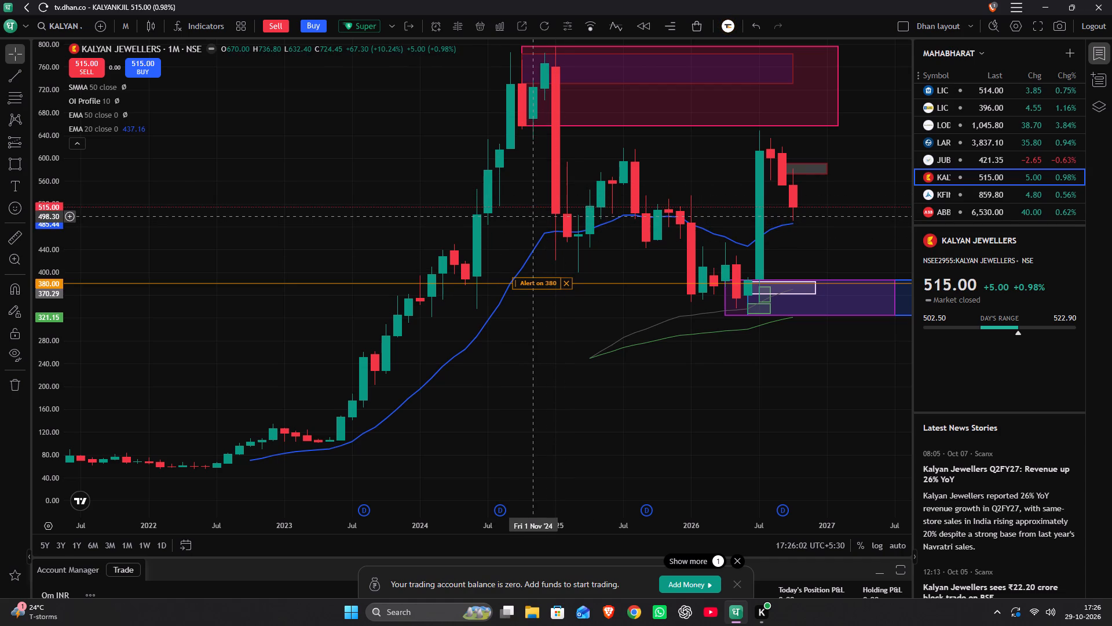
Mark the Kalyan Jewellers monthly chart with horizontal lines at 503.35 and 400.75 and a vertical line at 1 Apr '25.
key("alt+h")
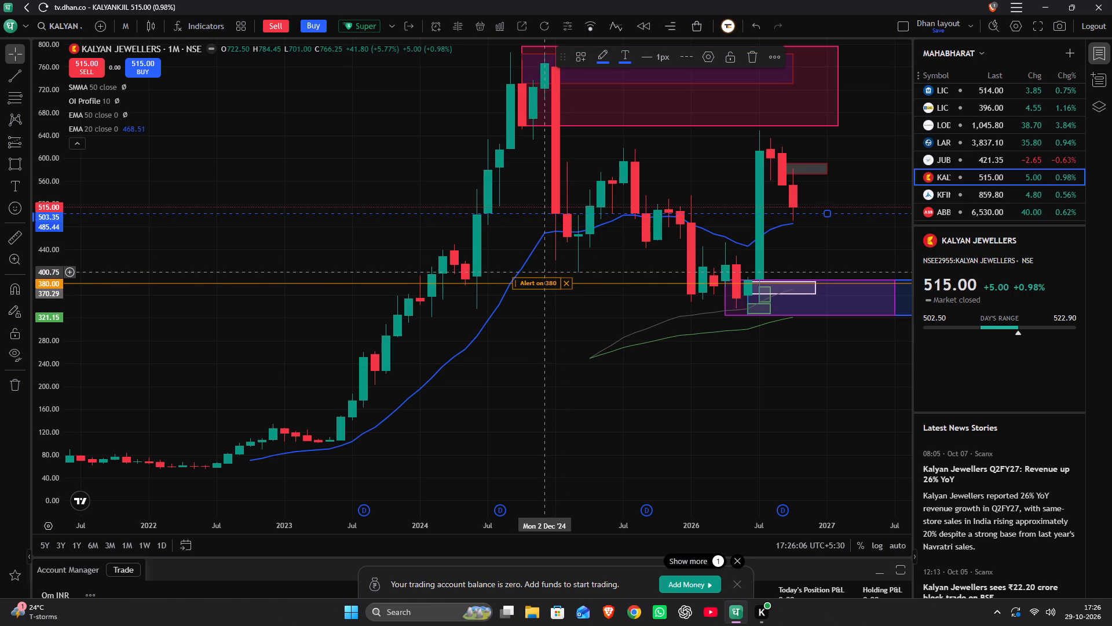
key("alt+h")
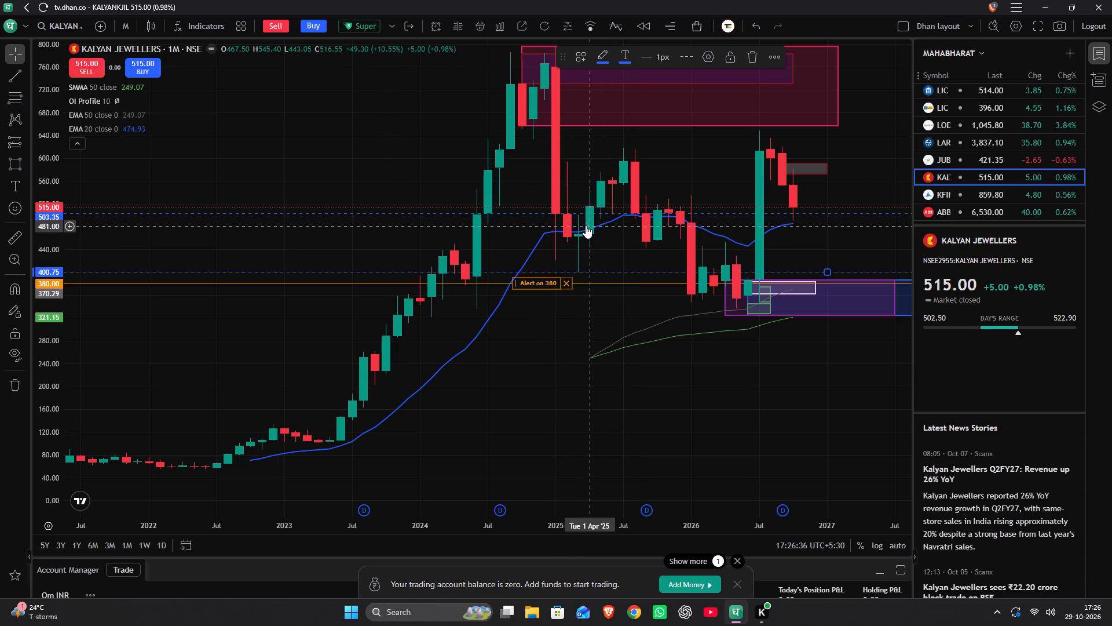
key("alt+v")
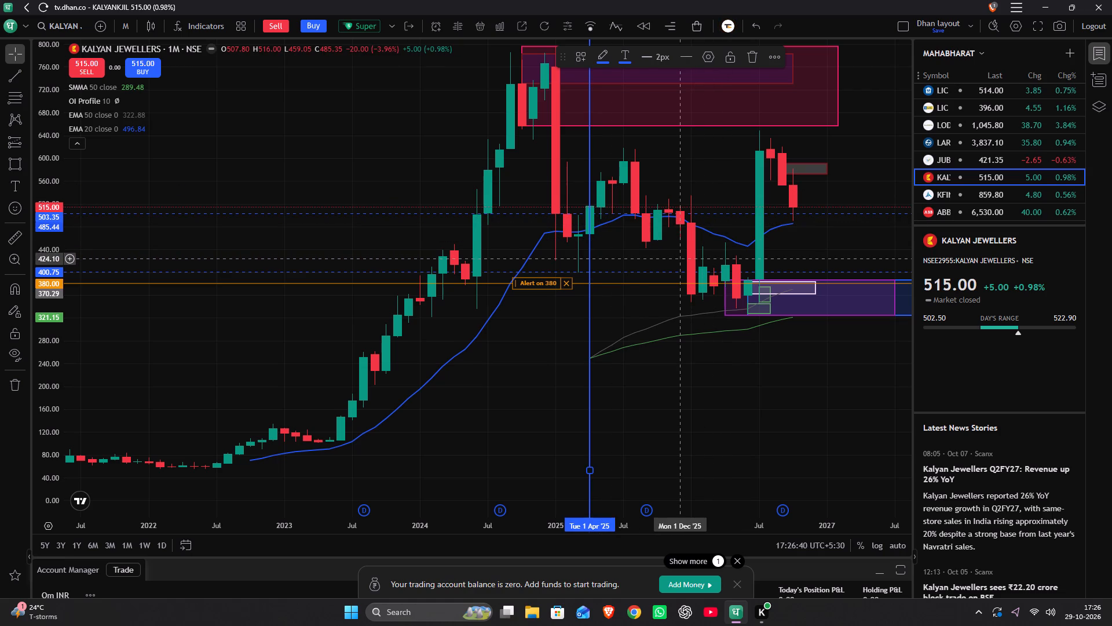
Switch Kalyan Jewellers to the daily timeframe and examine the candles around the 1 Apr '25 vertical line and the two horizontal lines.
type("1d")
key("Return")
scroll(678, 256, "down", 2)
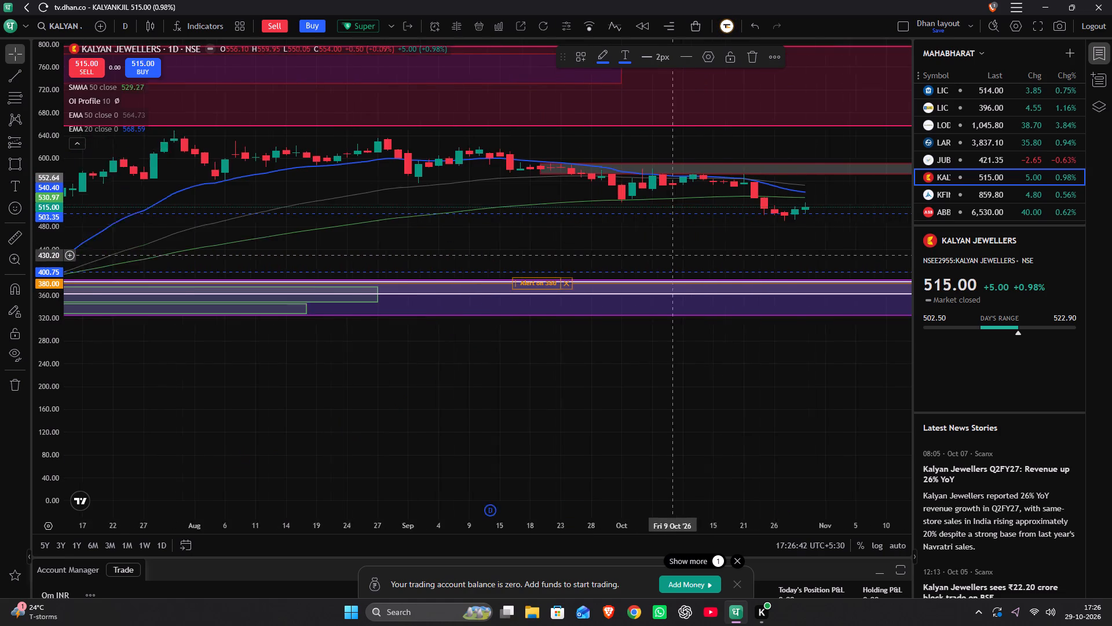
scroll(676, 254, "down", 19)
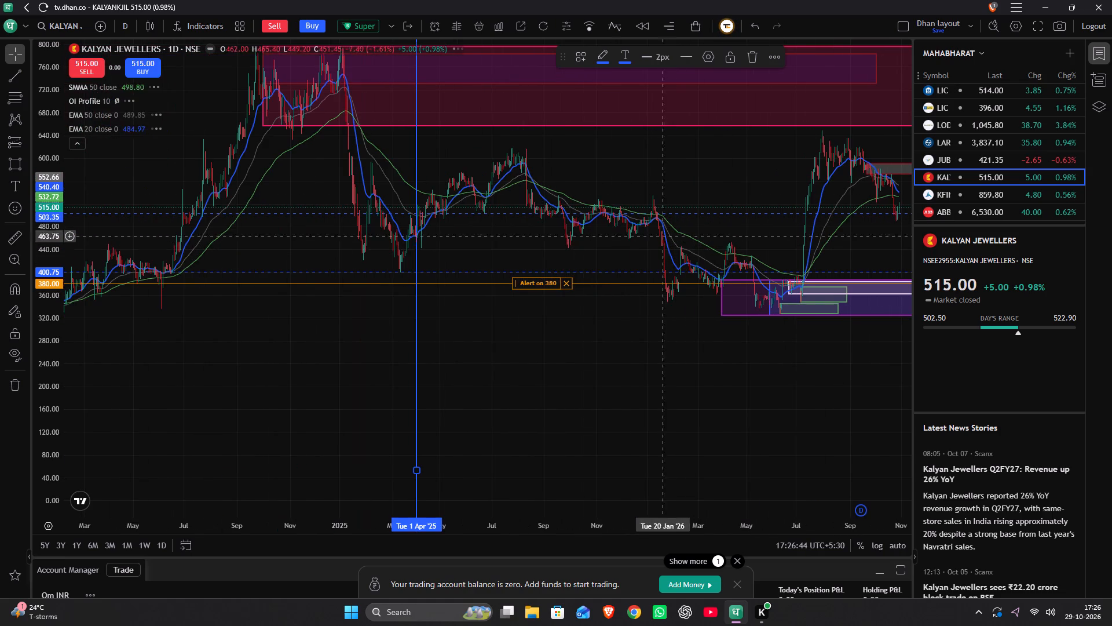
left_click_drag(493, 164, 785, 181)
scroll(780, 178, "up", 11)
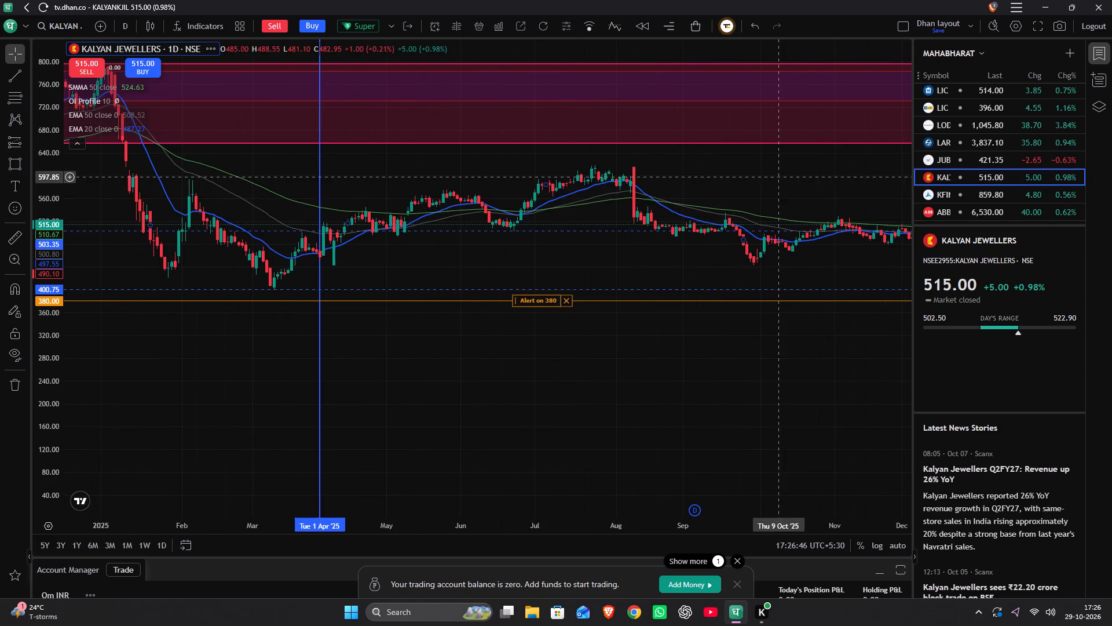
left_click_drag(392, 183, 647, 220)
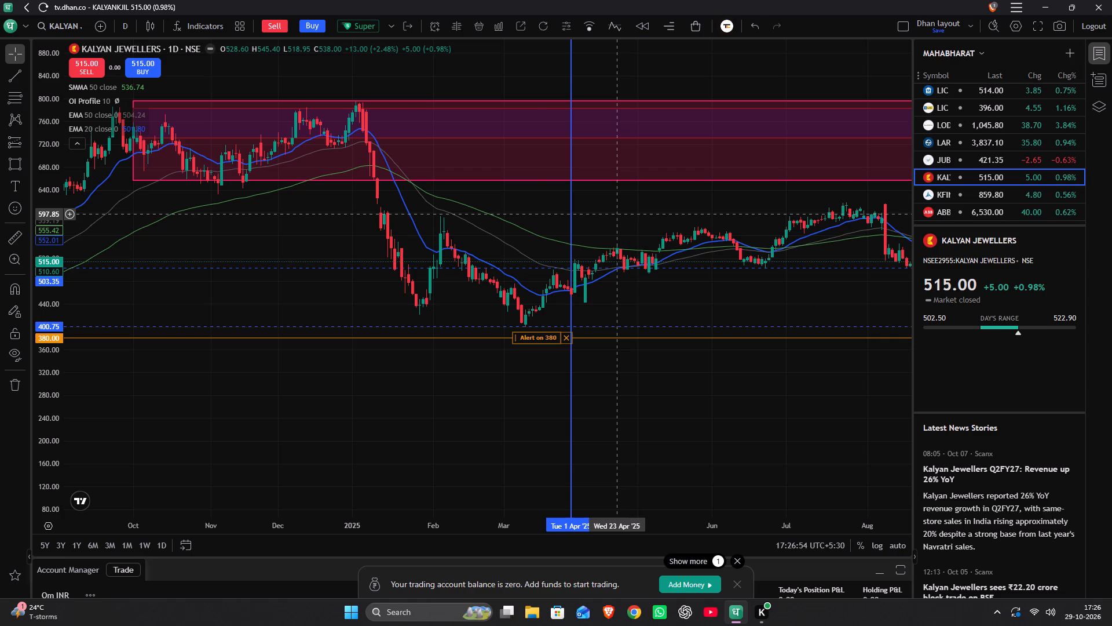
scroll(615, 214, "up", 2)
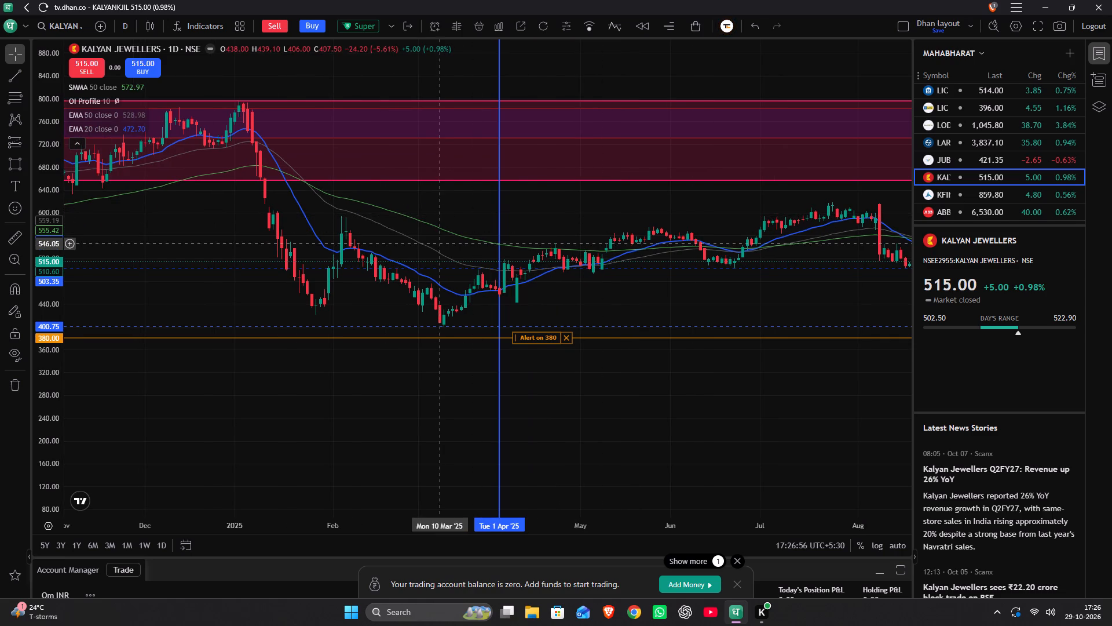
left_click_drag(437, 242, 397, 242)
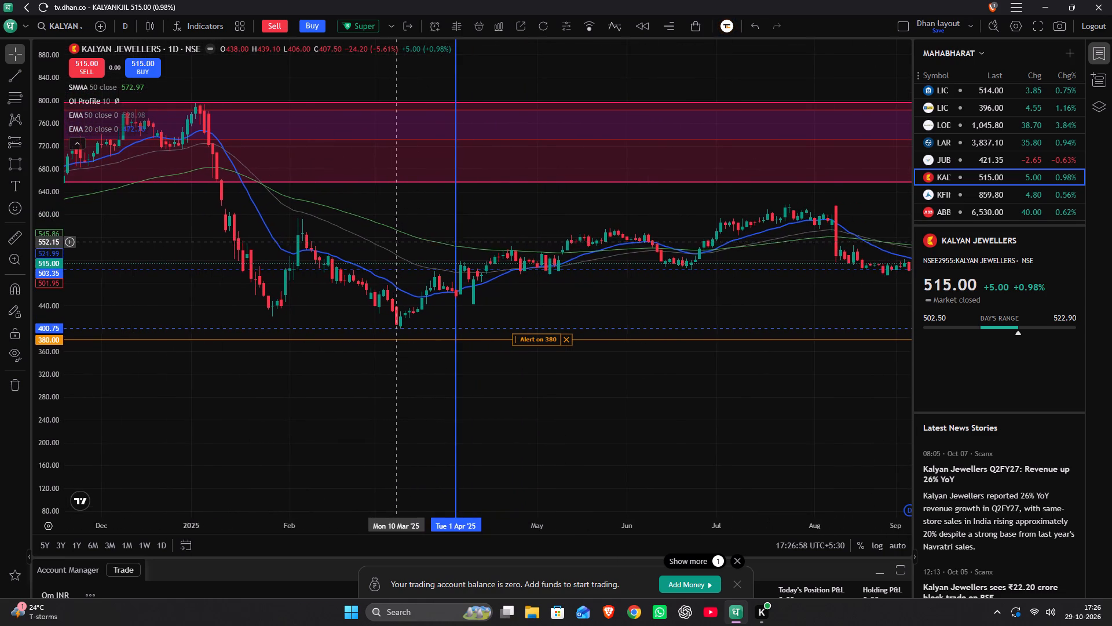
scroll(384, 238, "up", 3)
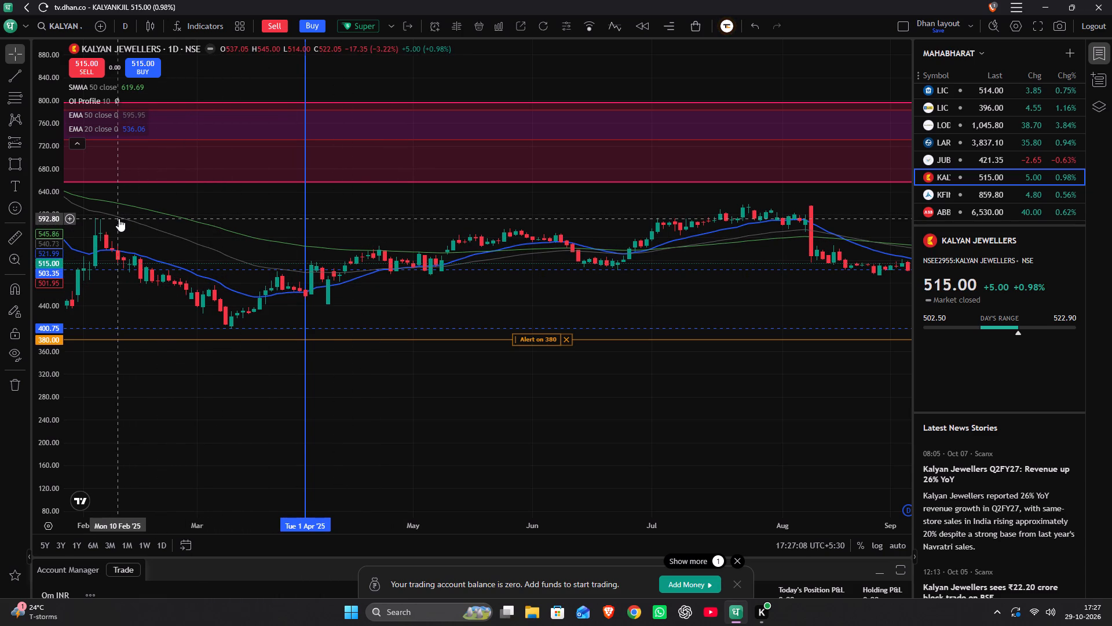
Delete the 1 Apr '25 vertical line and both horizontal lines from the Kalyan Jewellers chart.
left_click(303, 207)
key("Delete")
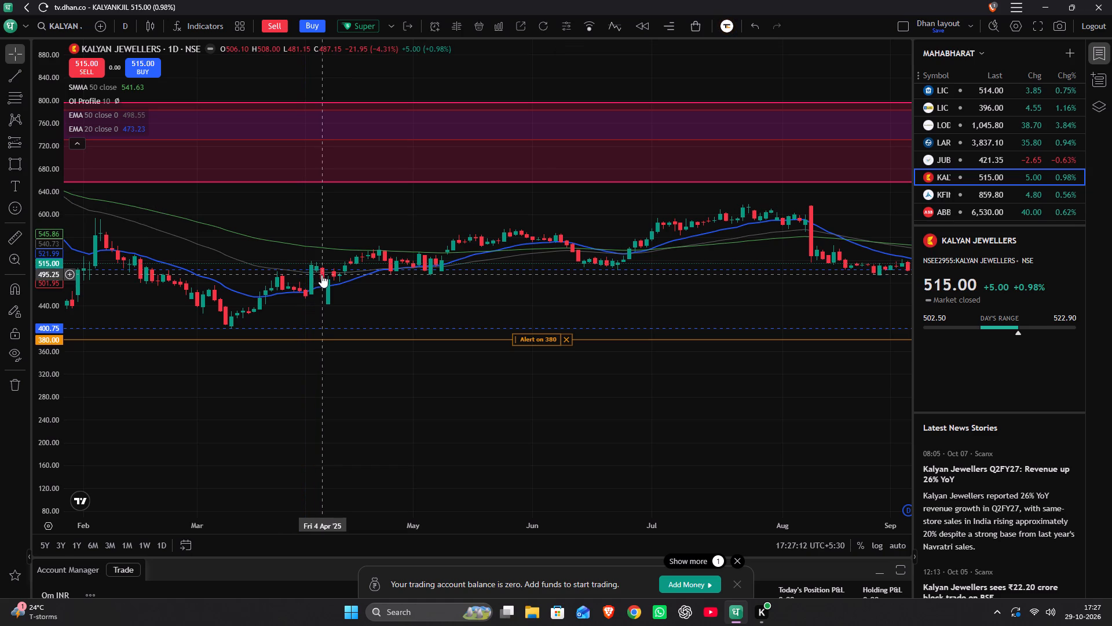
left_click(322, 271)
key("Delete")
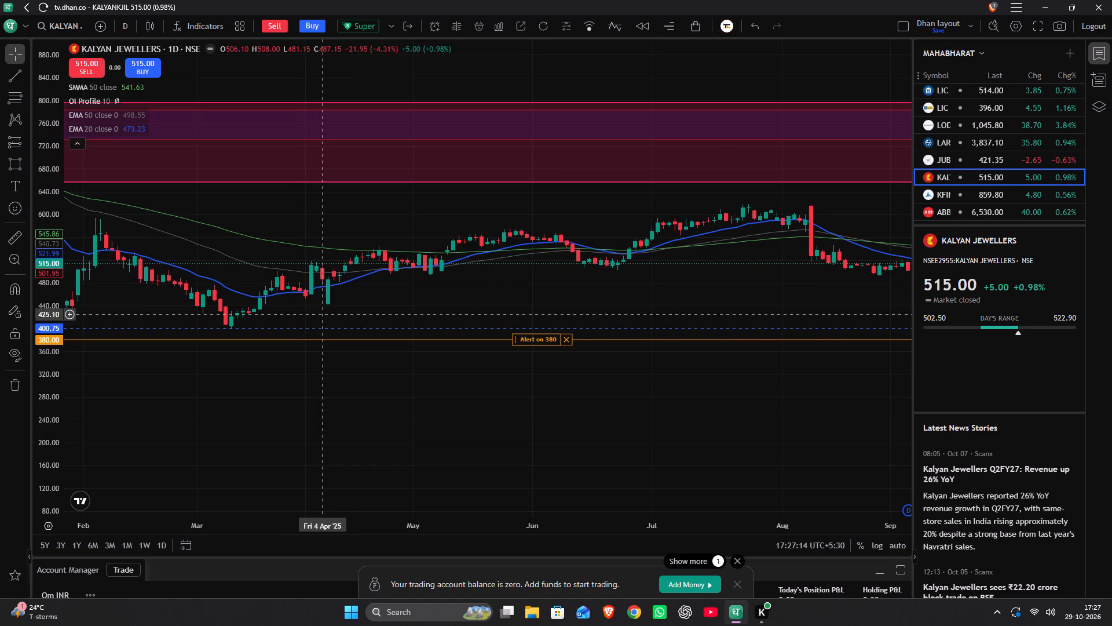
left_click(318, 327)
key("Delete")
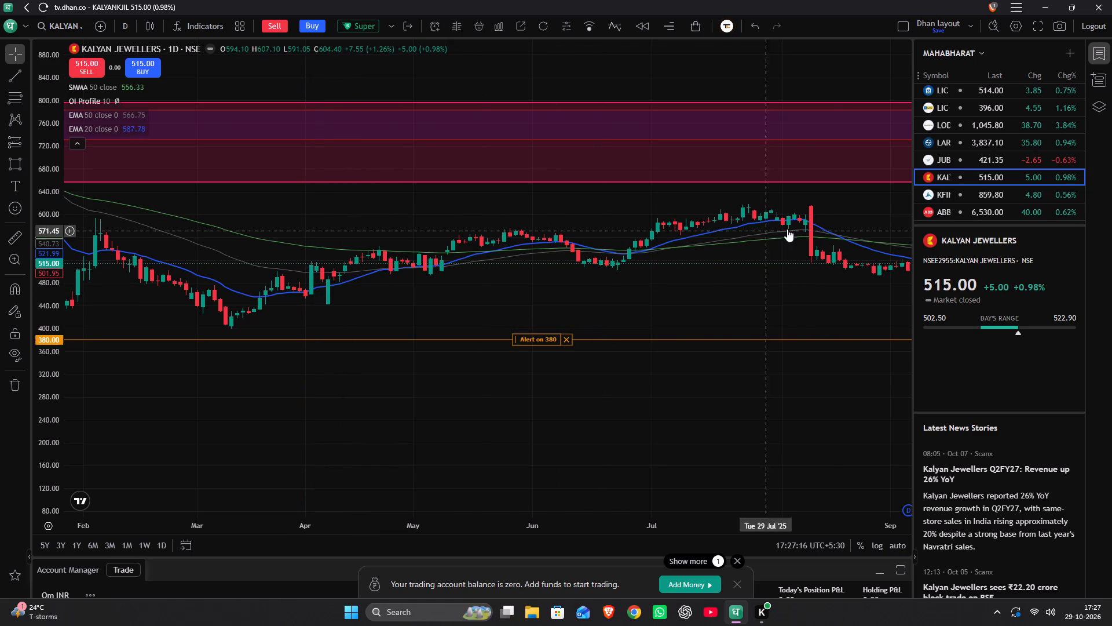
Open KFin Technologies from the watchlist and examine its daily price action above the 750 alert.
left_click(925, 192)
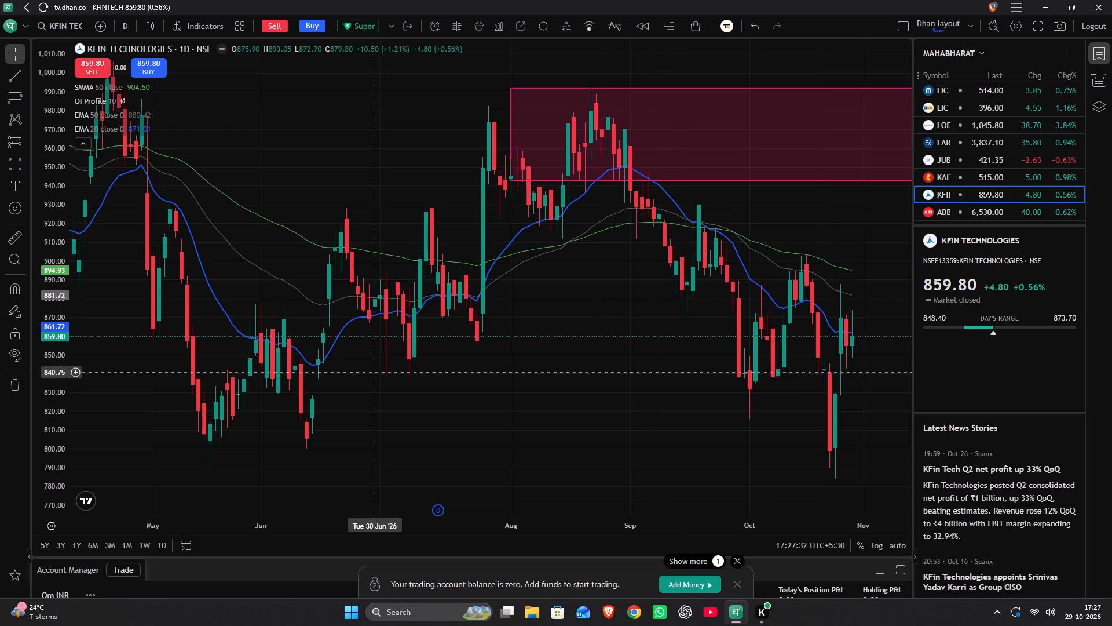
left_click_drag(376, 370, 359, 322)
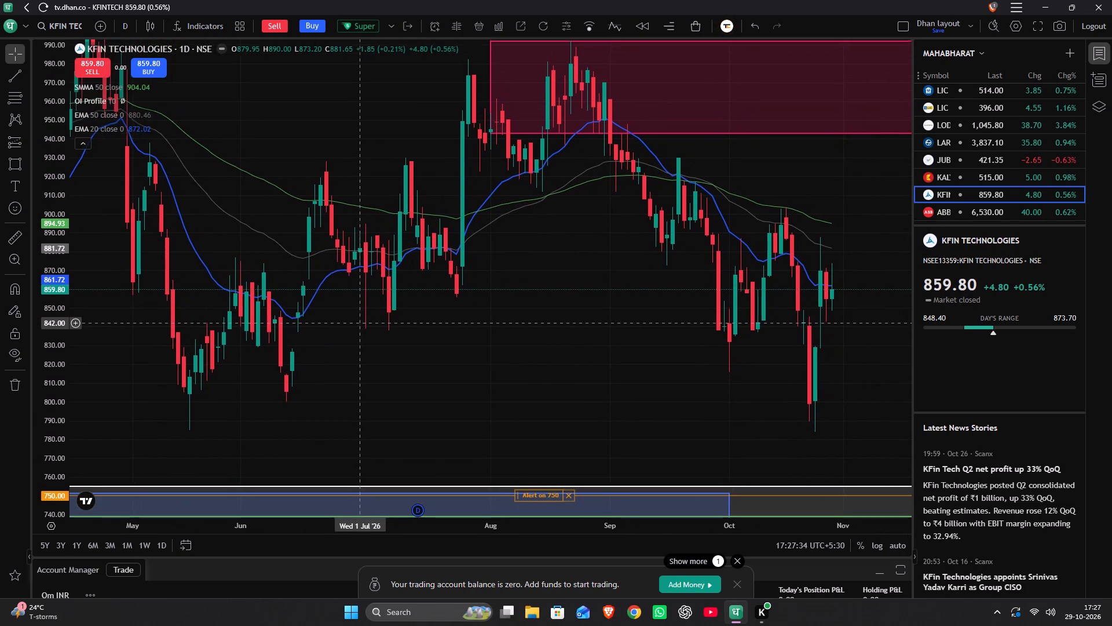
left_click_drag(359, 322, 359, 321)
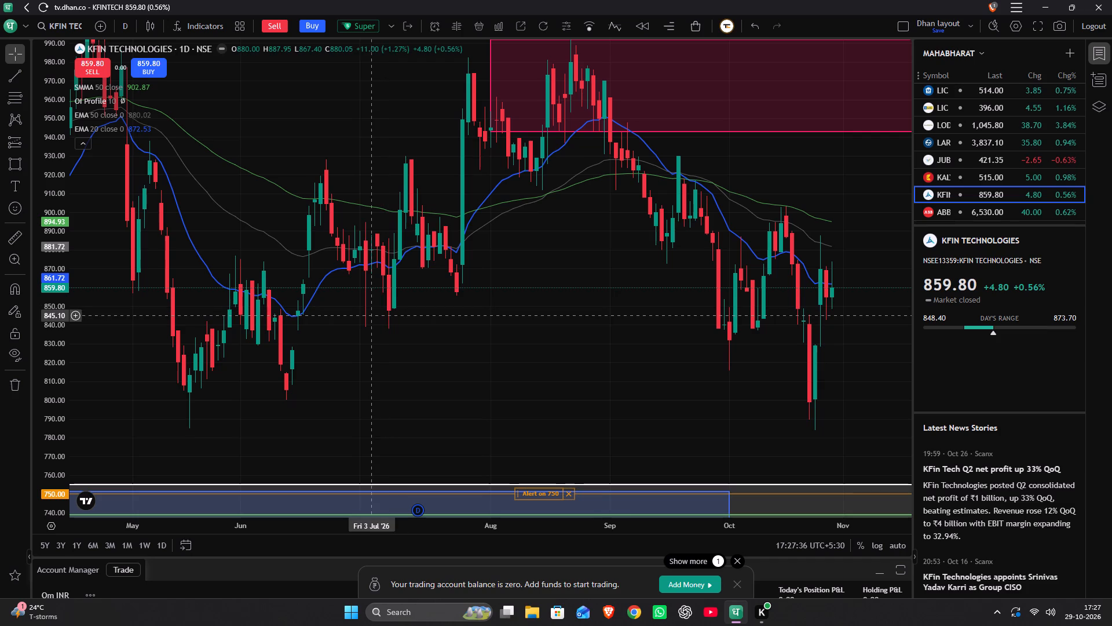
Switch the KFin Technologies chart to the monthly timeframe and examine its price history and the marked zones around the 750 alert.
key("1")
key("m")
key("Return")
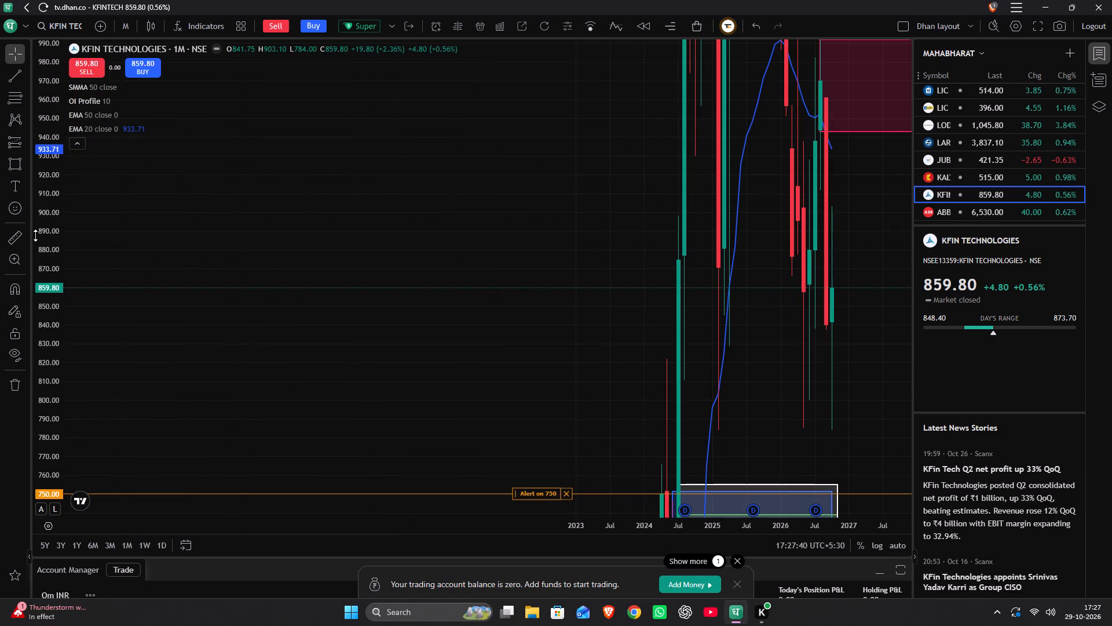
scroll(38, 231, "down", 5)
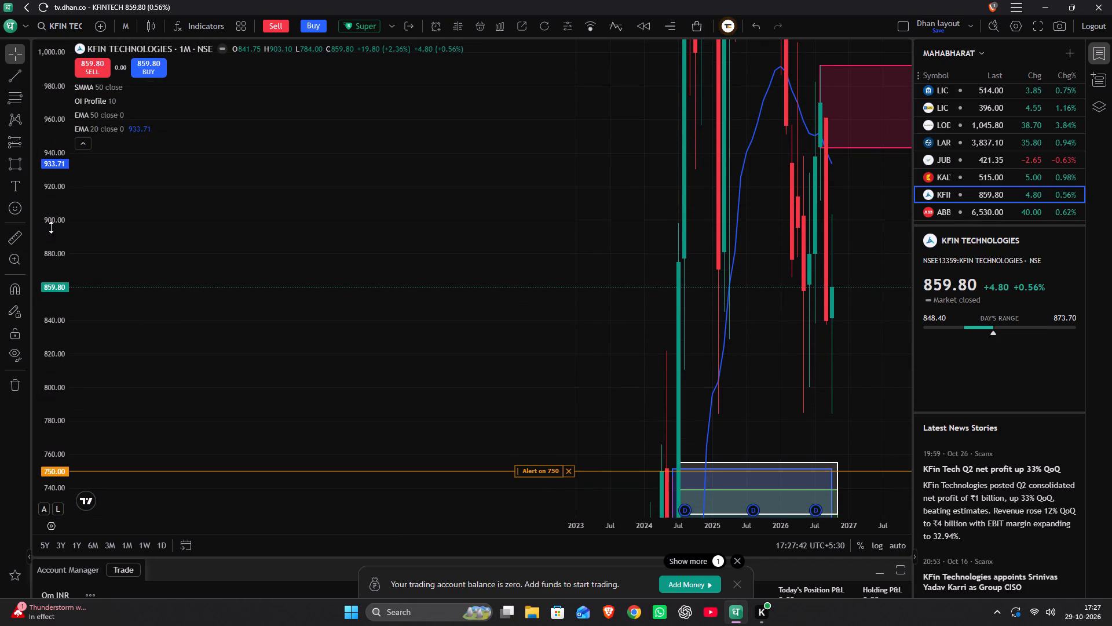
scroll(51, 227, "down", 13)
scroll(51, 227, "down", 8)
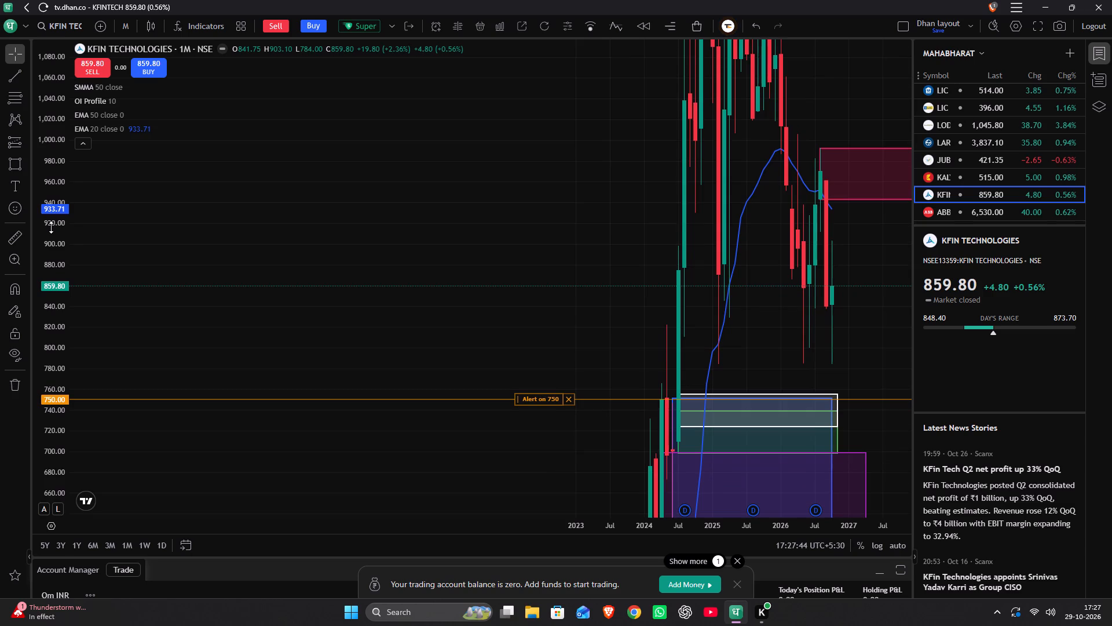
scroll(51, 227, "down", 5)
scroll(568, 240, "up", 4)
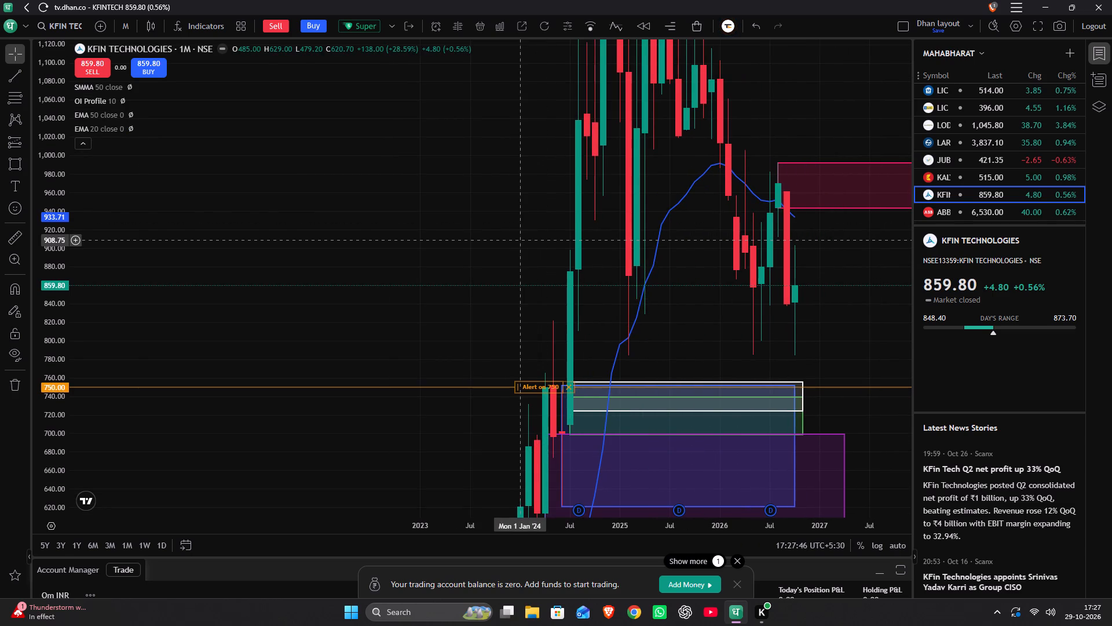
left_click_drag(496, 271, 554, 136)
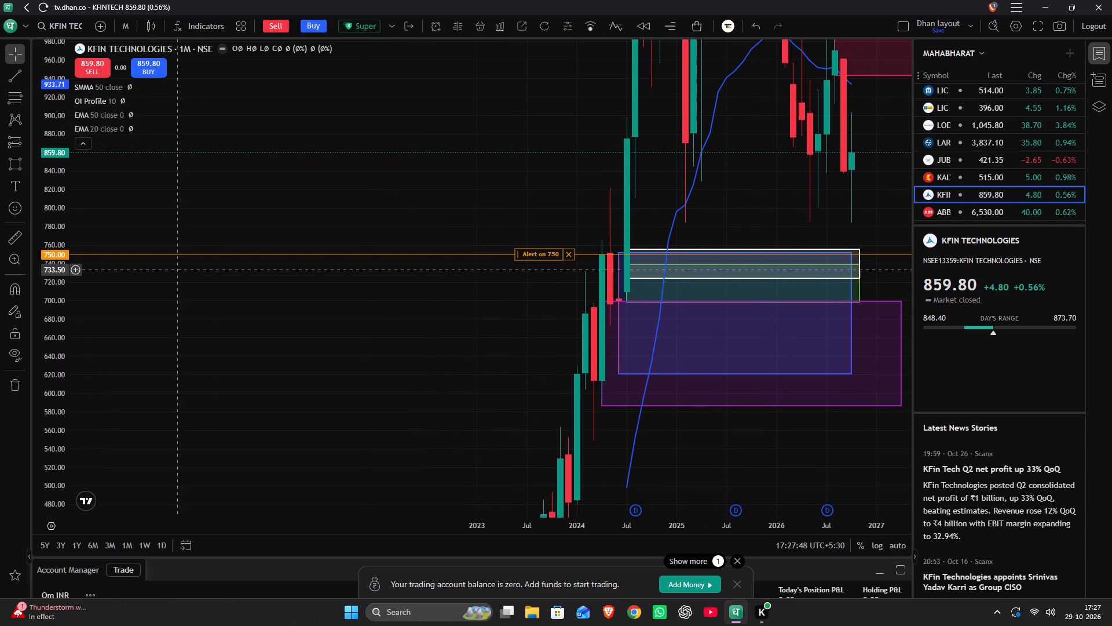
scroll(50, 314, "down", 8)
scroll(50, 313, "down", 15)
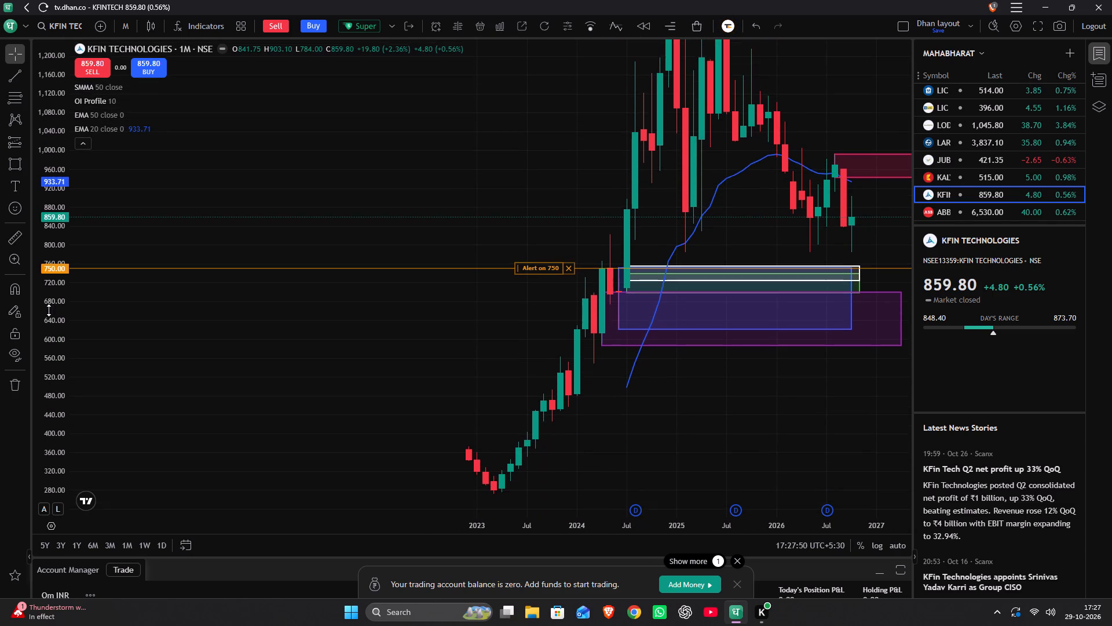
scroll(49, 310, "down", 7)
left_click_drag(311, 294, 262, 520)
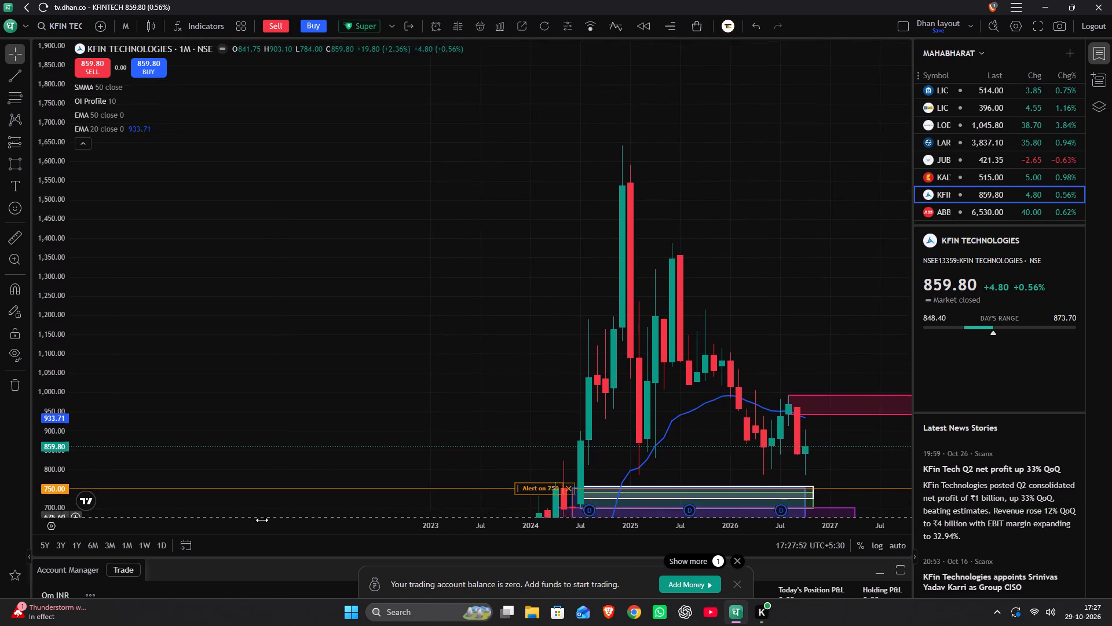
left_click_drag(262, 520, 264, 416)
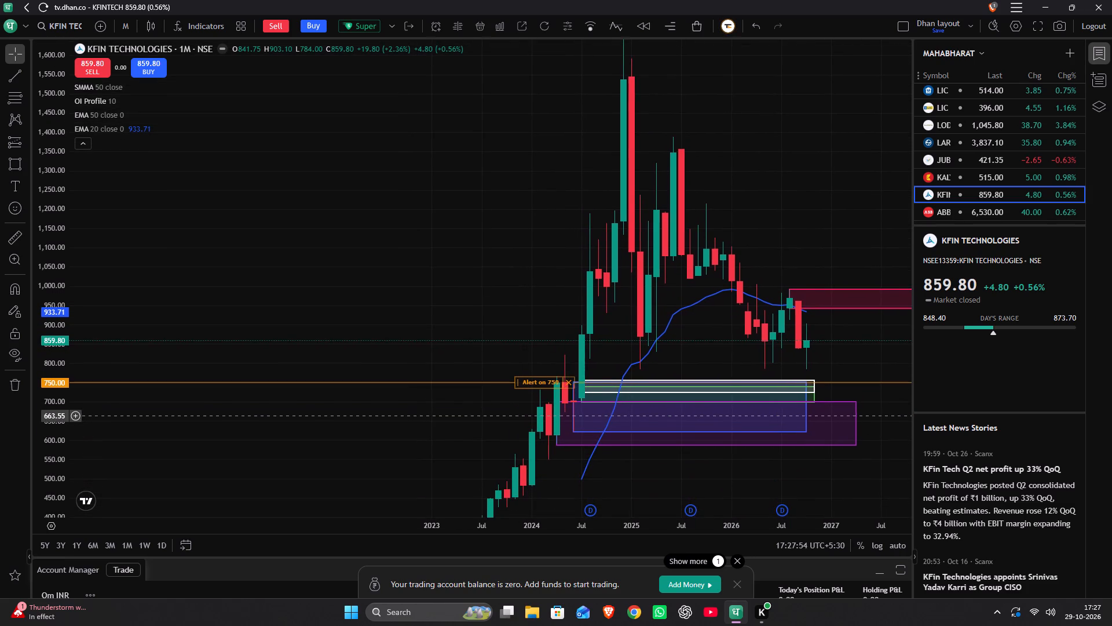
left_click_drag(264, 416, 251, 366)
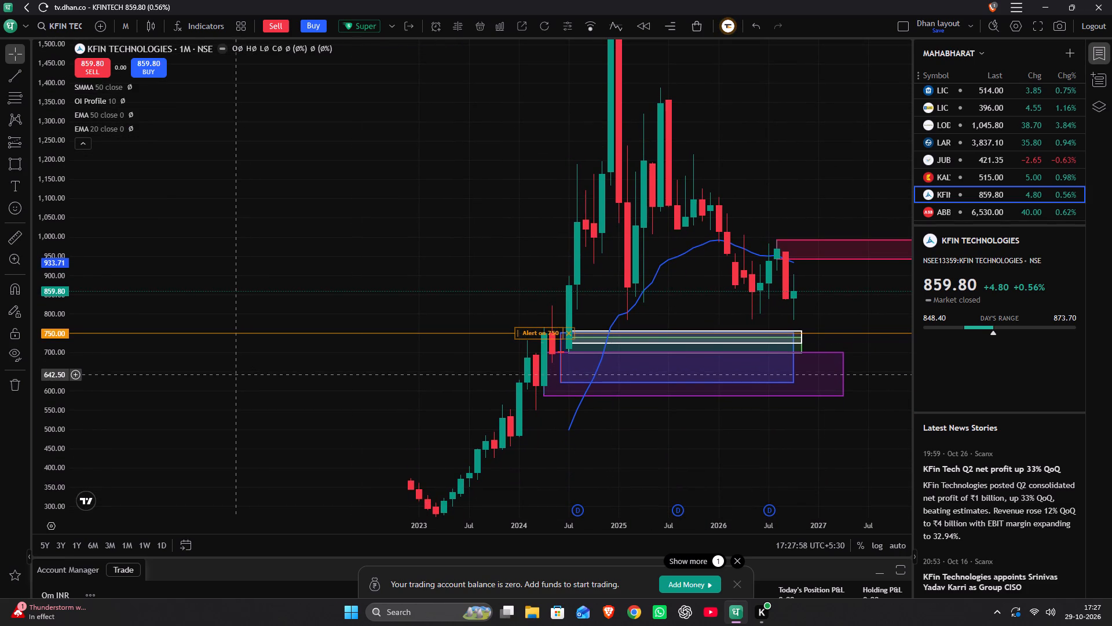
Open ABB from the watchlist and examine its monthly price history against the marked supply and demand zones.
left_click(994, 217)
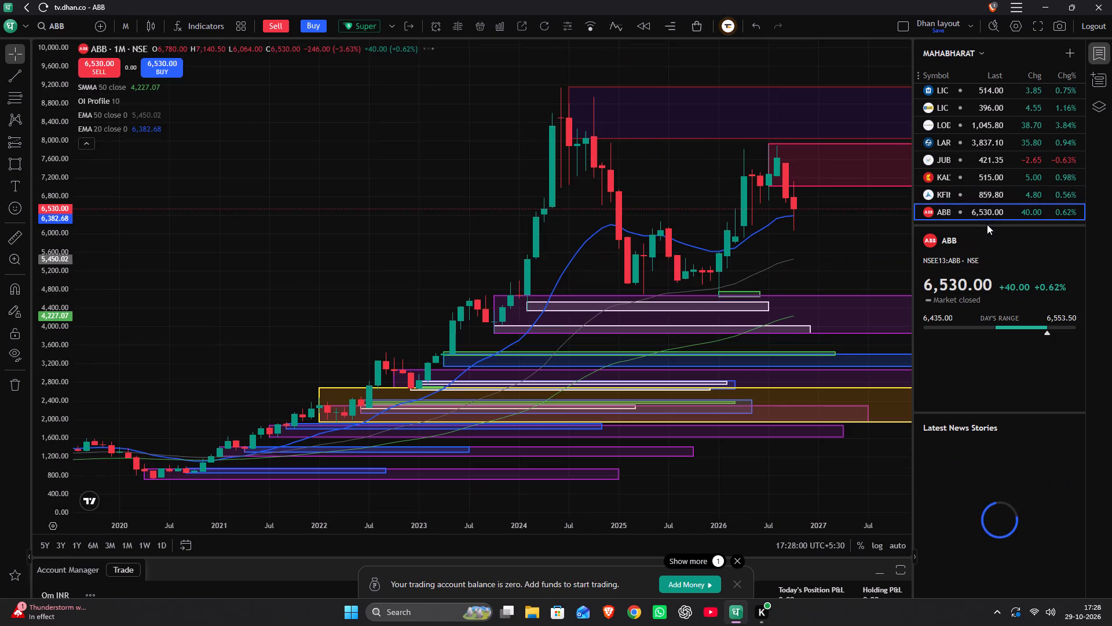
left_click_drag(512, 235, 709, 82)
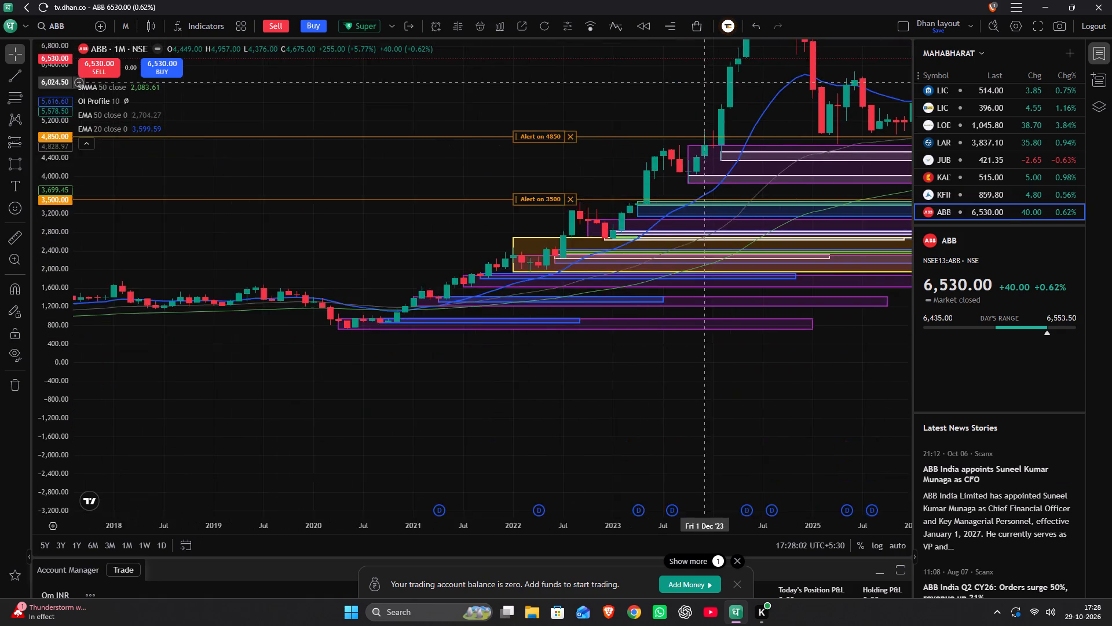
left_click_drag(709, 82, 693, 170)
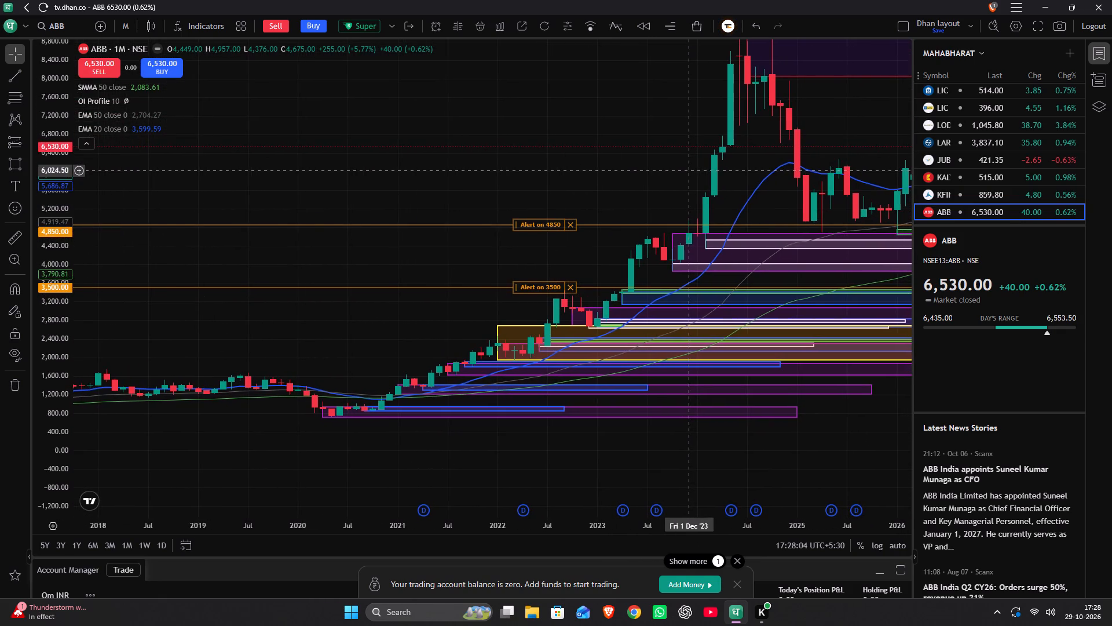
left_click_drag(693, 170, 325, 302)
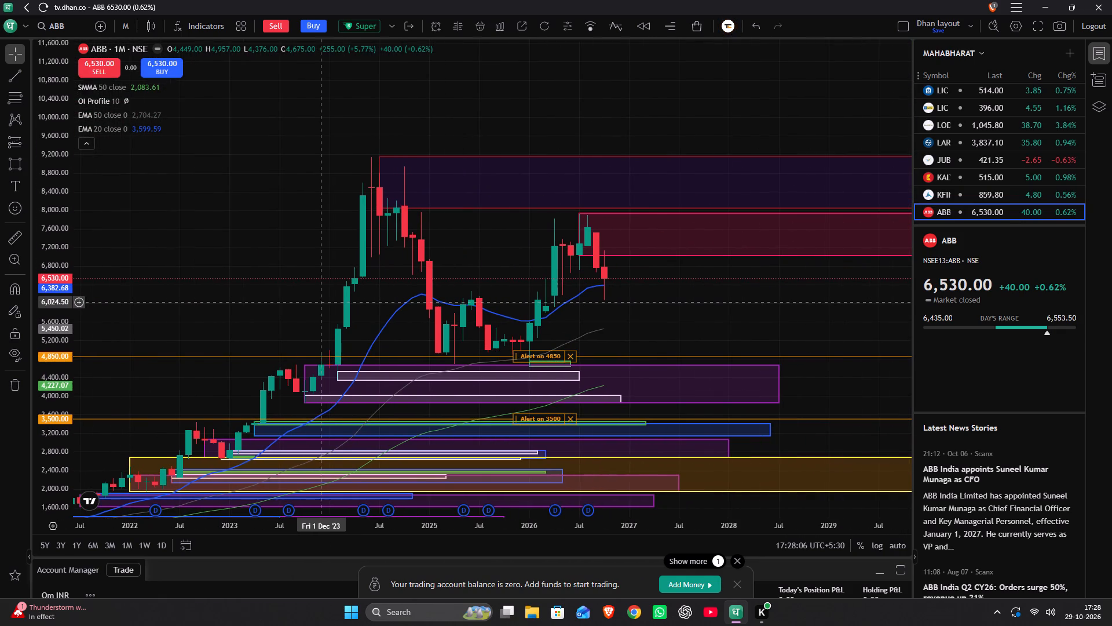
Examine ABB's longer monthly price history against the marked supply and demand zones and the 4850 and 3500 alerts.
left_click_drag(325, 302, 325, 300)
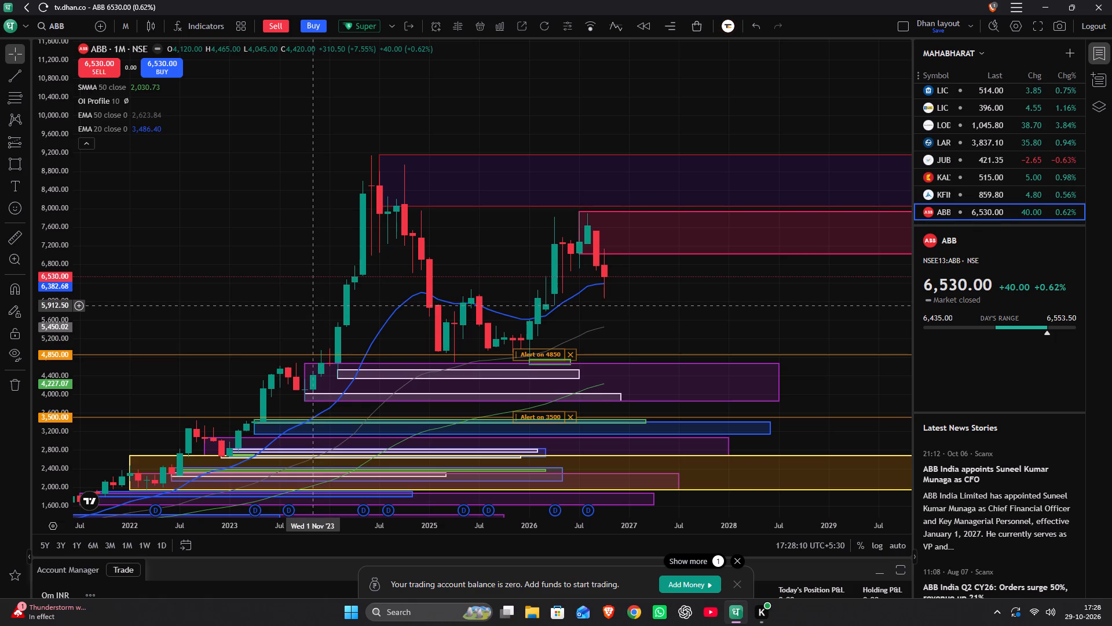
scroll(400, 310, "up", 4)
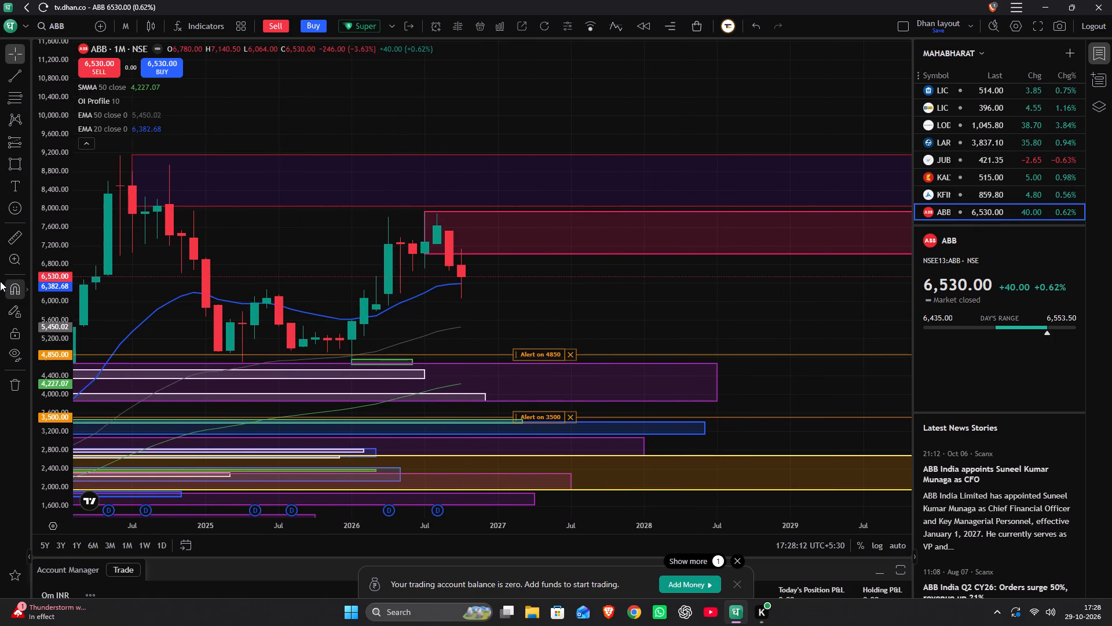
left_click_drag(269, 275, 607, 218)
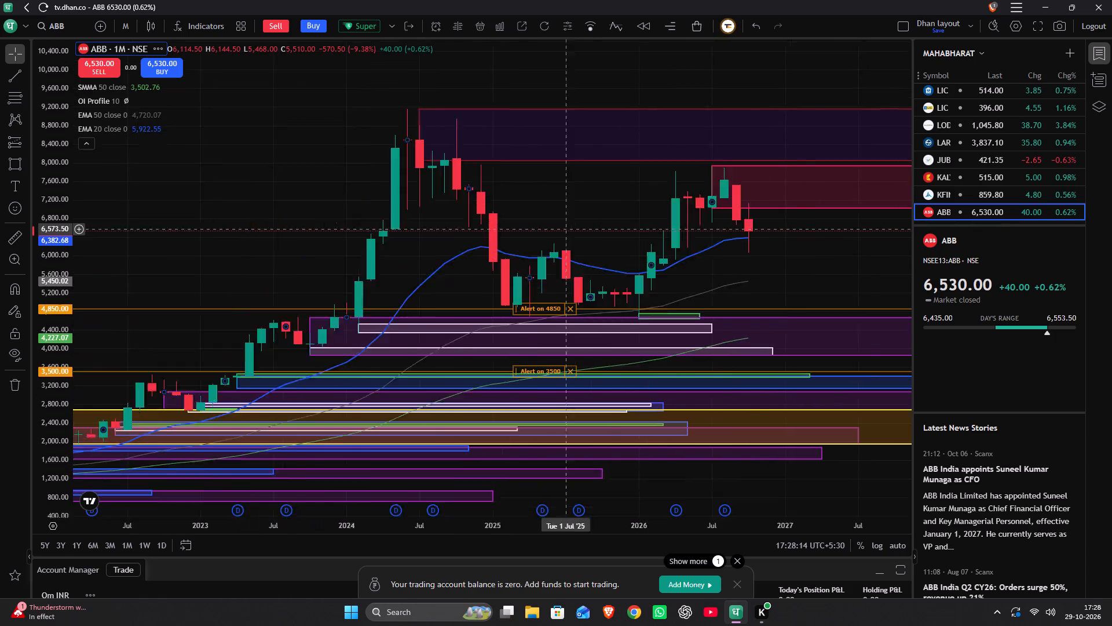
left_click_drag(607, 218, 661, 216)
scroll(660, 216, "down", 4)
Open Adani Power from the watchlist and examine its monthly price against the marked supply and demand zones.
scroll(1012, 202, "down", 3)
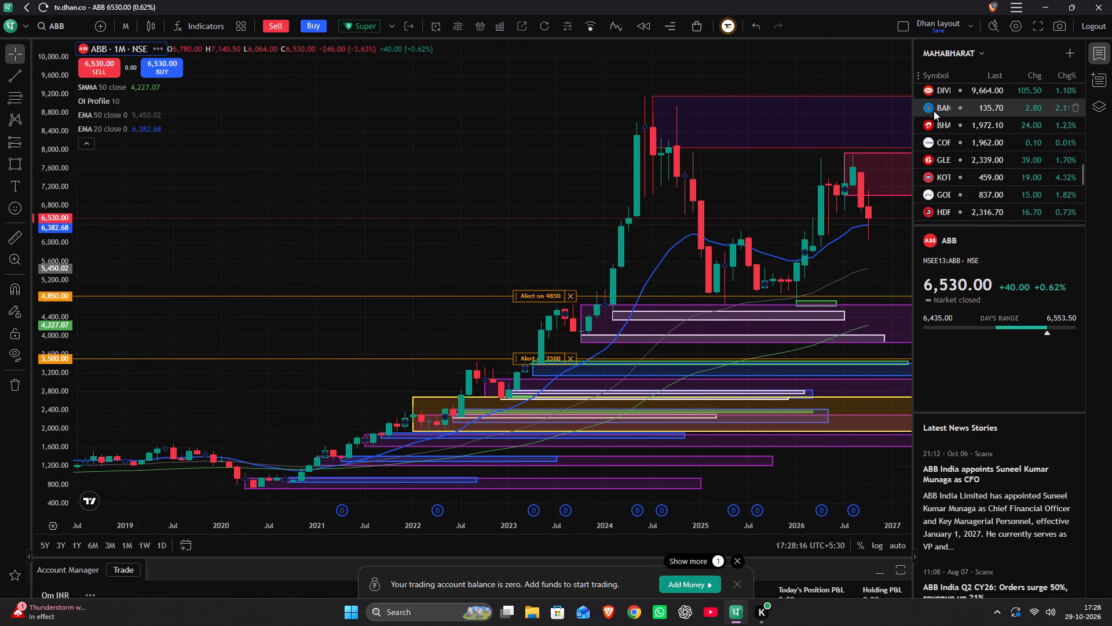
scroll(935, 110, "up", 1)
left_click(935, 110)
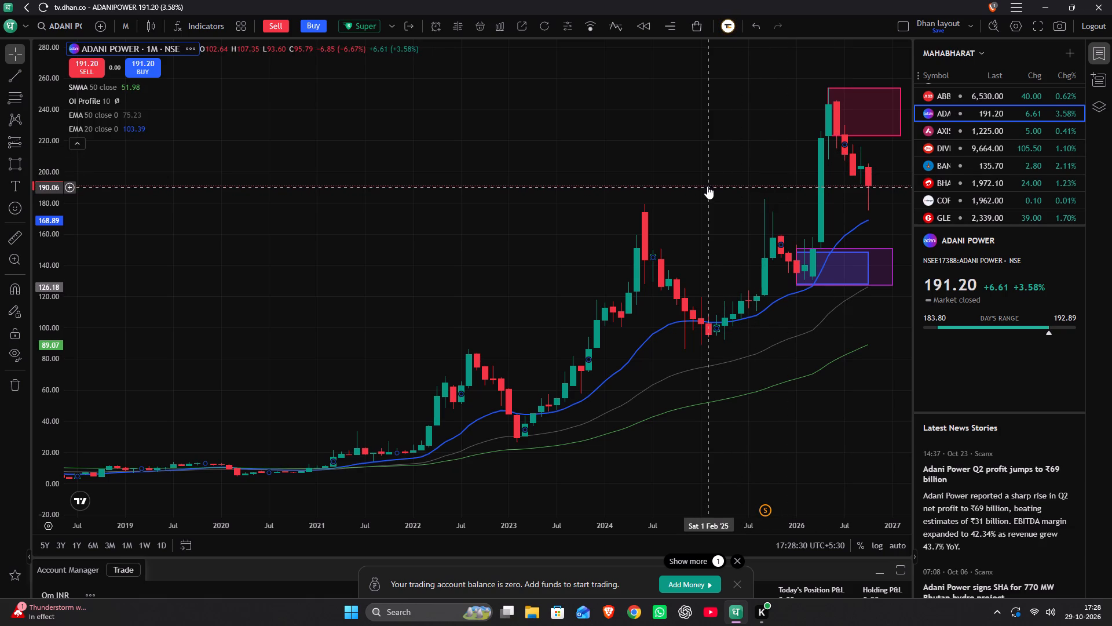
left_click_drag(707, 185, 577, 203)
scroll(578, 201, "up", 4)
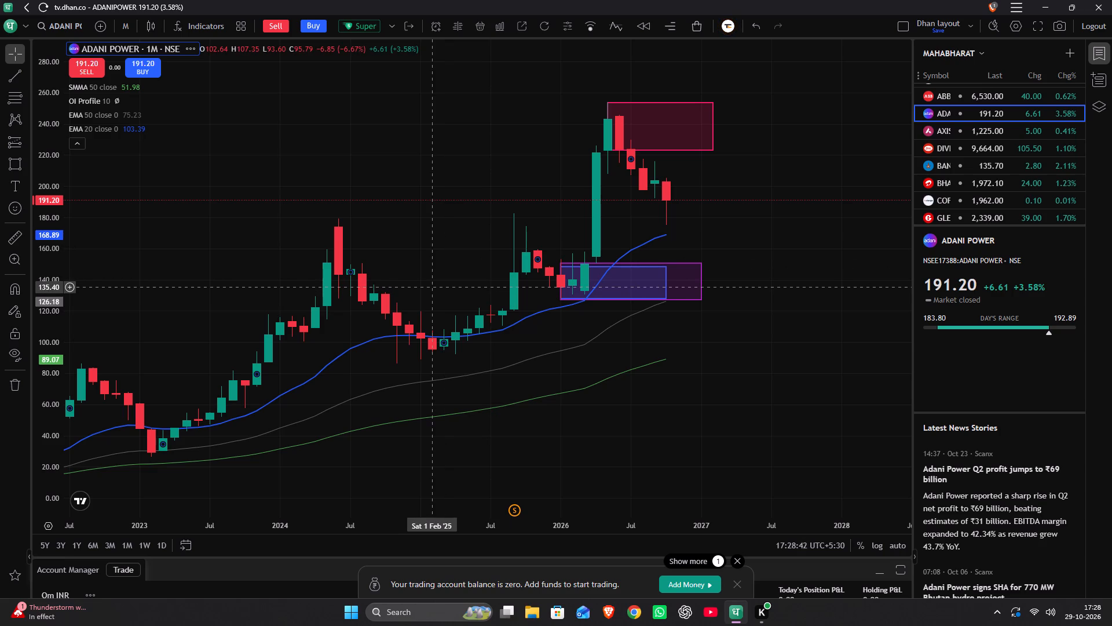
Examine Adani Power's earlier monthly price history, focusing on the 2021 to 2023 candles.
left_click_drag(445, 399, 937, 301)
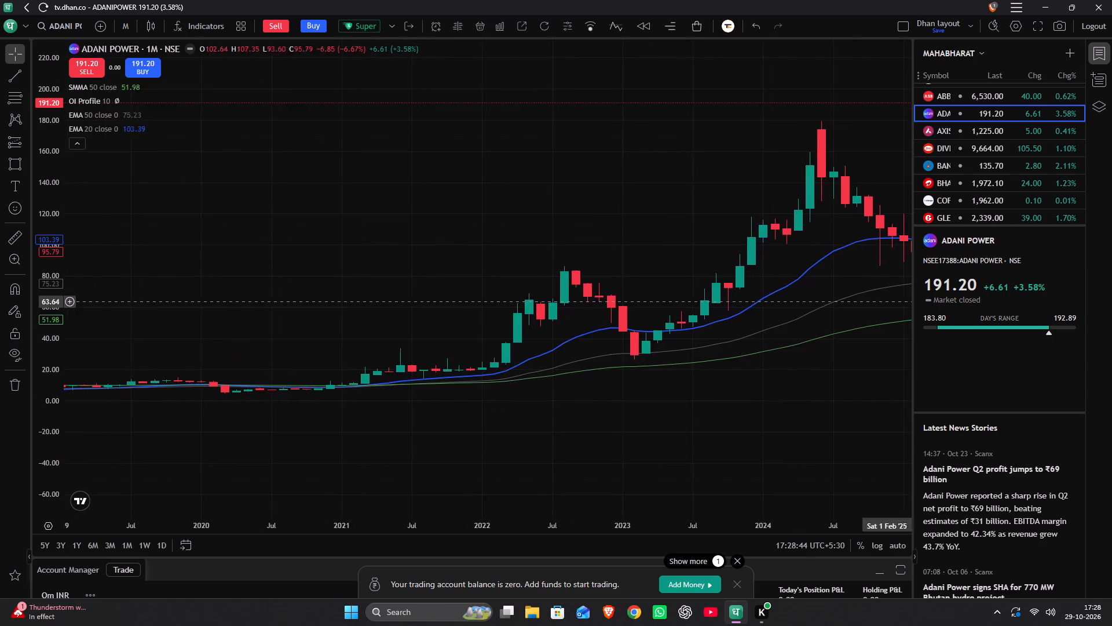
scroll(801, 296, "down", 11)
left_click_drag(798, 296, 438, 263)
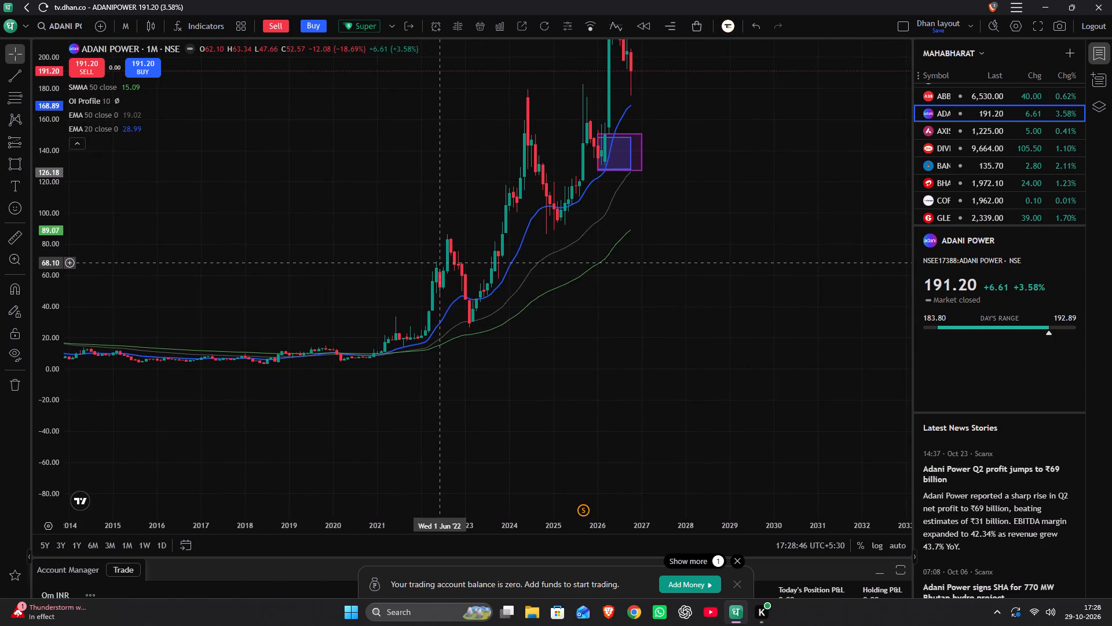
left_click_drag(438, 263, 586, 219)
scroll(593, 214, "up", 5)
left_click_drag(363, 334, 612, 327)
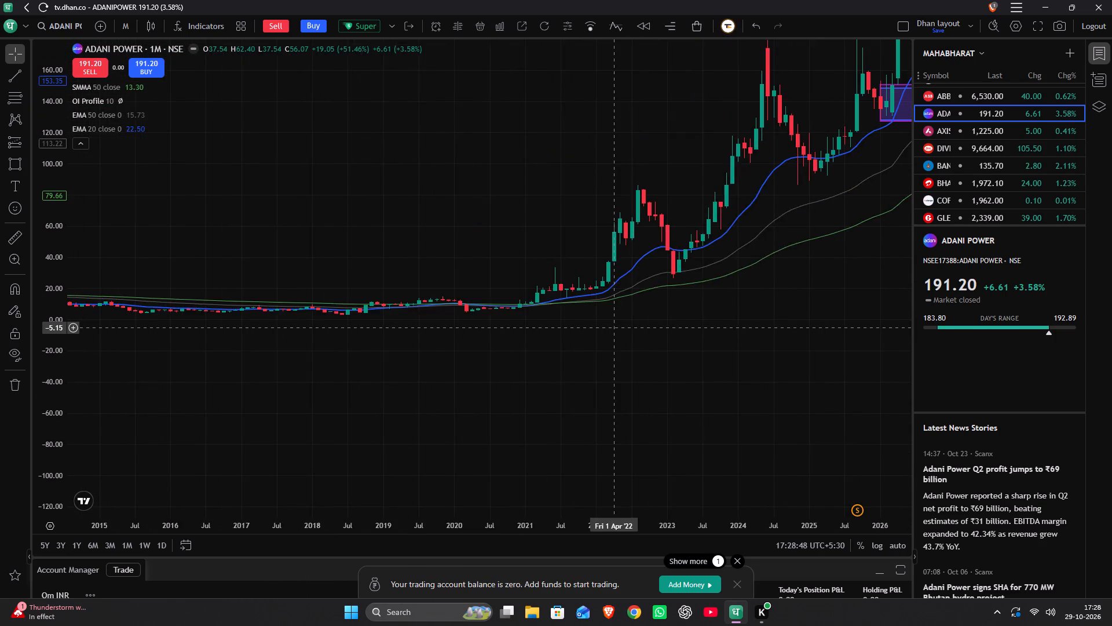
scroll(611, 326, "up", 9)
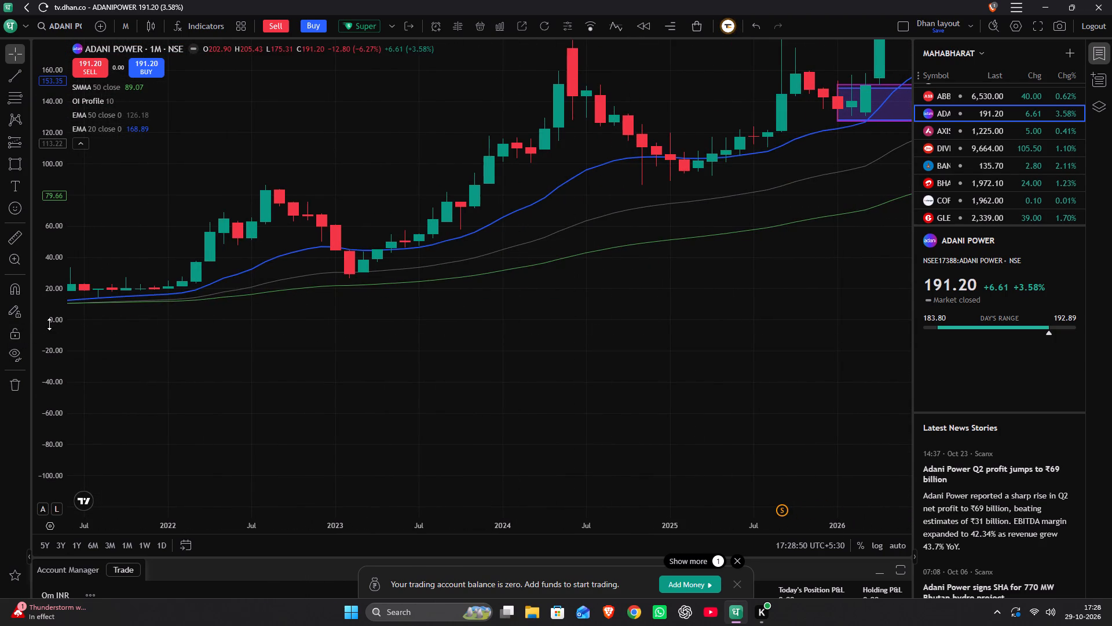
scroll(49, 324, "up", 20)
scroll(49, 324, "up", 14)
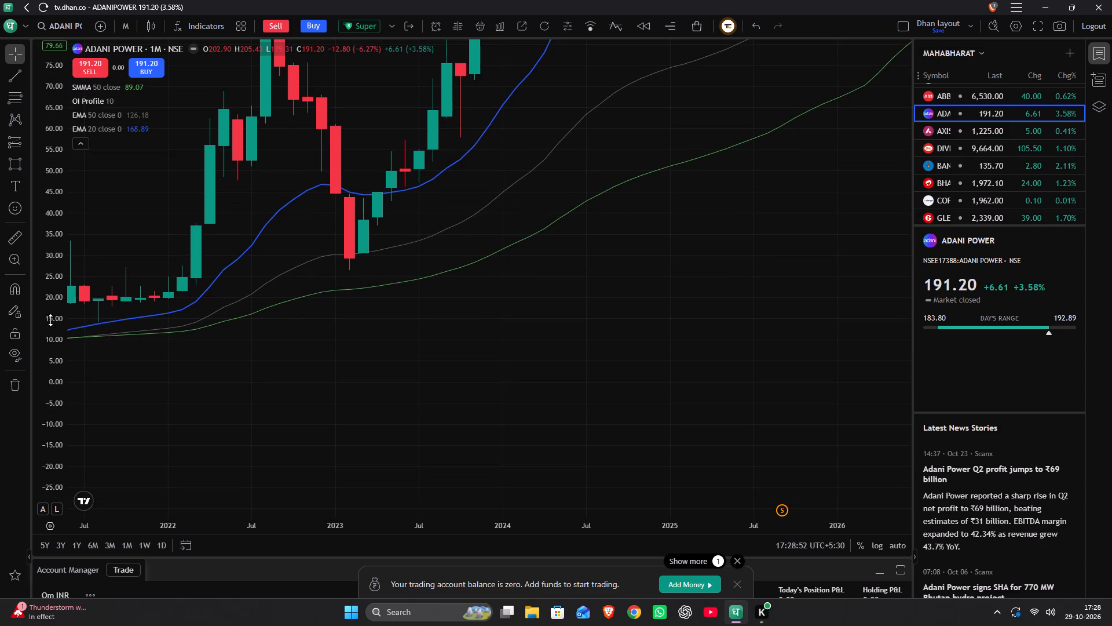
scroll(50, 320, "up", 6)
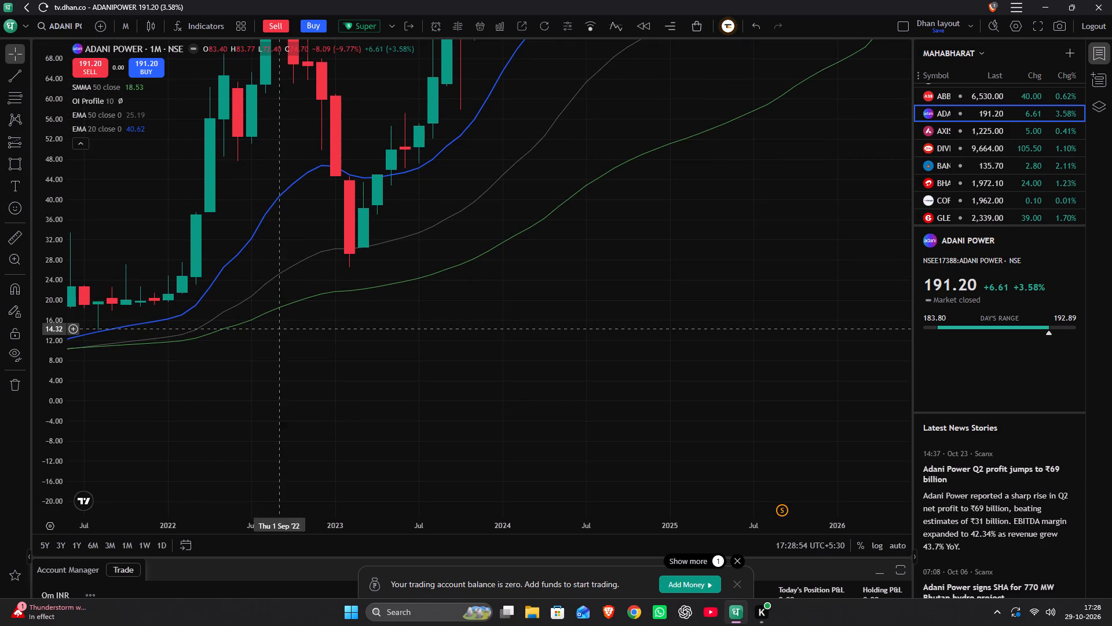
left_click_drag(295, 330, 433, 474)
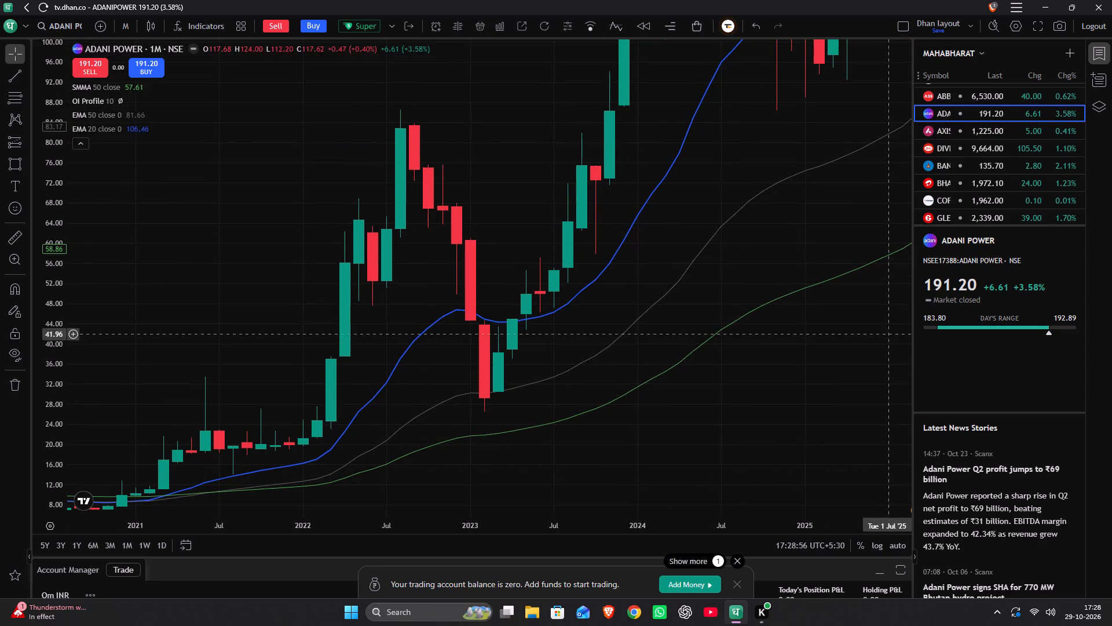
Open Axis Bank from the watchlist and examine its monthly price history from the marked zones back to 2004.
left_click(938, 132)
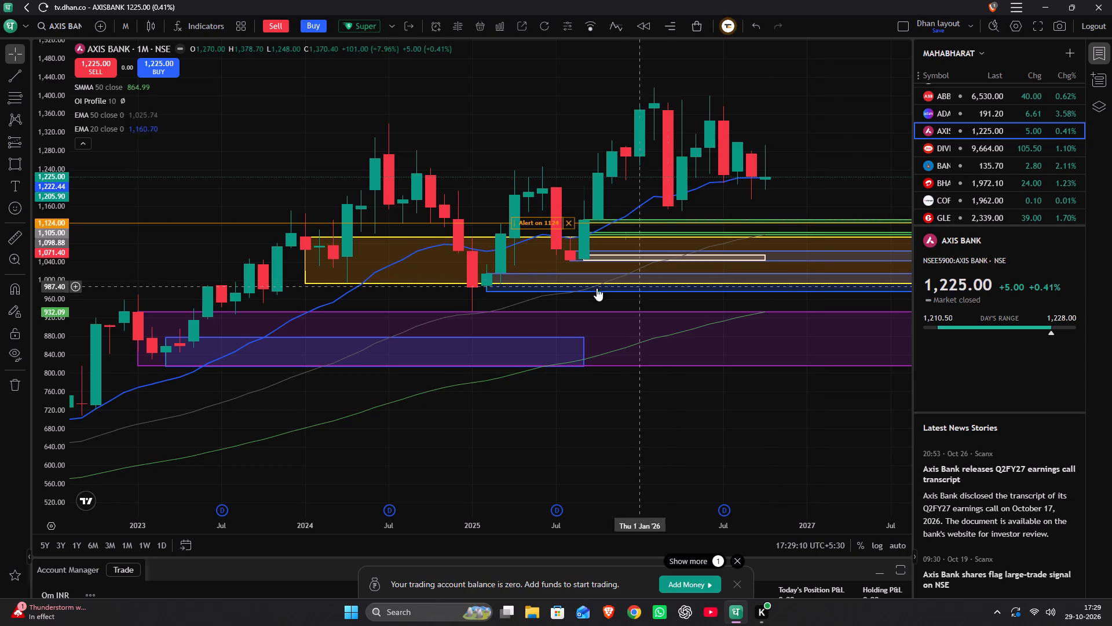
left_click_drag(174, 206, 566, 114)
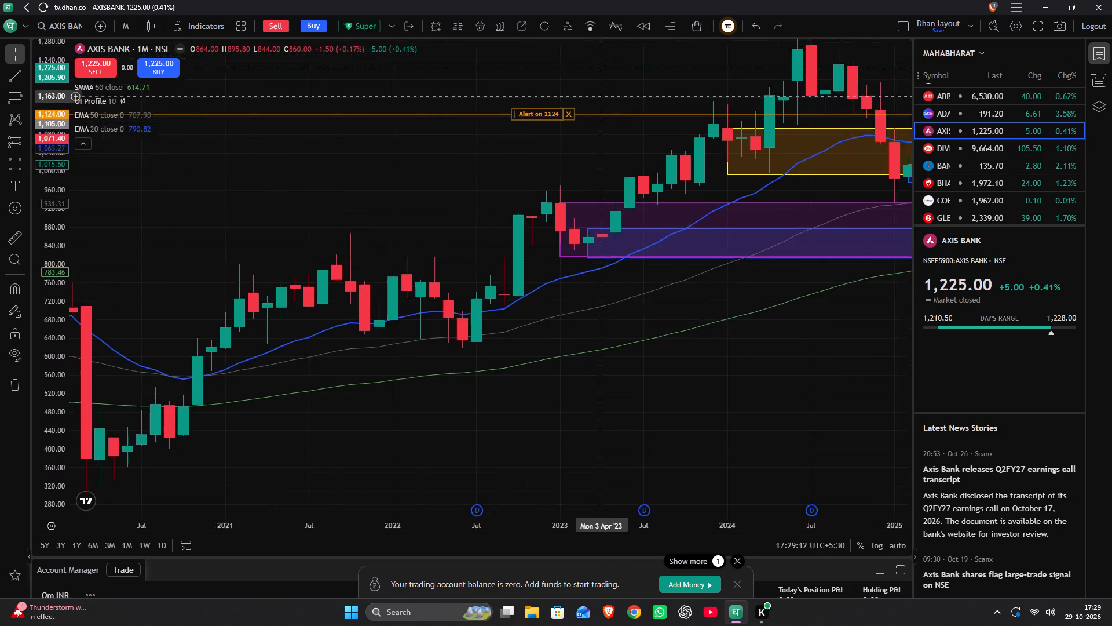
left_click_drag(566, 114, 833, 70)
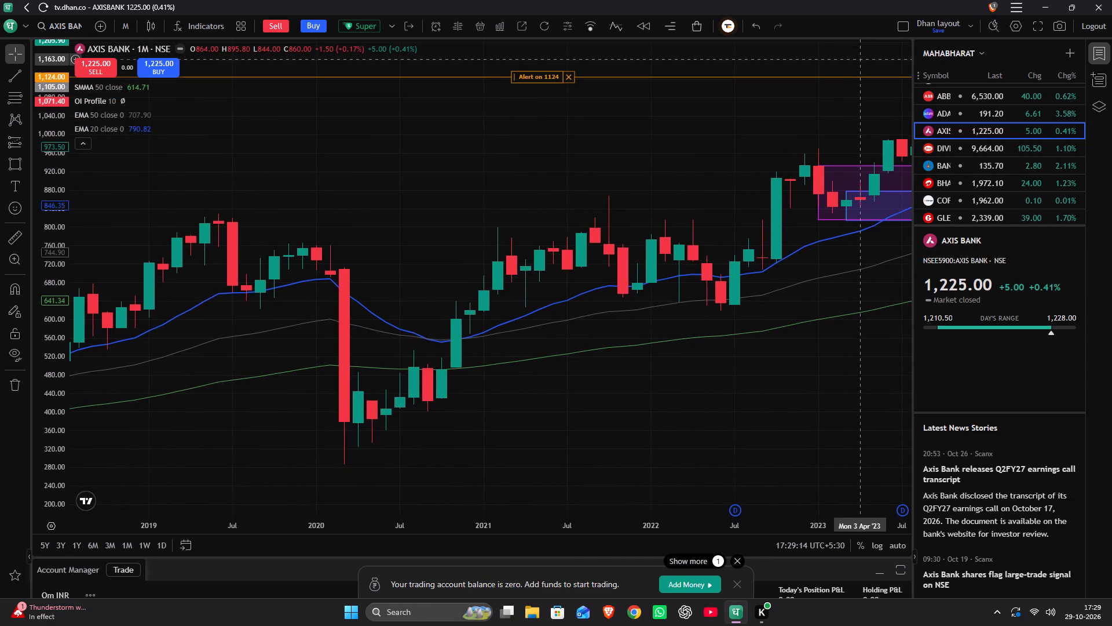
left_click_drag(833, 70, 792, 96)
scroll(685, 192, "down", 13)
left_click_drag(603, 289, 594, 271)
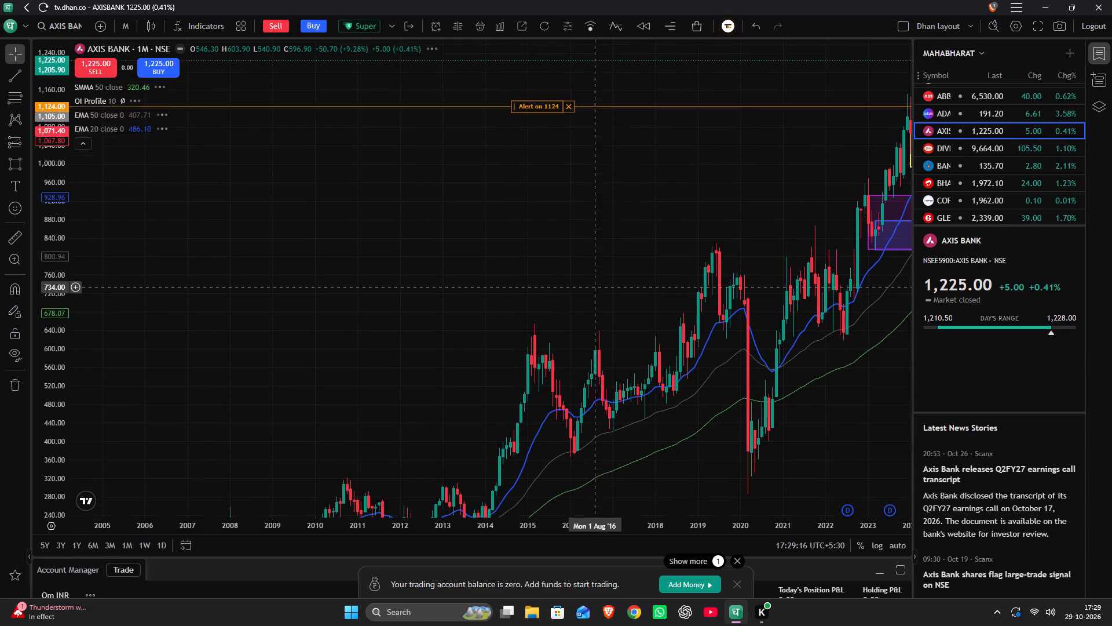
left_click_drag(594, 271, 613, 117)
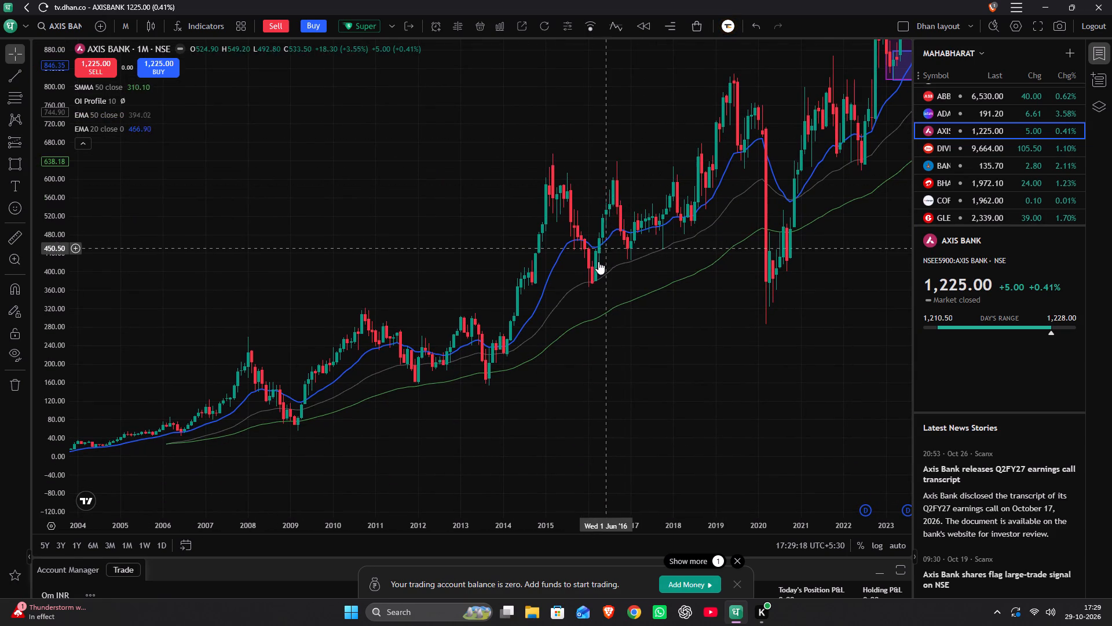
left_click_drag(577, 274, 637, 279)
Mark Axis Bank's 2014–2016 monthly candles with horizontal lines at about 399.60 and 350.80 and a vertical line at 1 Dec '15.
scroll(637, 276, "up", 4)
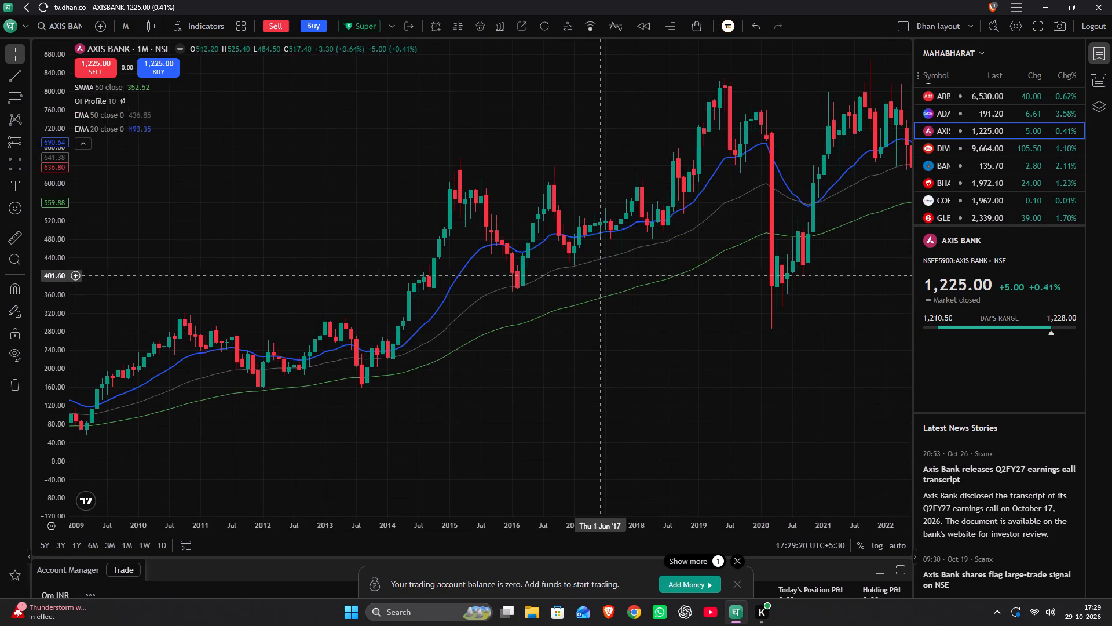
left_click_drag(425, 290, 602, 337)
scroll(586, 333, "up", 5)
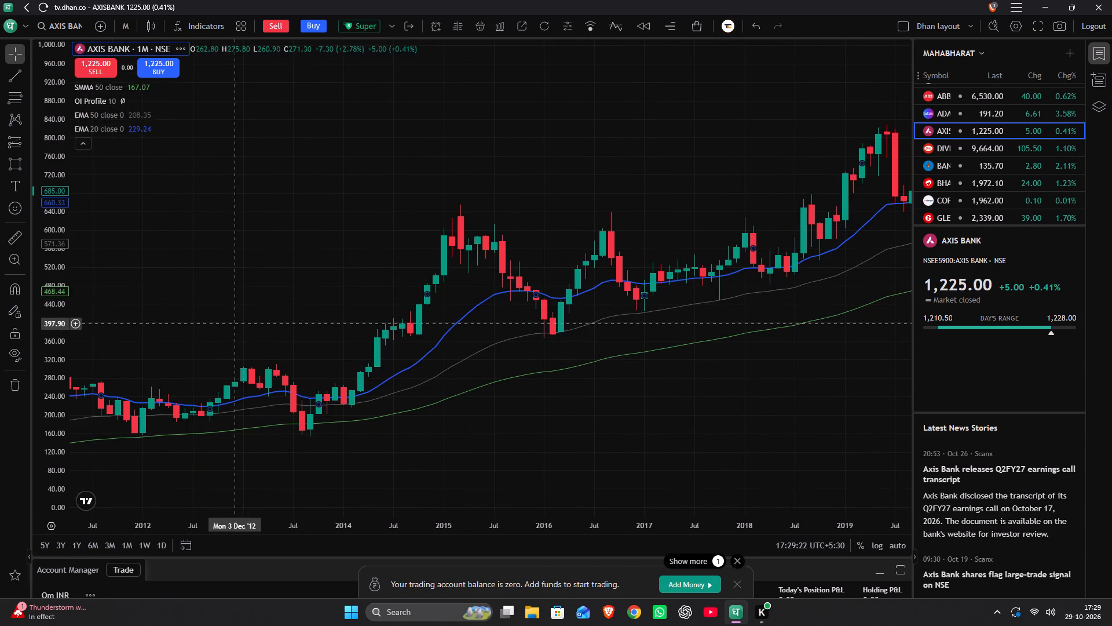
scroll(275, 305, "up", 3)
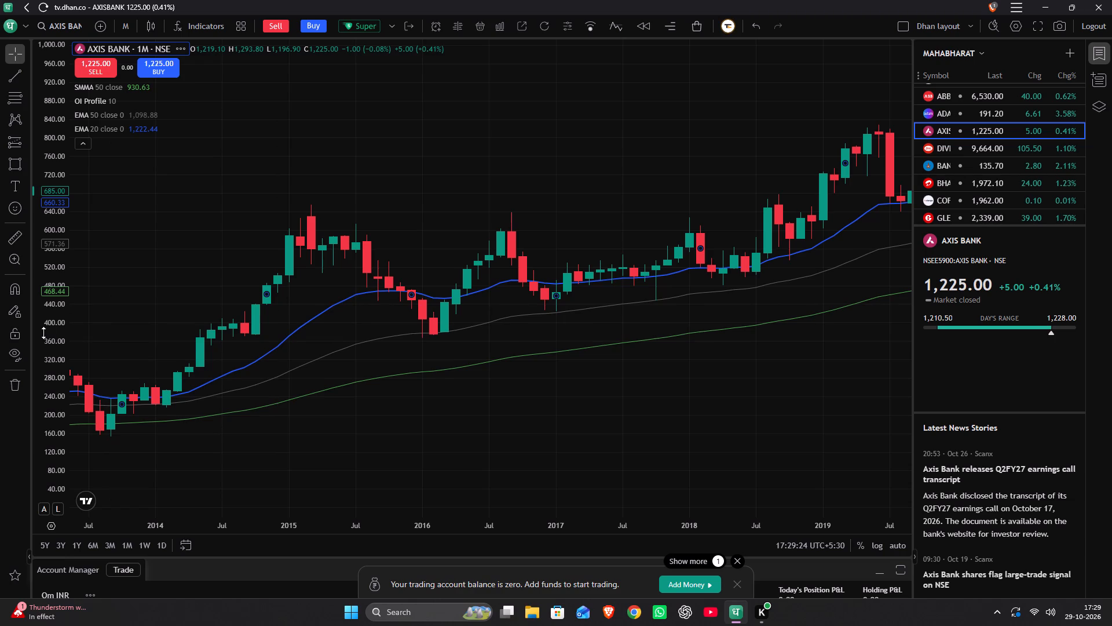
scroll(40, 329, "up", 20)
scroll(199, 363, "up", 3)
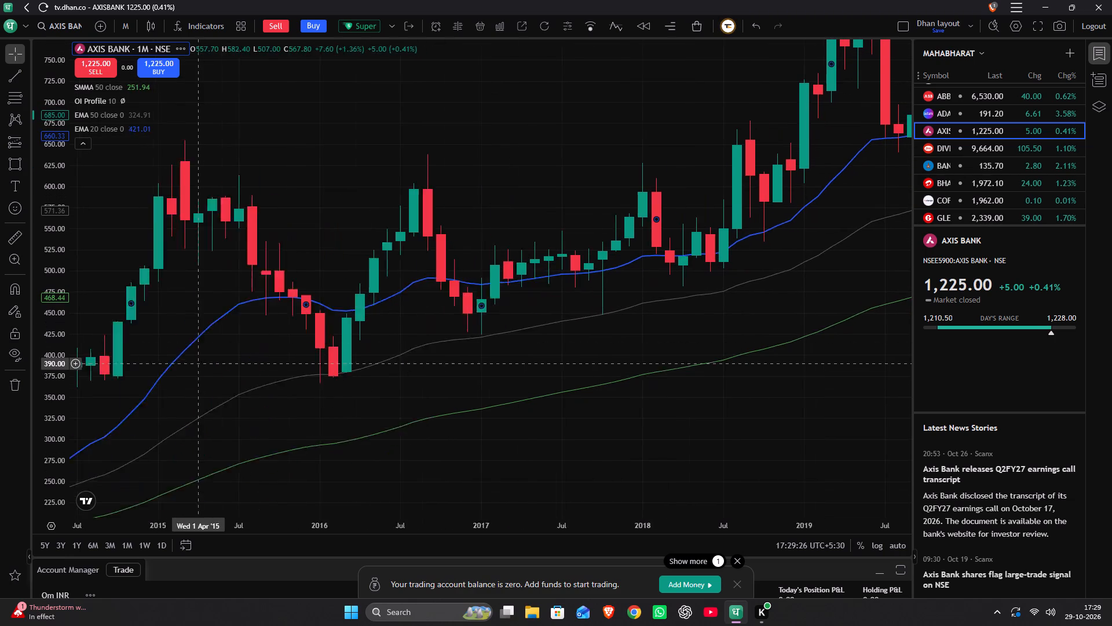
left_click_drag(197, 363, 553, 374)
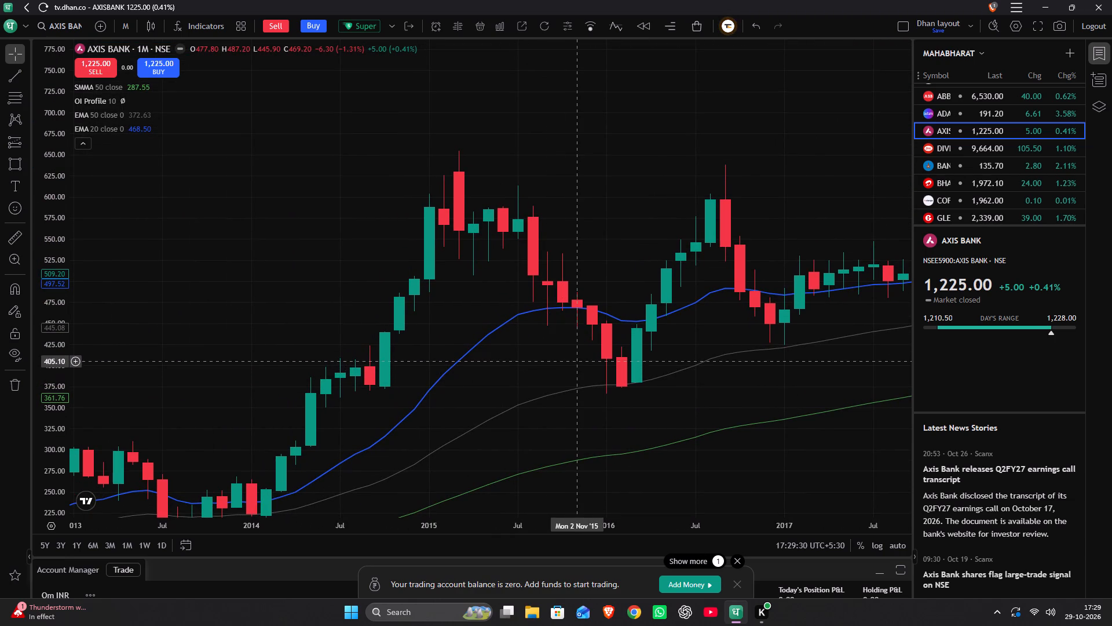
key("alt+h")
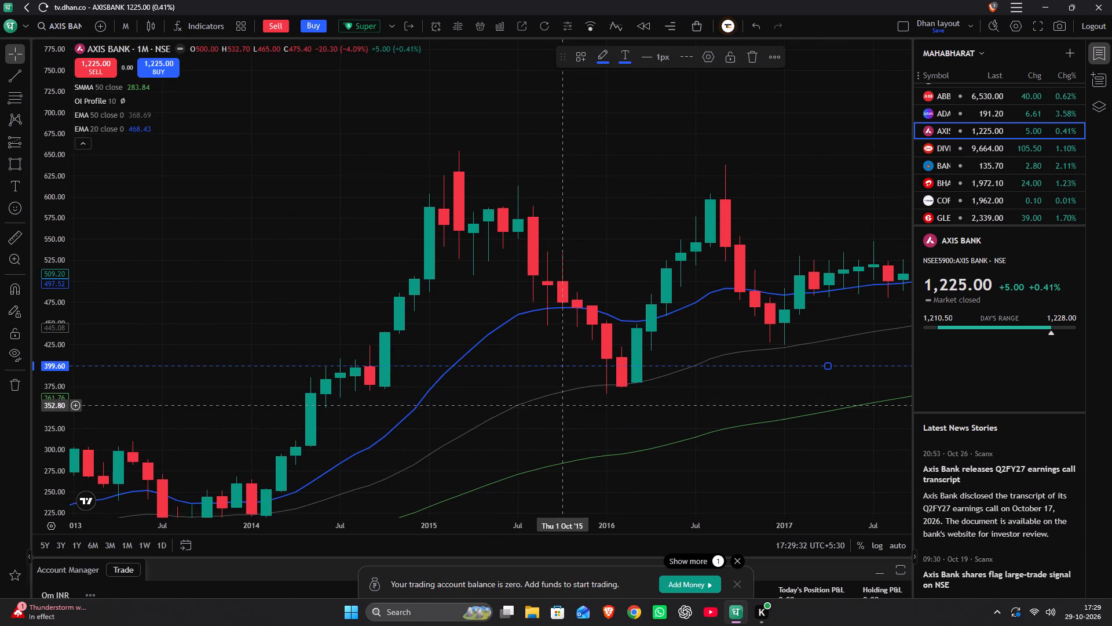
key("alt+h")
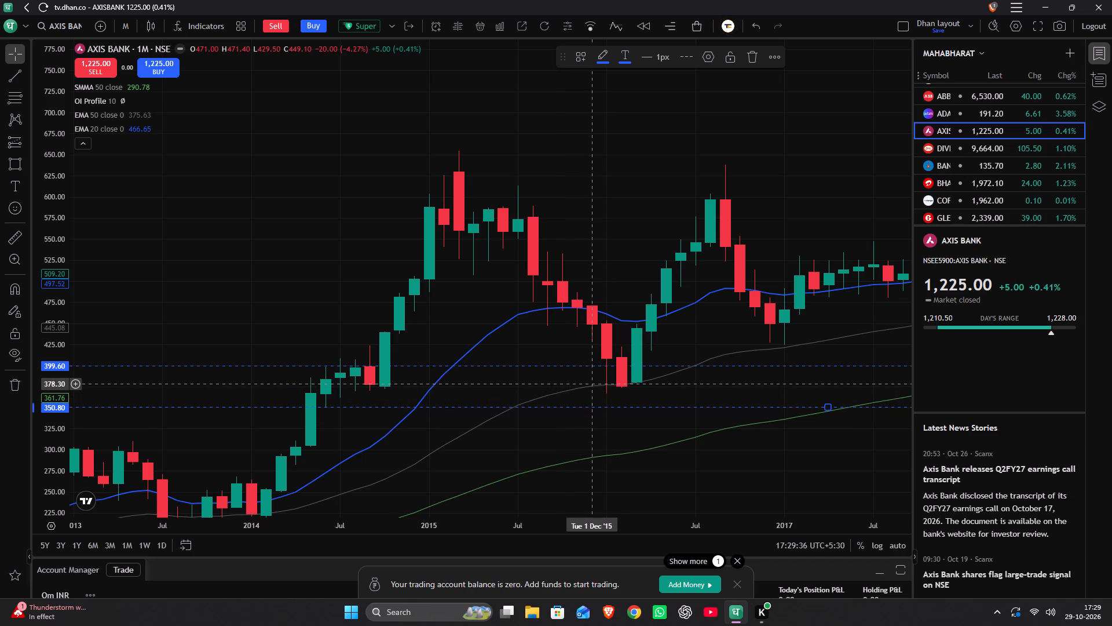
key("alt+v")
Switch the Axis Bank chart to the daily timeframe and locate the 1 Dec '15 vertical line.
left_click_drag(687, 457, 632, 445)
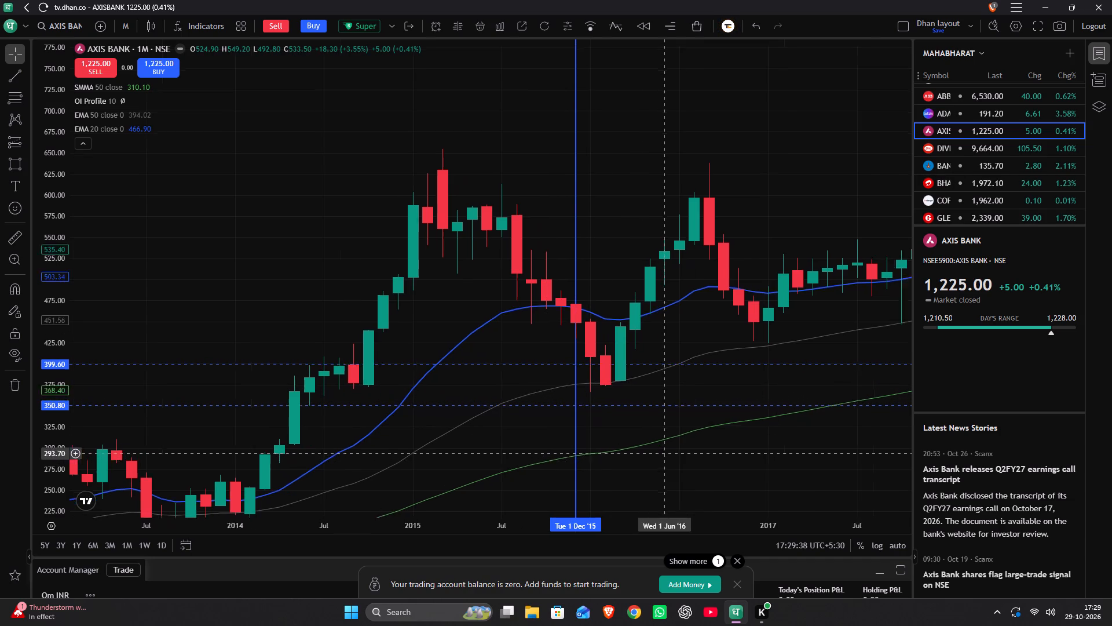
left_click_drag(632, 445, 569, 419)
scroll(569, 418, "down", 6)
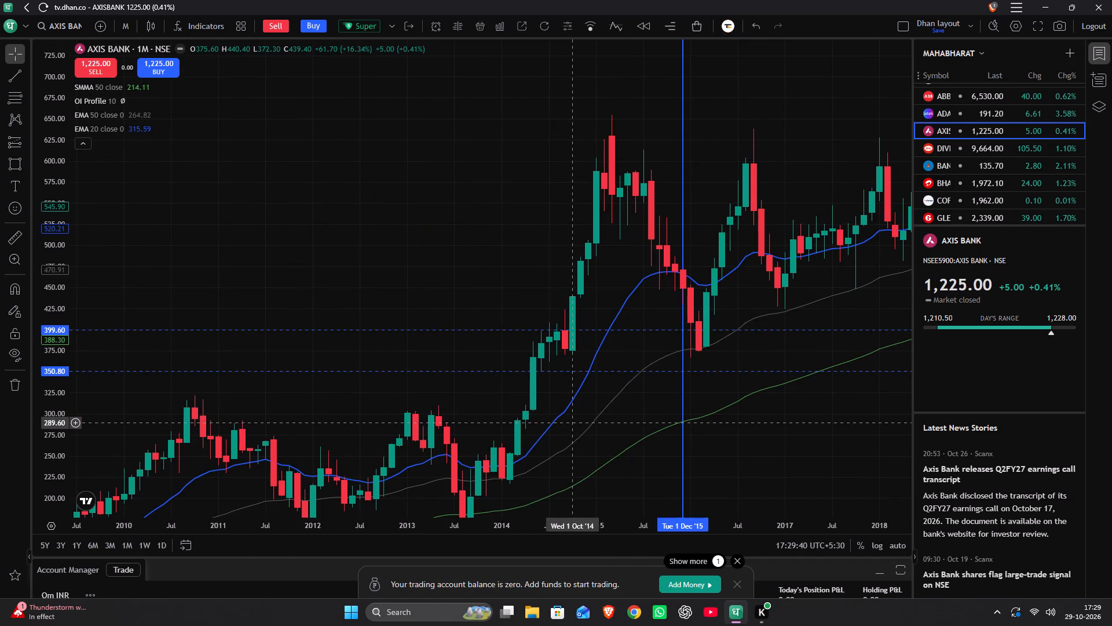
key("1")
key("d")
key("Return")
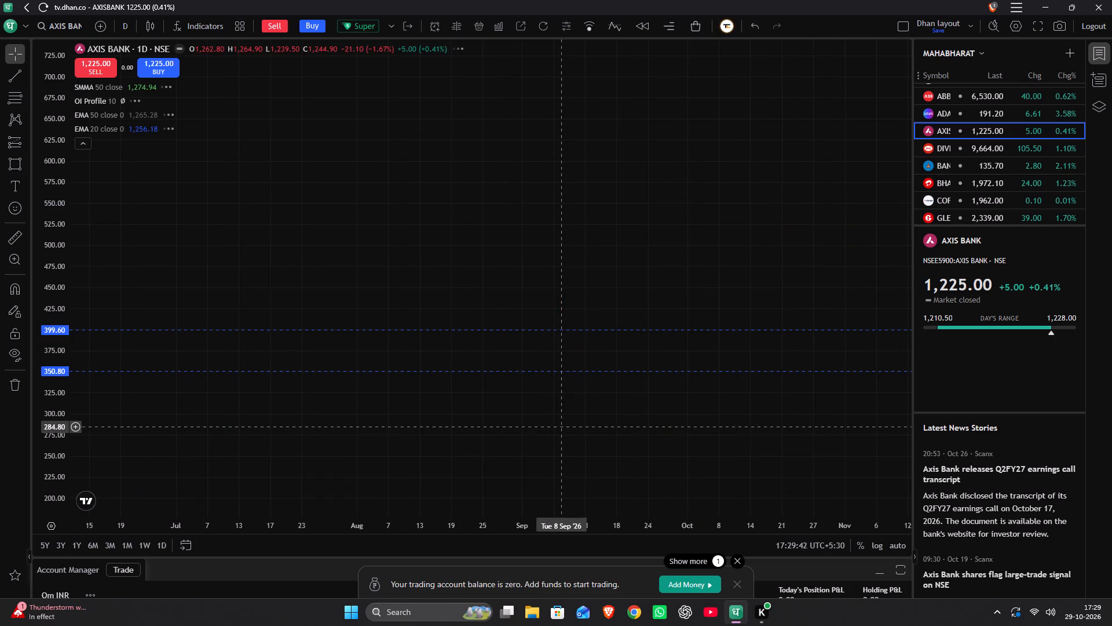
scroll(535, 421, "down", 20)
scroll(535, 421, "down", 6)
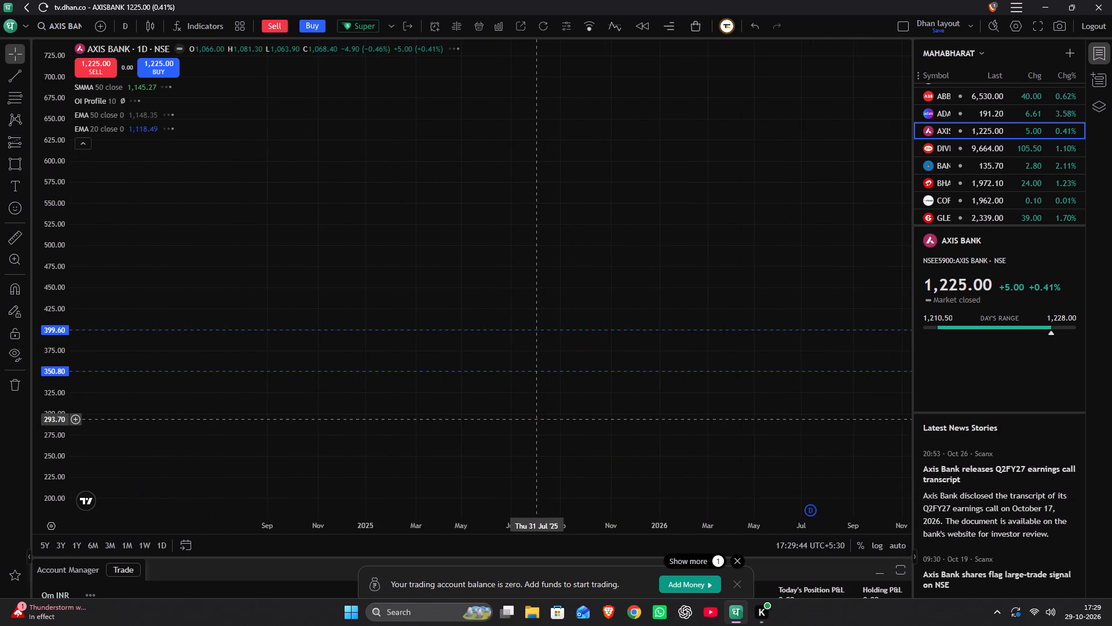
scroll(536, 419, "down", 18)
left_click_drag(383, 293, 383, 293)
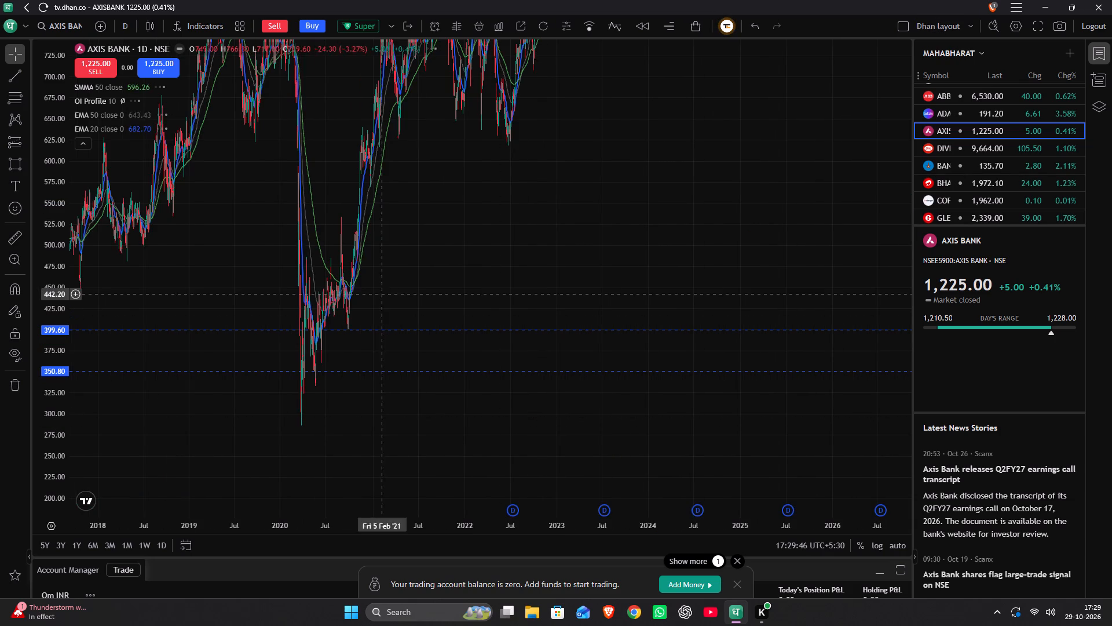
left_click_drag(383, 293, 721, 290)
left_click_drag(452, 259, 546, 258)
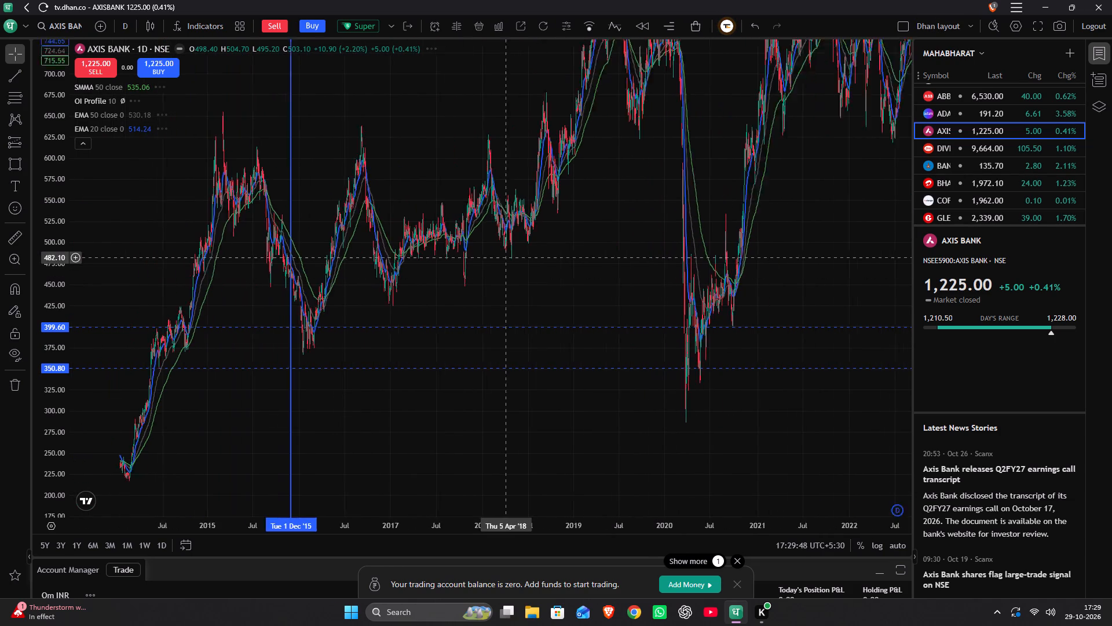
left_click_drag(546, 258, 631, 253)
Examine Axis Bank's daily candles around the 1 Dec '15 vertical line and into January 2016 against the 399.60 and 350.80 levels.
scroll(627, 253, "up", 5)
left_click_drag(344, 208, 883, 281)
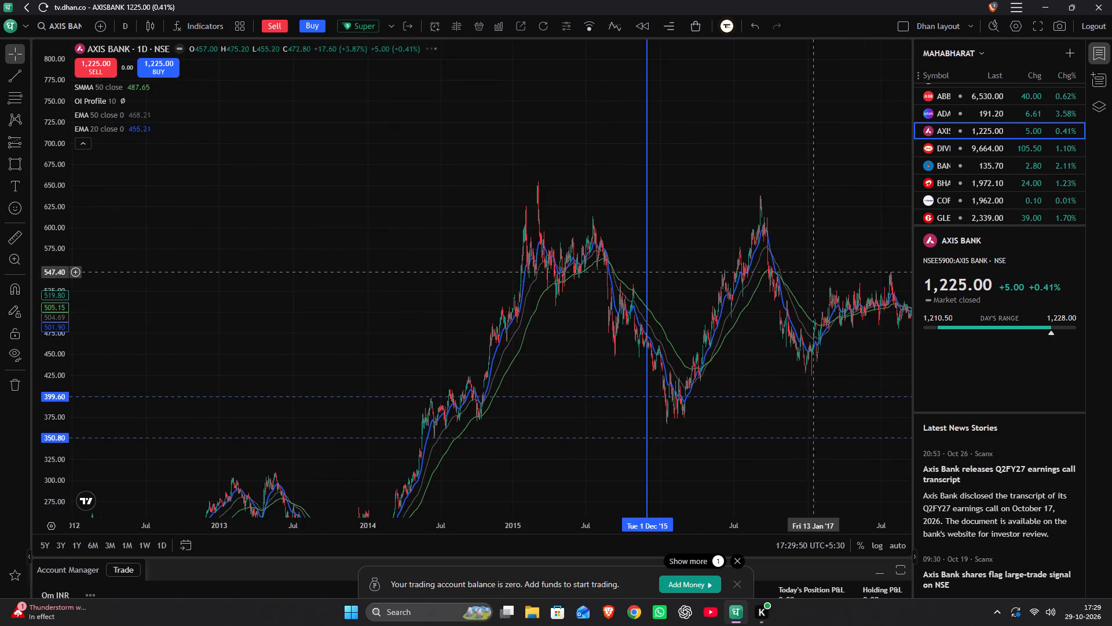
scroll(733, 315, "up", 8)
left_click_drag(282, 289, 524, 202)
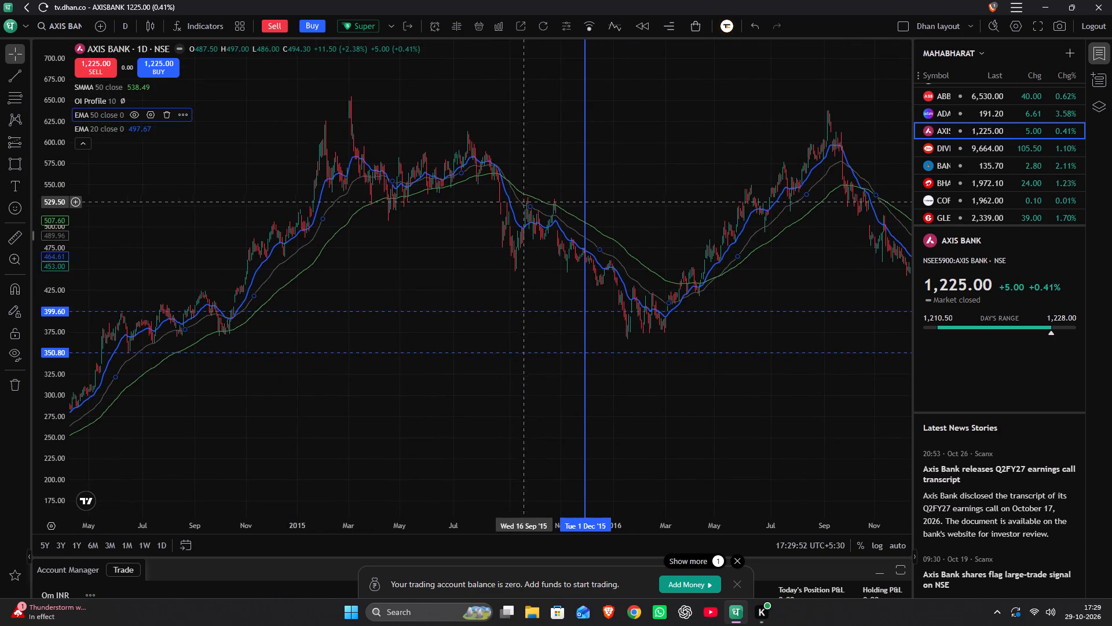
scroll(56, 333, "up", 13)
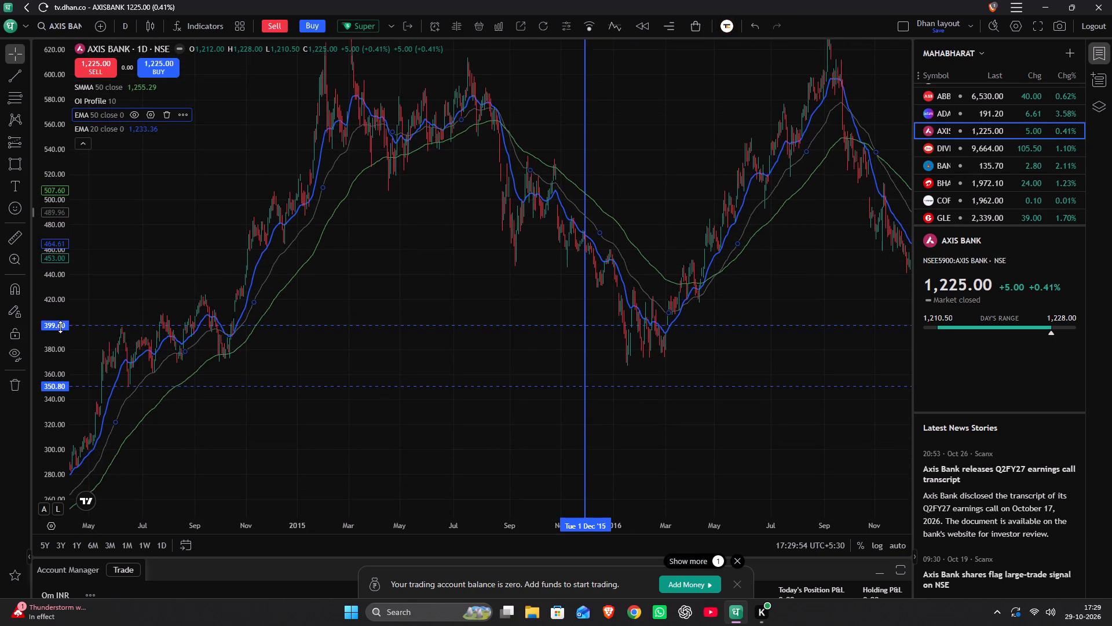
scroll(60, 327, "up", 11)
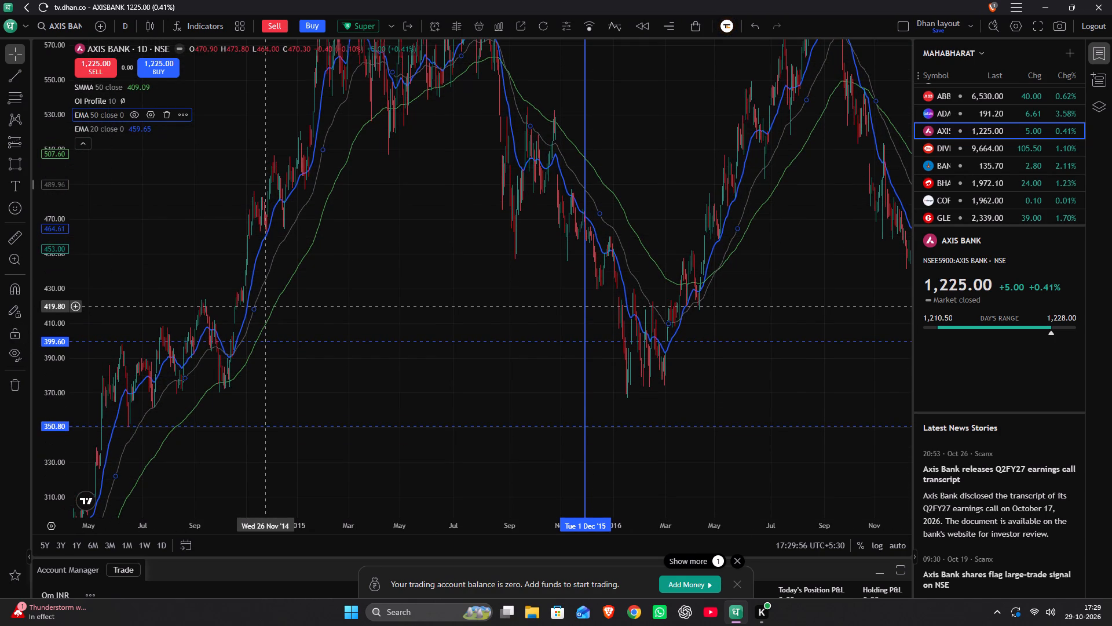
scroll(265, 305, "up", 7)
left_click(270, 299)
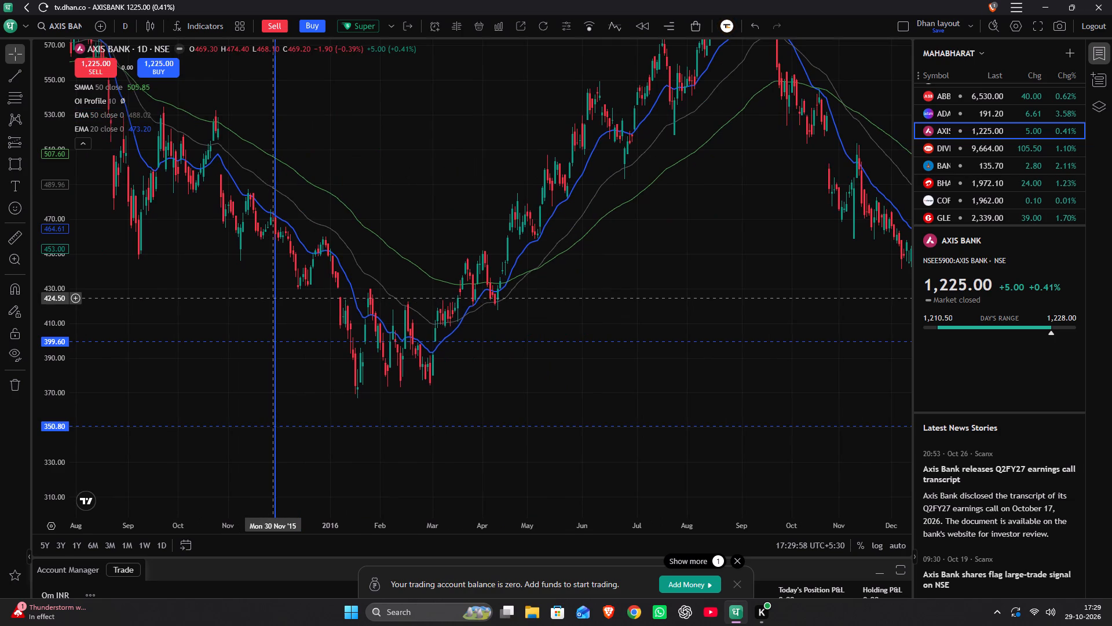
left_click_drag(399, 307, 755, 210)
scroll(747, 212, "up", 6)
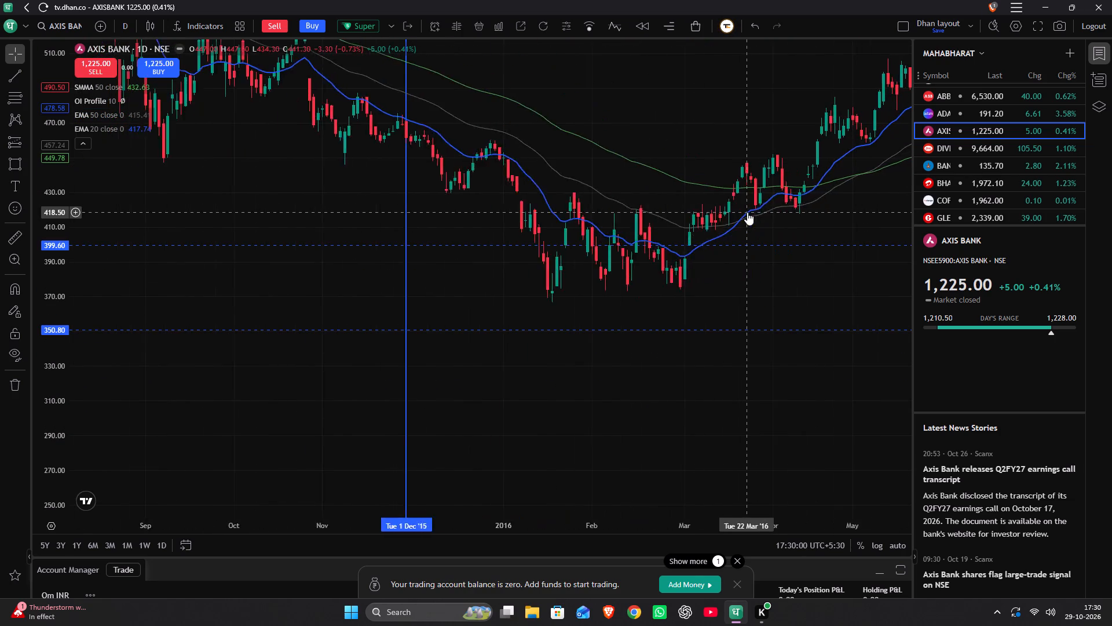
scroll(747, 212, "up", 5)
left_click_drag(439, 200, 846, 241)
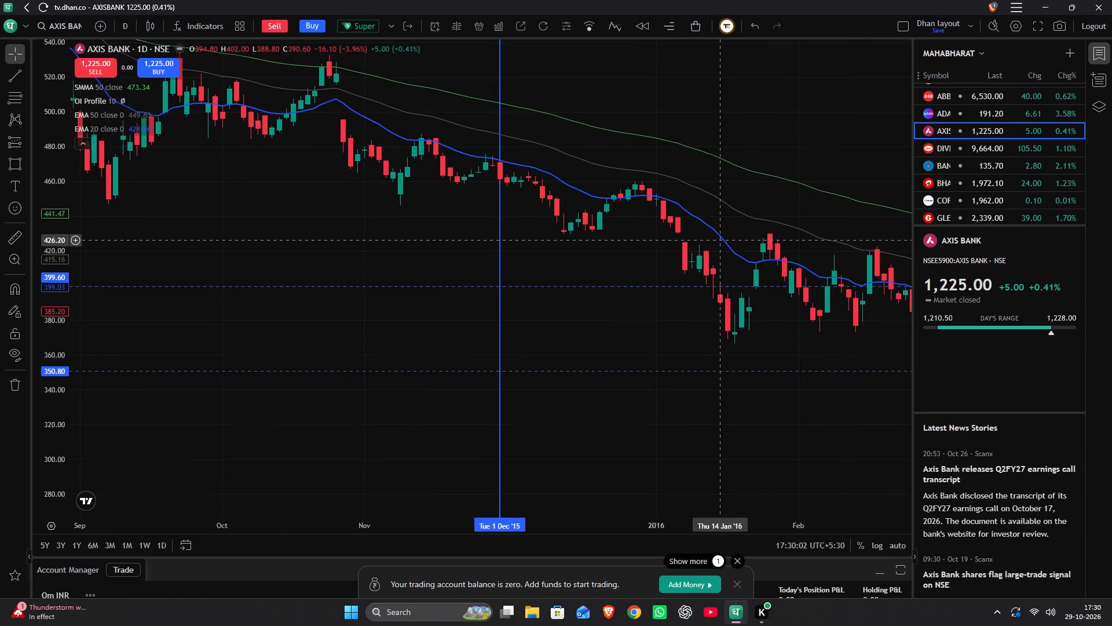
left_click_drag(720, 238, 910, 203)
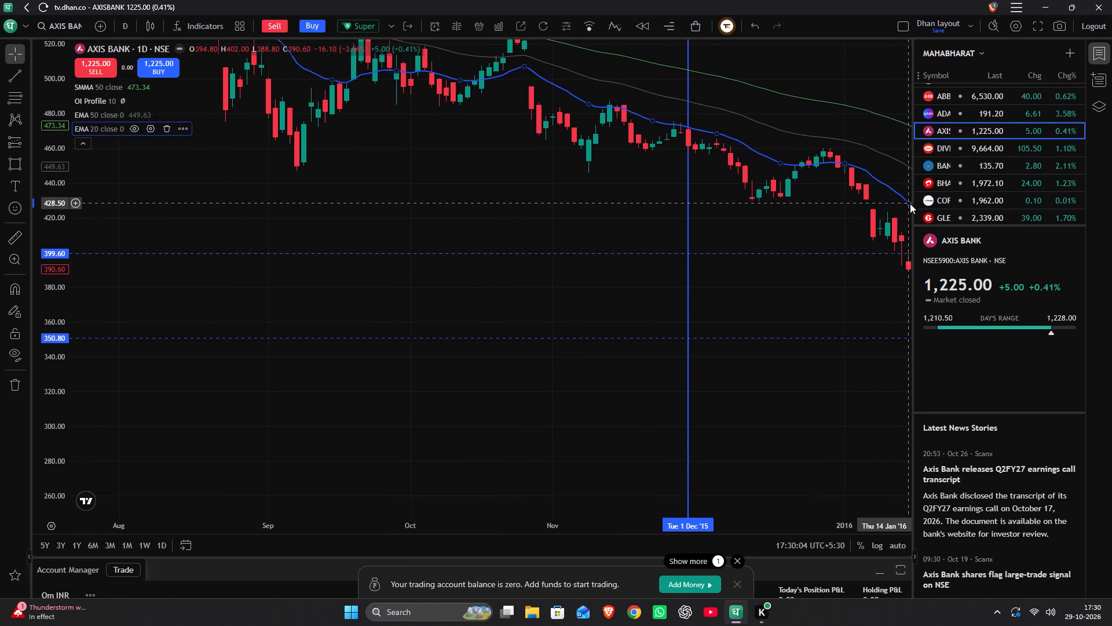
left_click_drag(821, 206, 826, 211)
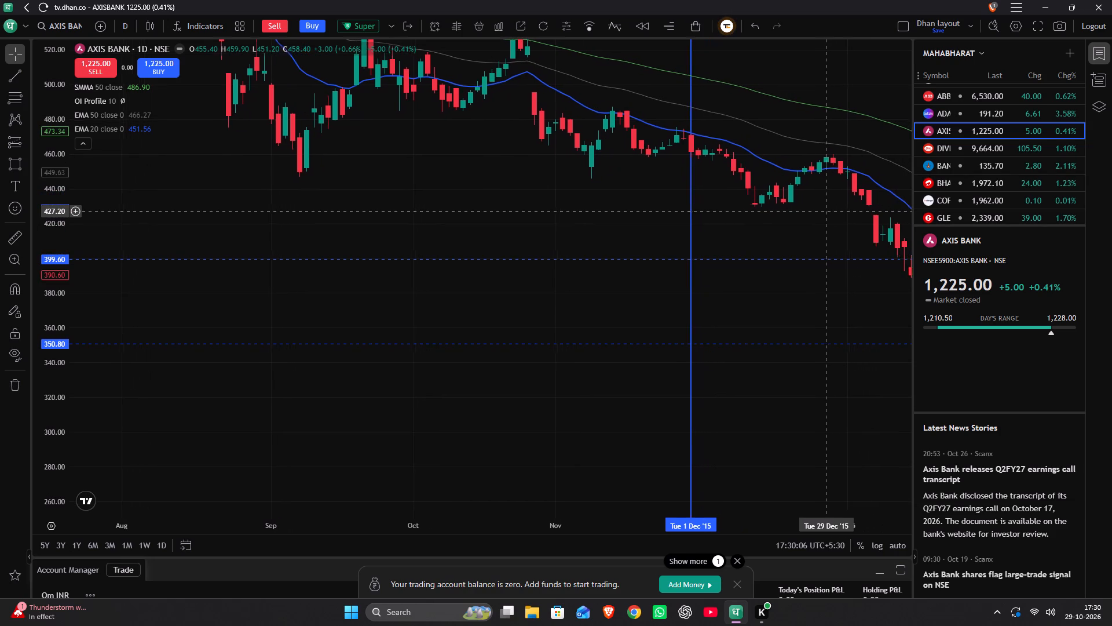
left_click_drag(826, 211, 805, 208)
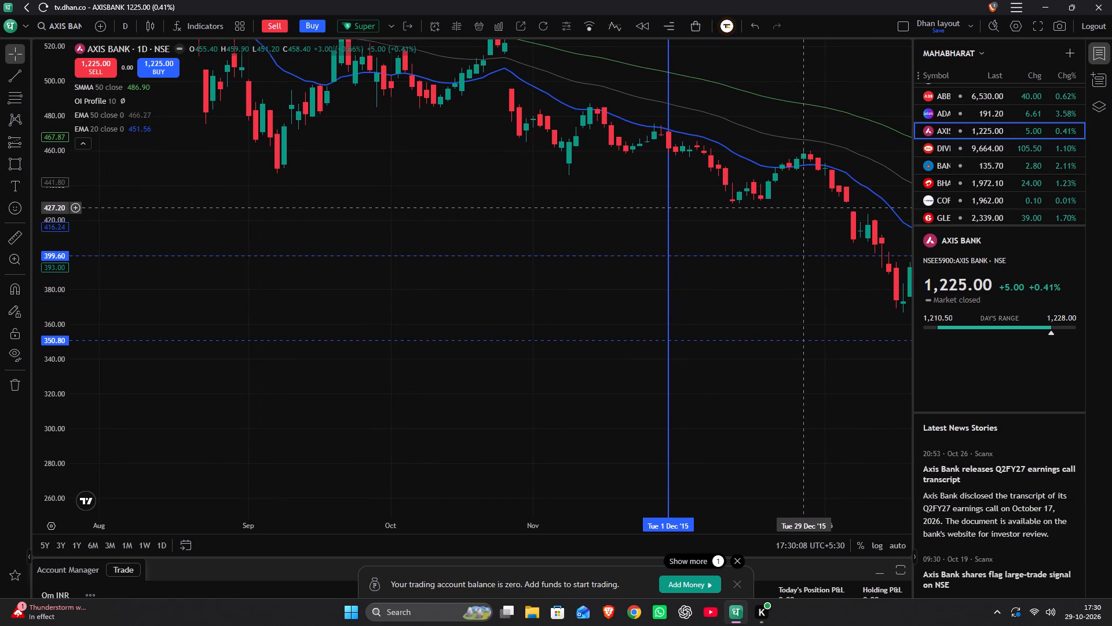
left_click_drag(805, 208, 806, 207)
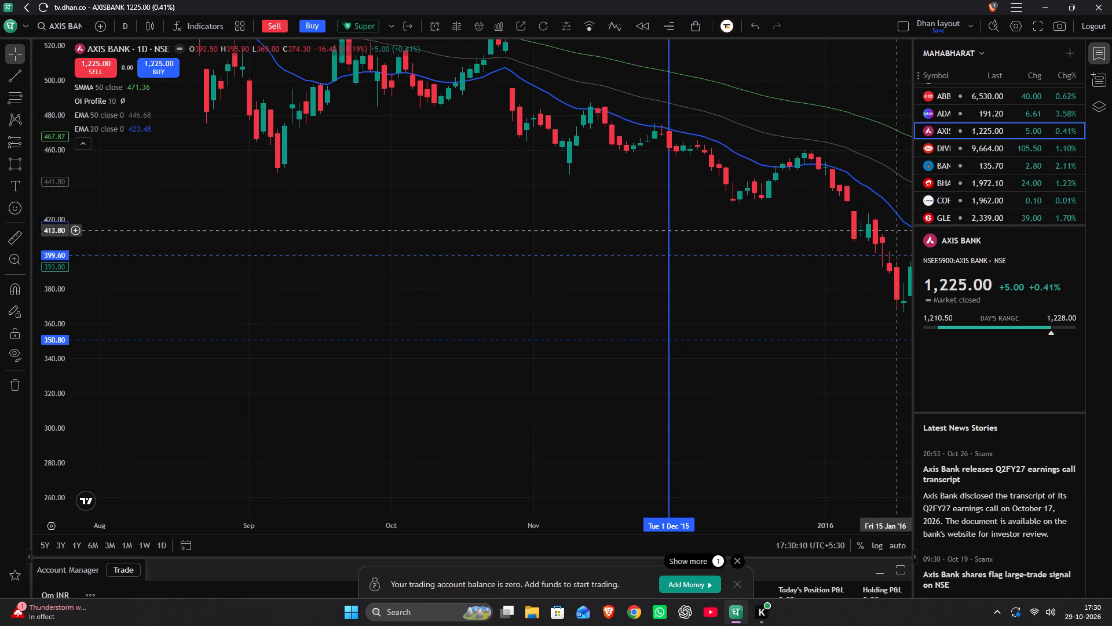
left_click_drag(883, 230, 883, 228)
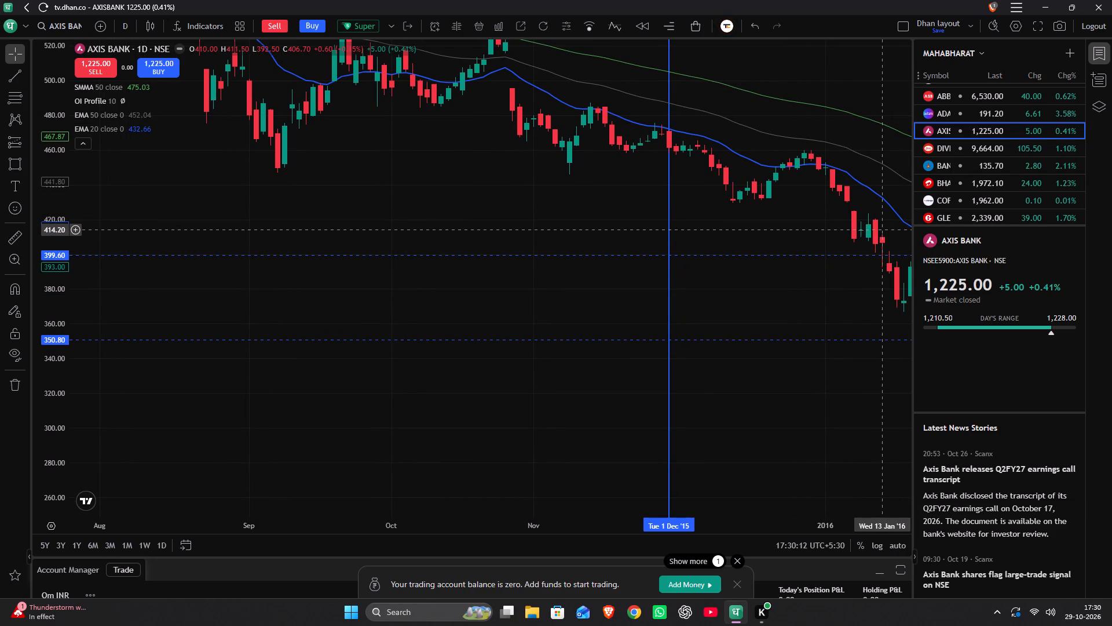
left_click_drag(883, 228, 720, 224)
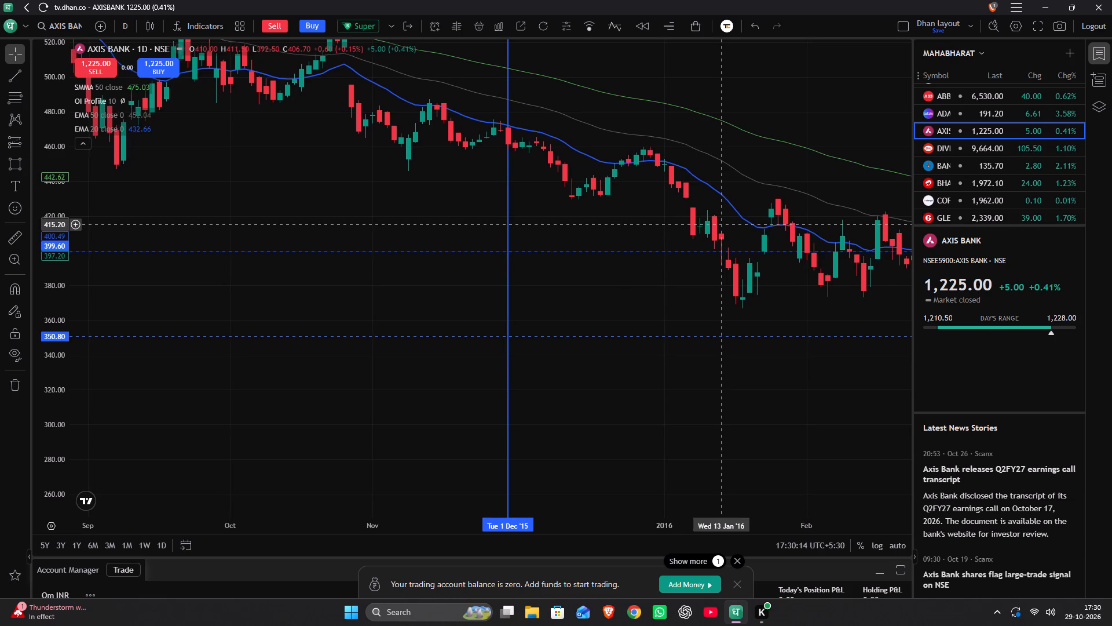
left_click_drag(720, 224, 720, 224)
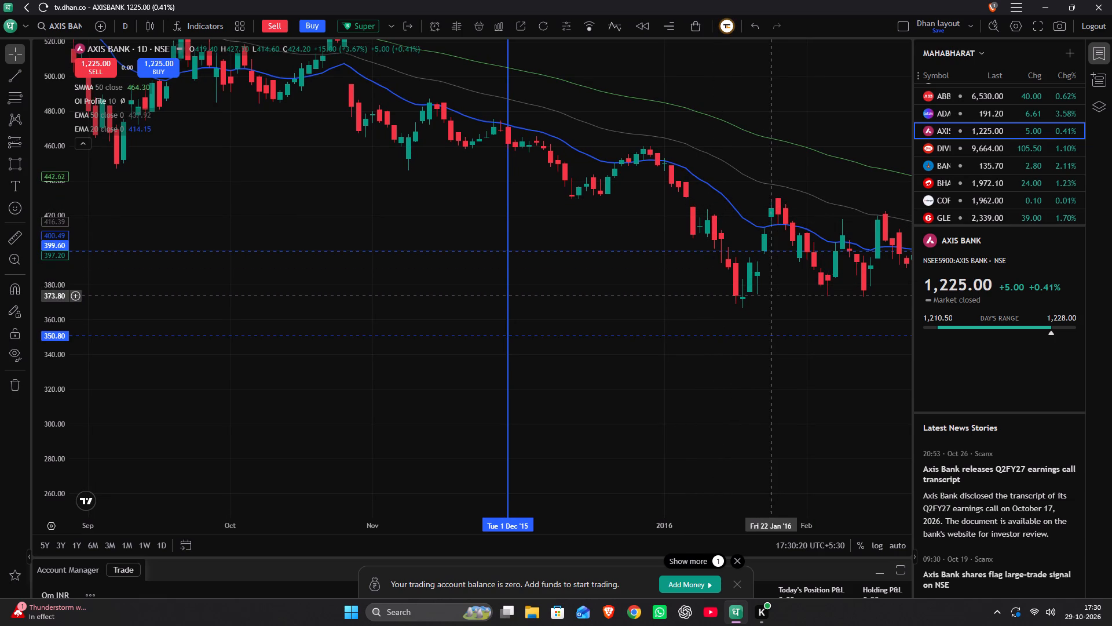
Place a long position starting at the 29 Jan '16 candle with entry 373.10, target 406.30 and stop 364.10.
scroll(566, 270, "up", 4)
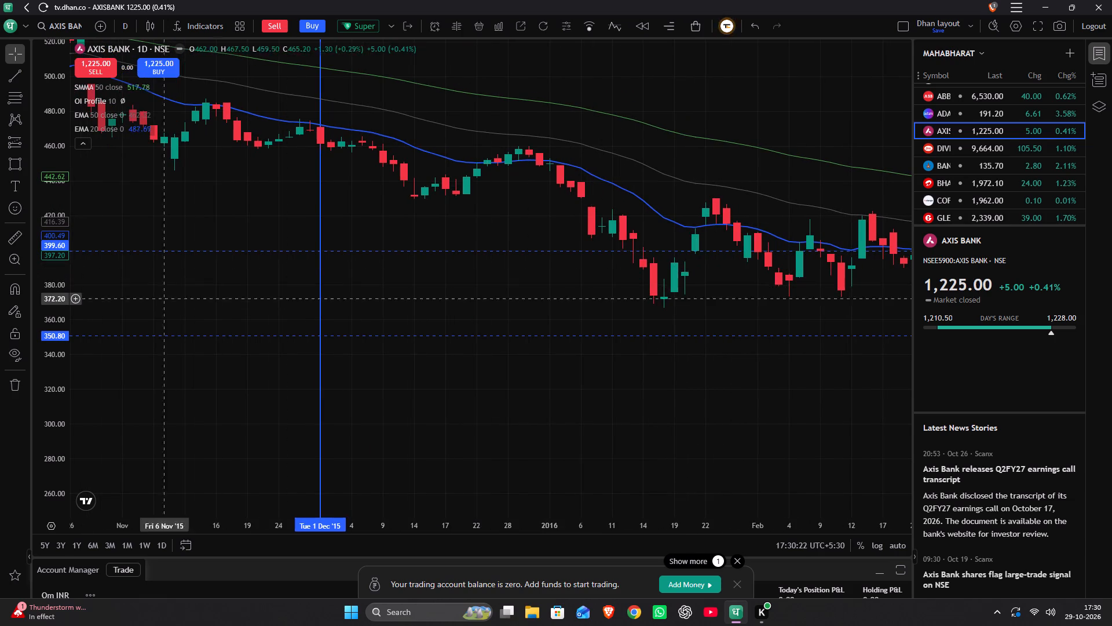
scroll(56, 325, "up", 17)
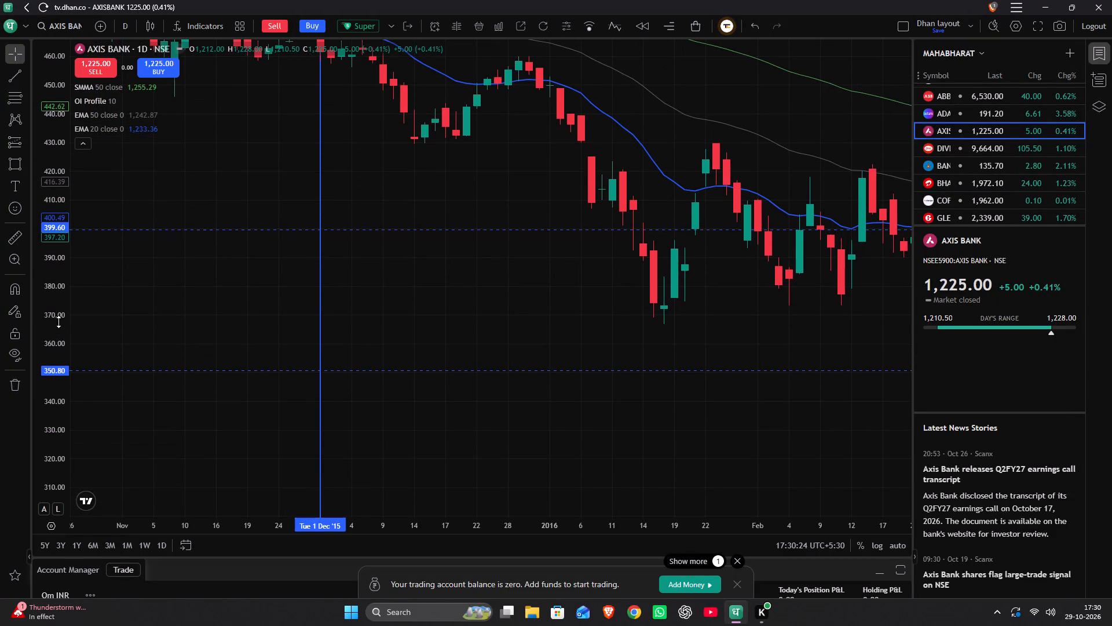
scroll(59, 321, "up", 5)
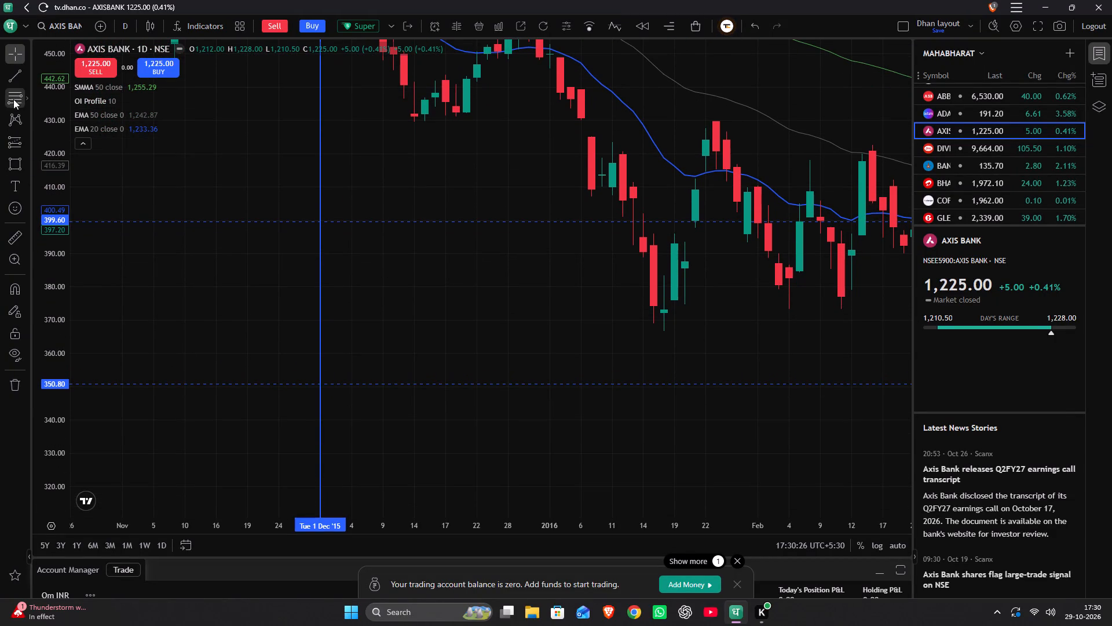
left_click(10, 140)
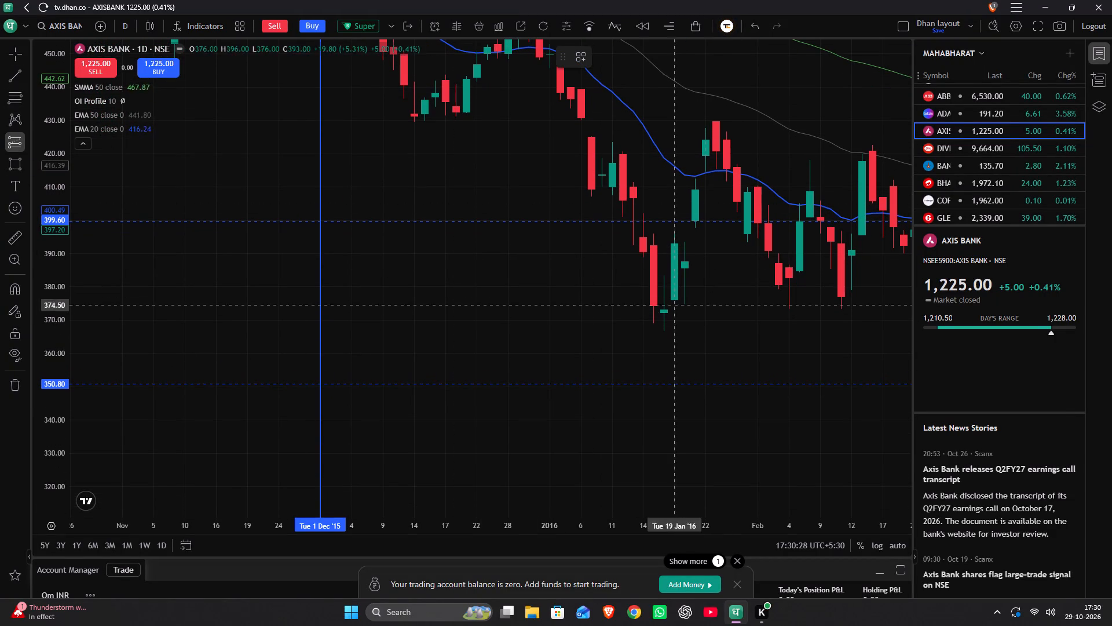
left_click(742, 310)
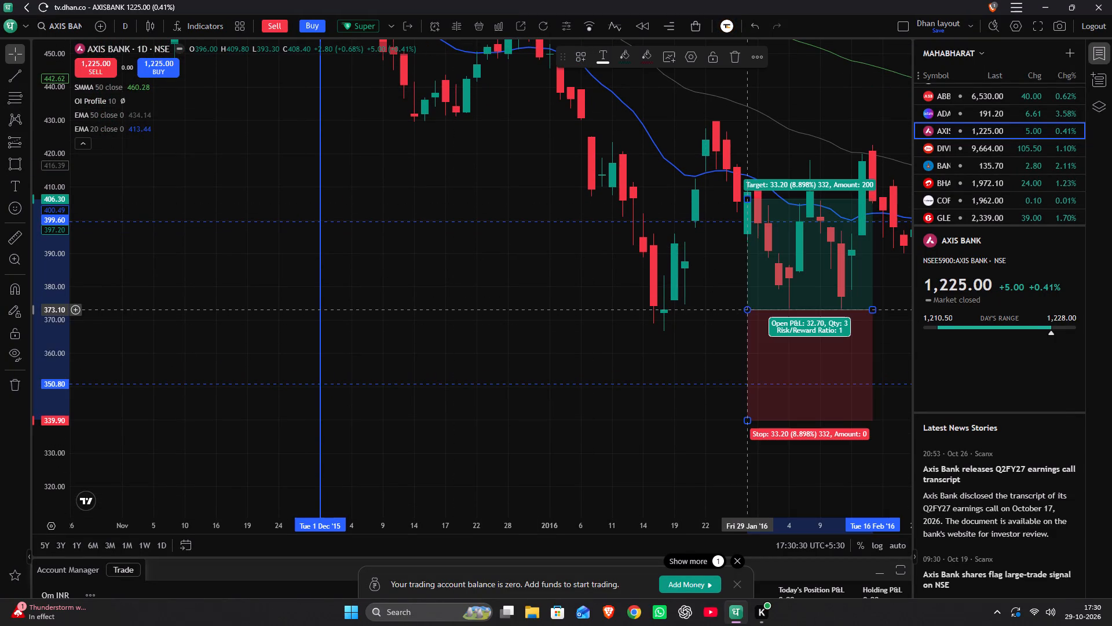
left_click_drag(748, 421, 748, 416)
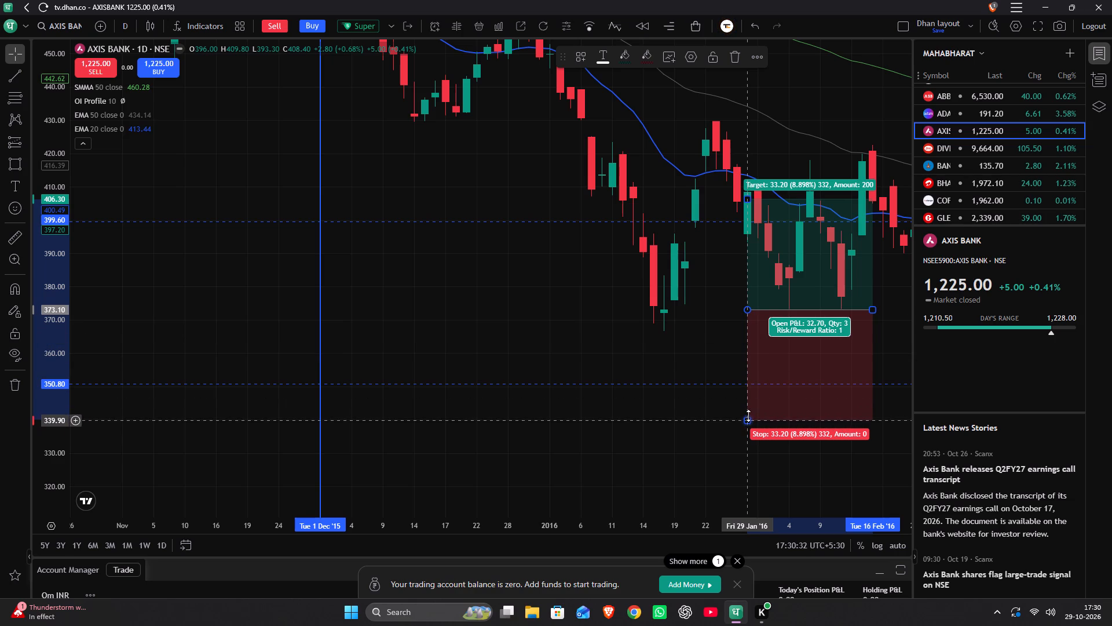
left_click_drag(748, 416, 749, 340)
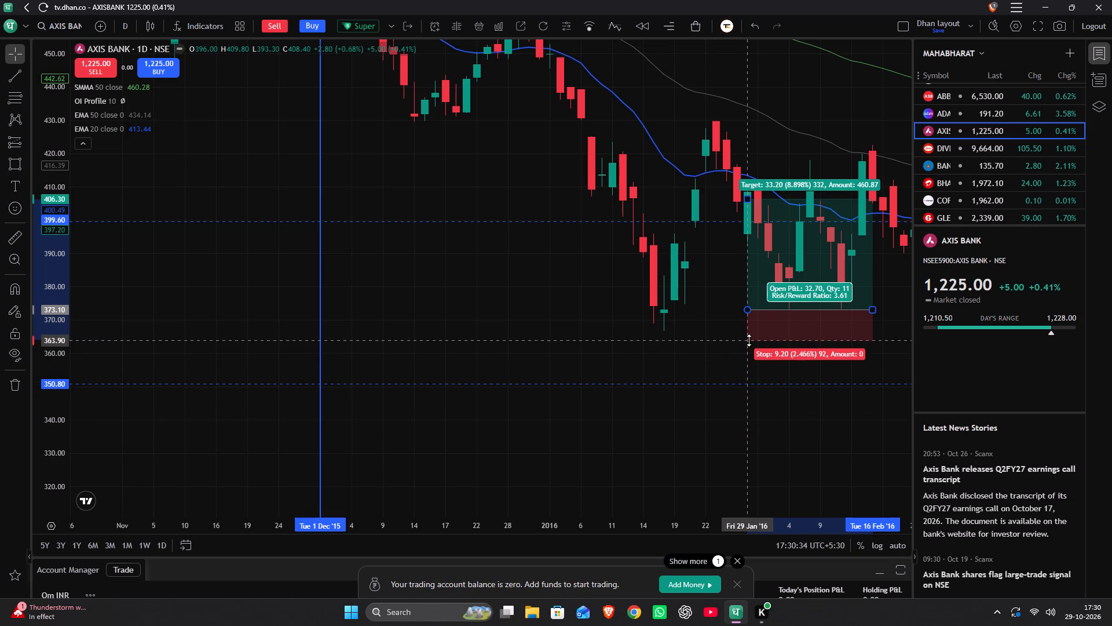
left_click_drag(749, 340, 749, 340)
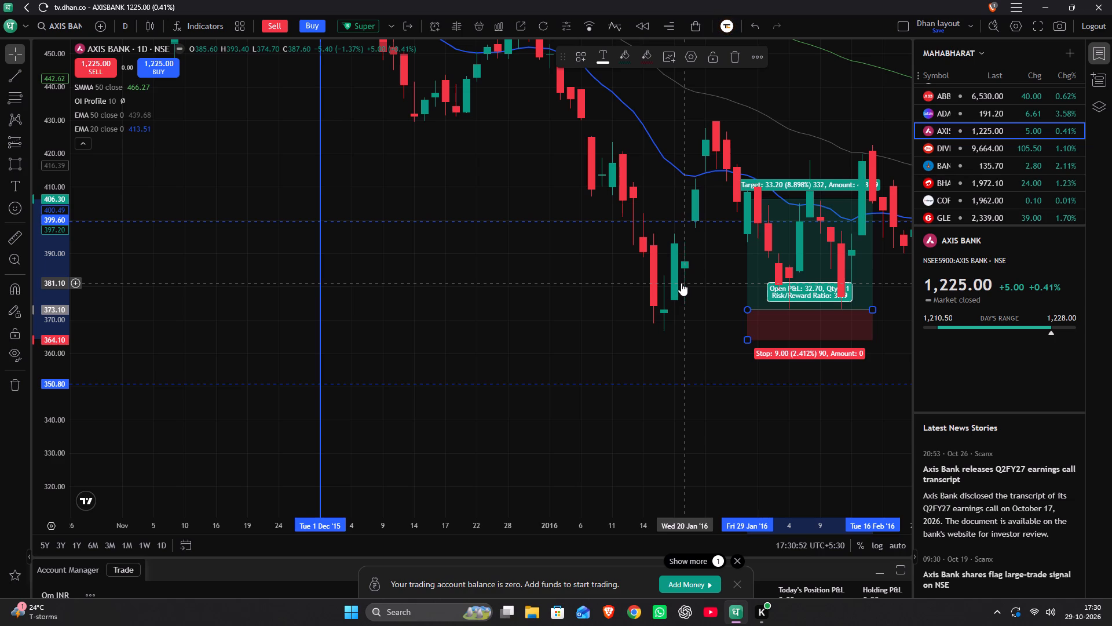
scroll(685, 274, "up", 7)
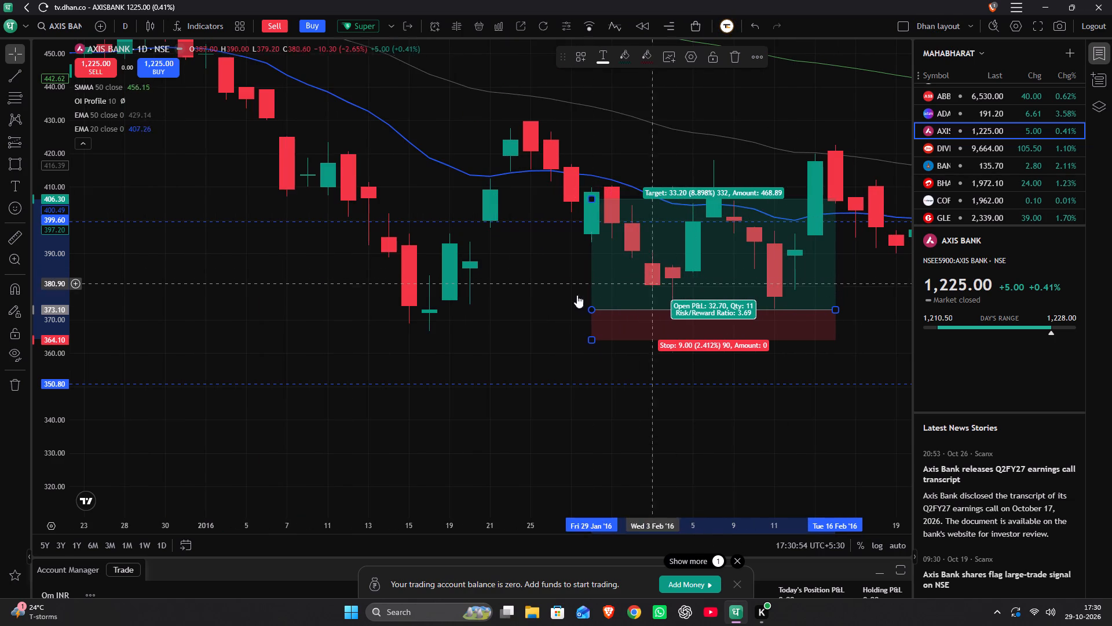
left_click(760, 129)
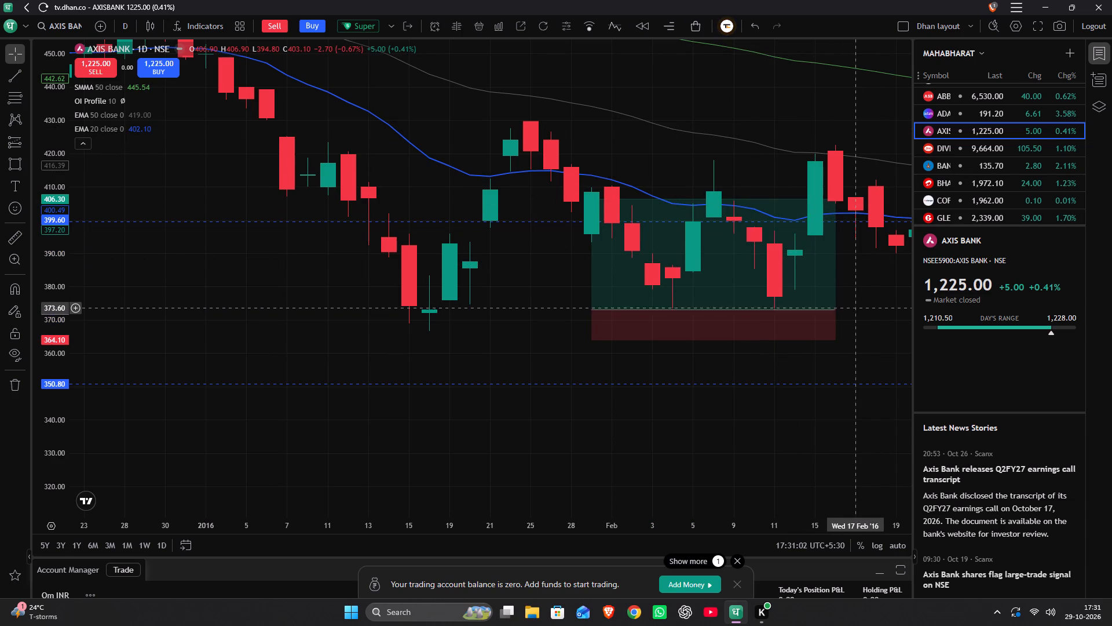
Shift the whole long position slightly up to entry 373.40, target 406.60 and stop 364.40.
left_click_drag(875, 292, 697, 292)
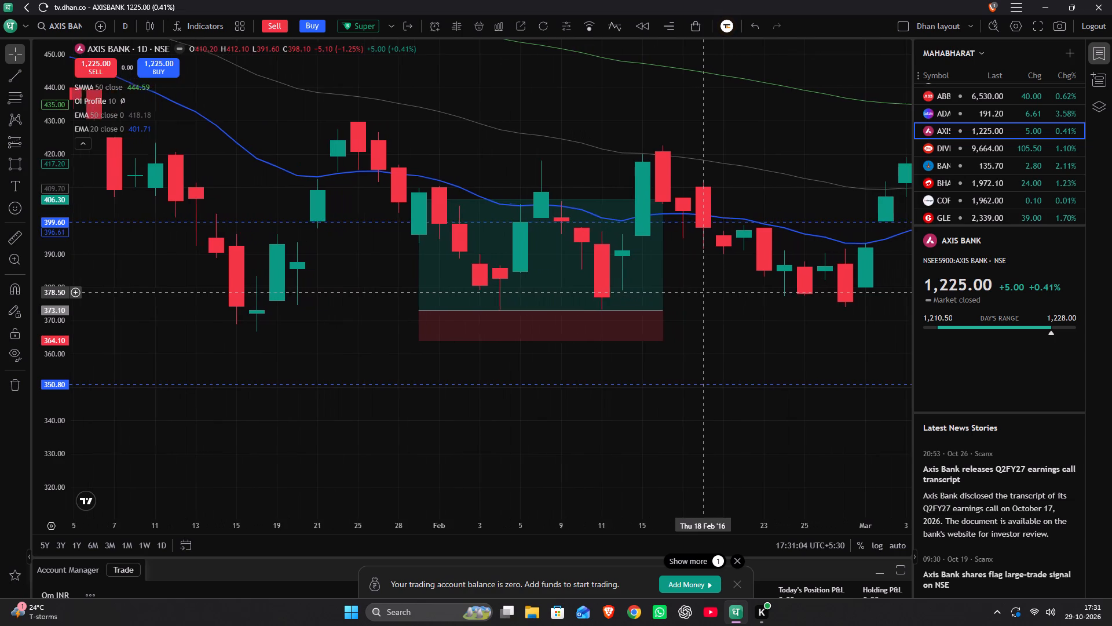
left_click_drag(697, 292, 677, 293)
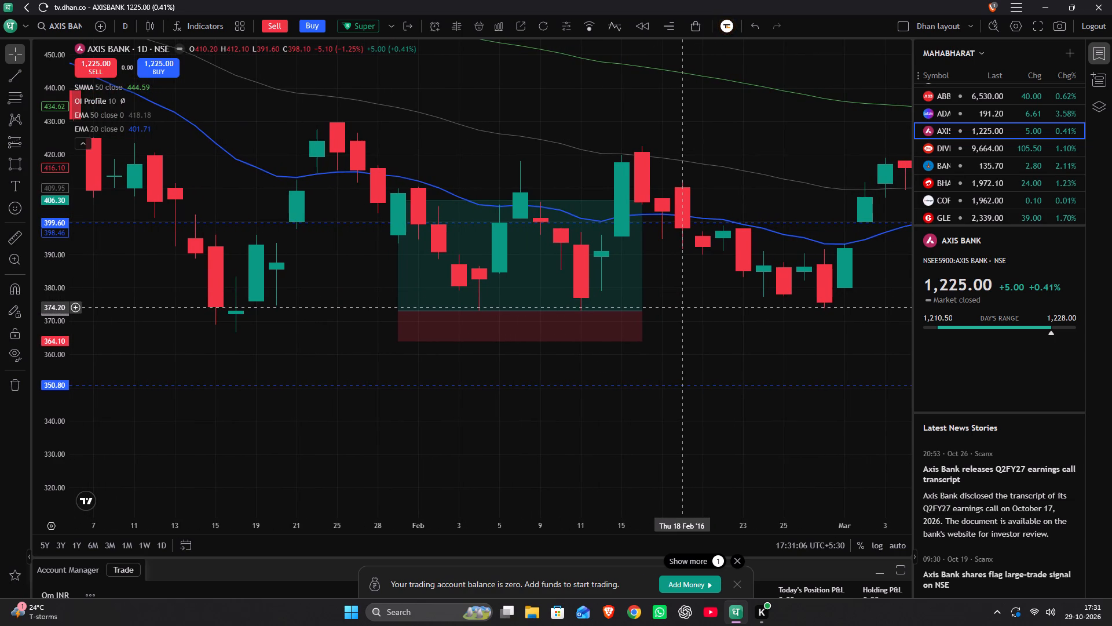
left_click_drag(675, 308, 242, 301)
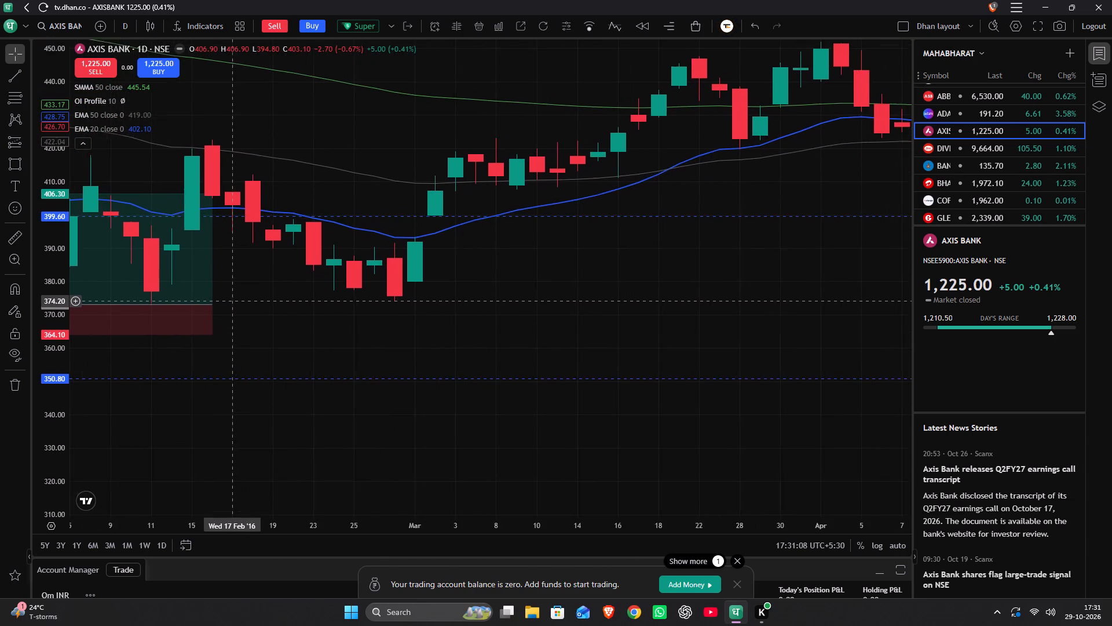
left_click_drag(242, 301, 502, 340)
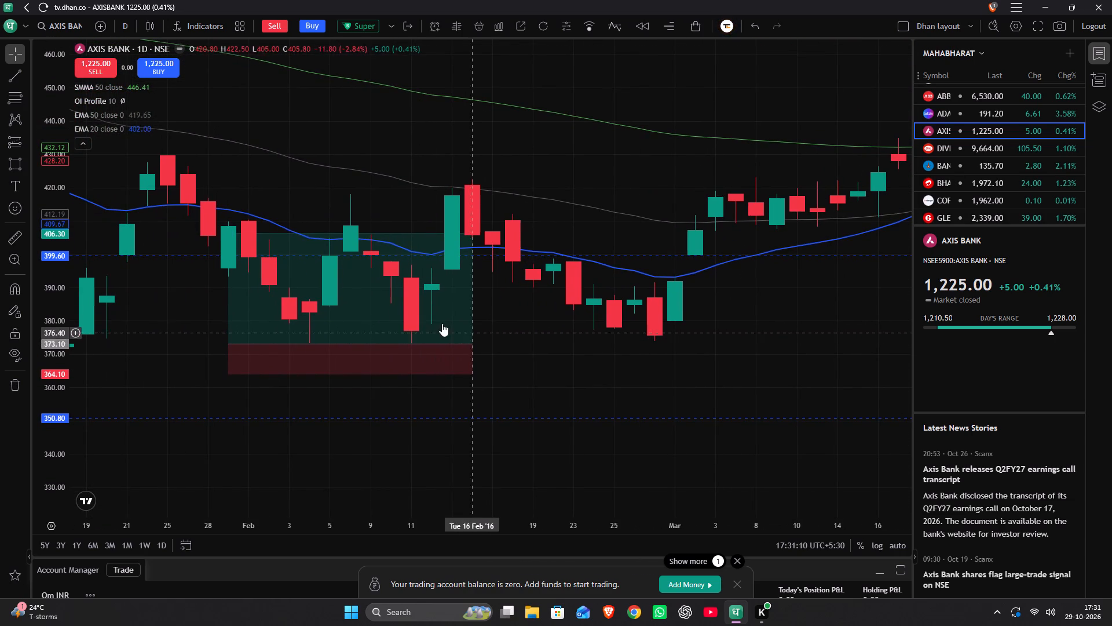
left_click_drag(147, 266, 218, 263)
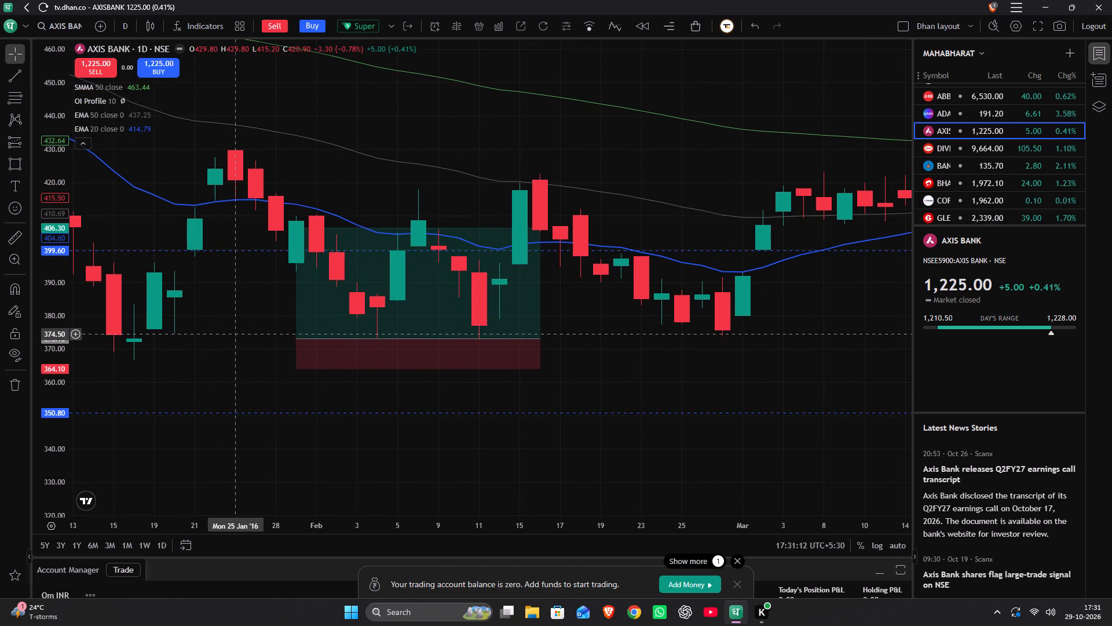
left_click(332, 339)
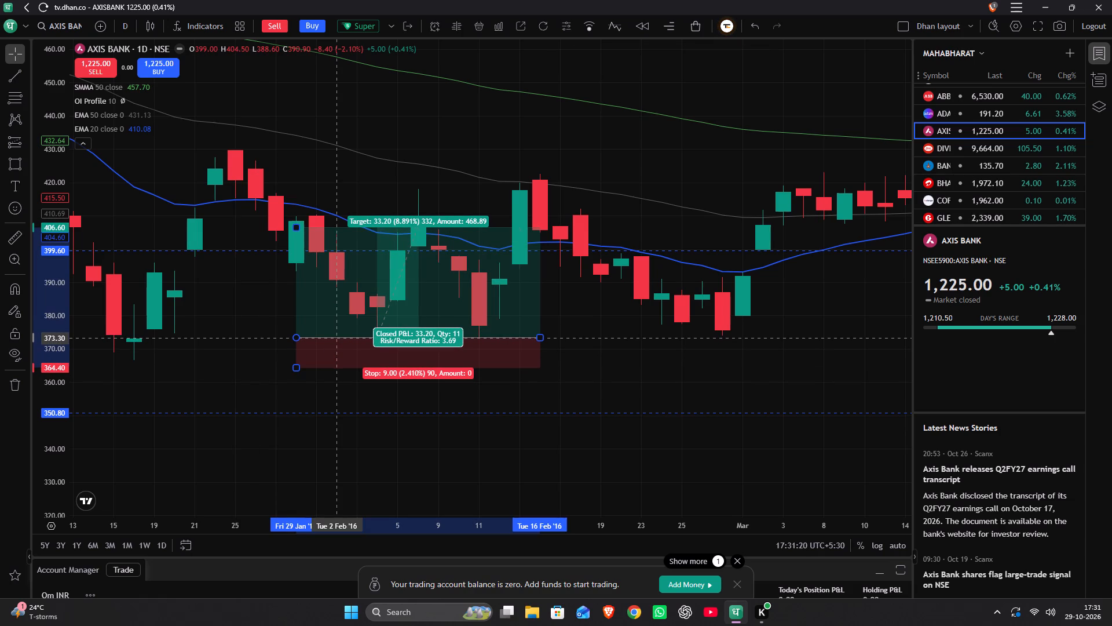
left_click(284, 424)
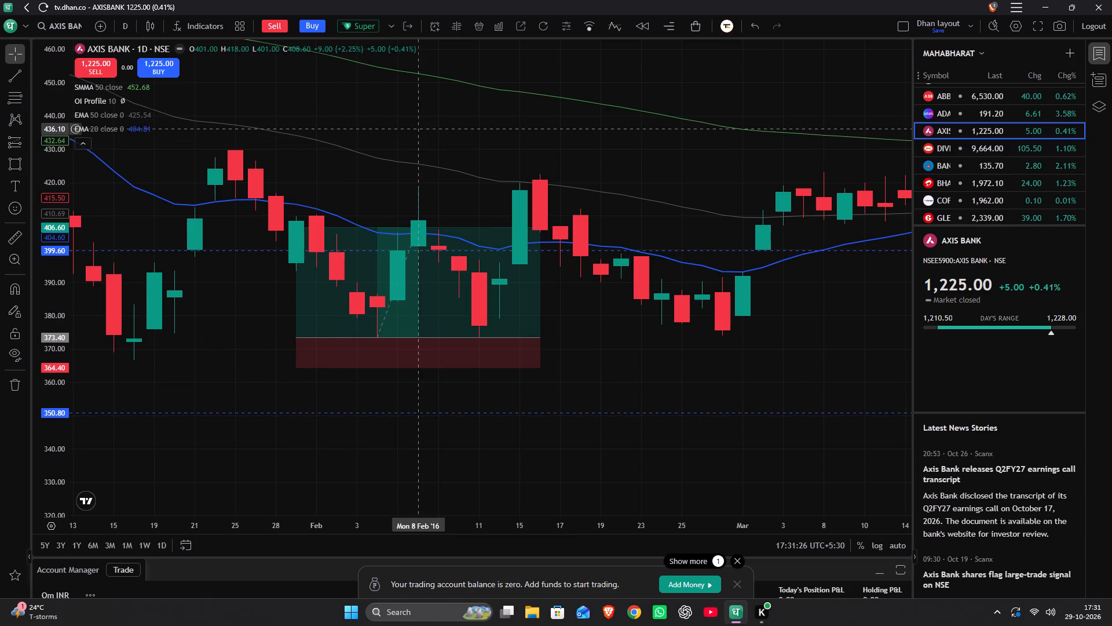
Examine the daily decline from August 2015 leading into the long position on Axis Bank.
left_click_drag(361, 129, 773, 153)
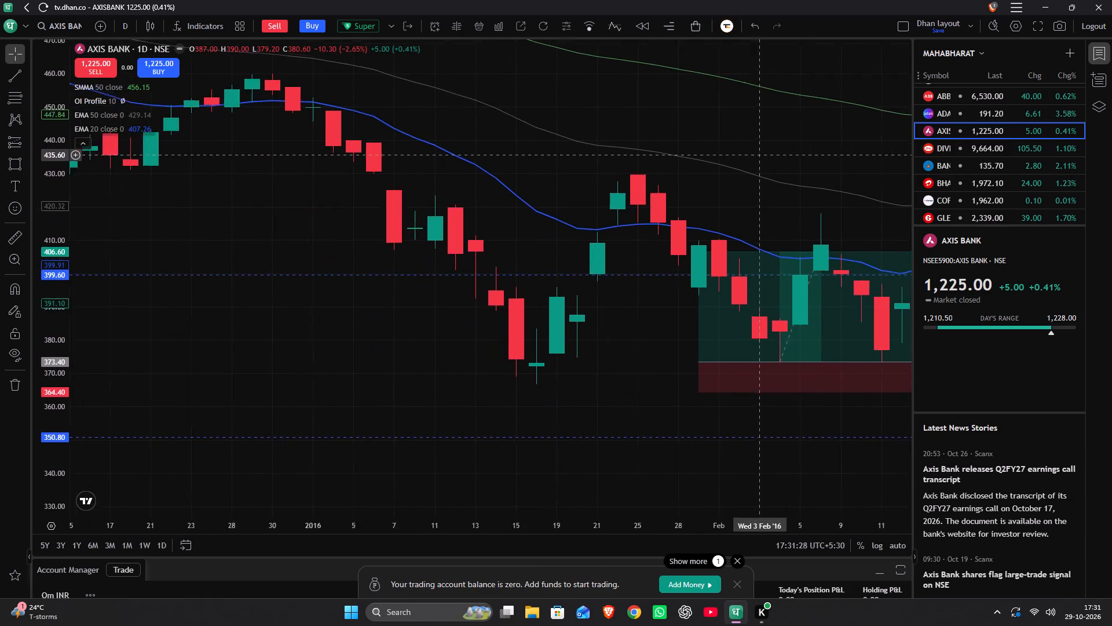
left_click_drag(773, 153, 809, 161)
scroll(799, 165, "down", 1)
scroll(798, 166, "up", 1)
scroll(798, 166, "down", 12)
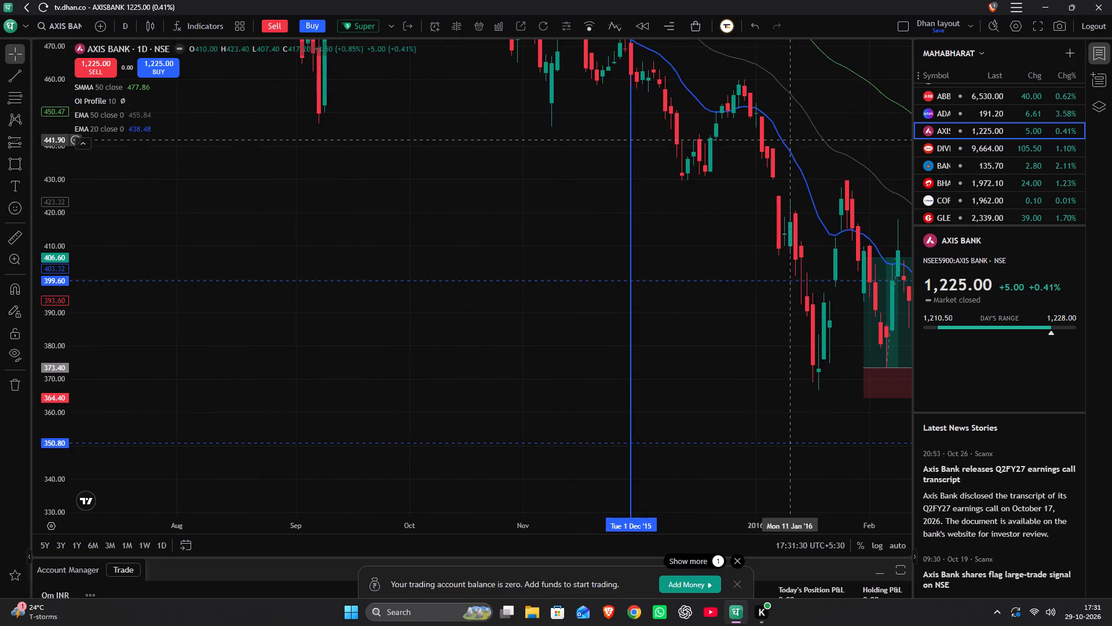
left_click_drag(804, 77, 737, 159)
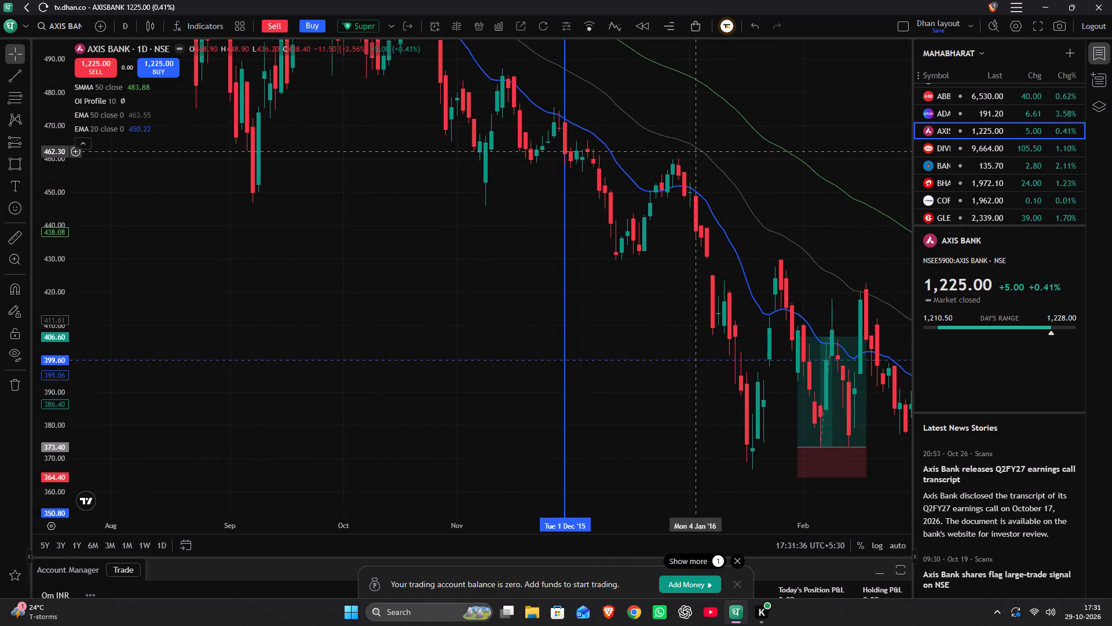
Switch the Axis Bank chart back to the monthly timeframe around the 1 Dec '15 vertical line.
type("1m")
key("Return")
left_click_drag(321, 242, 908, 221)
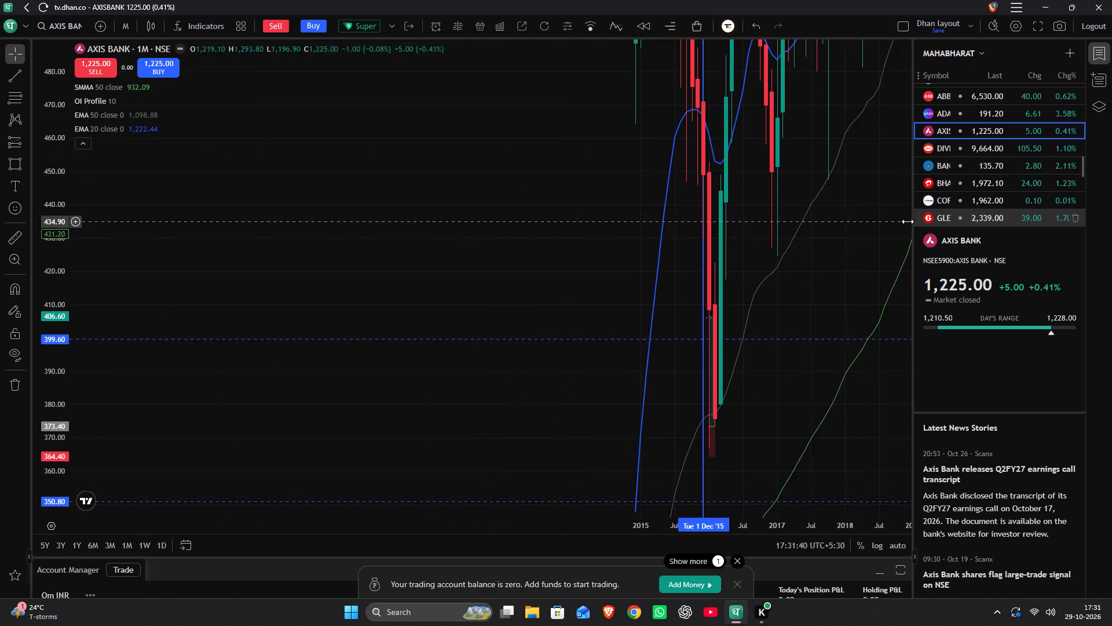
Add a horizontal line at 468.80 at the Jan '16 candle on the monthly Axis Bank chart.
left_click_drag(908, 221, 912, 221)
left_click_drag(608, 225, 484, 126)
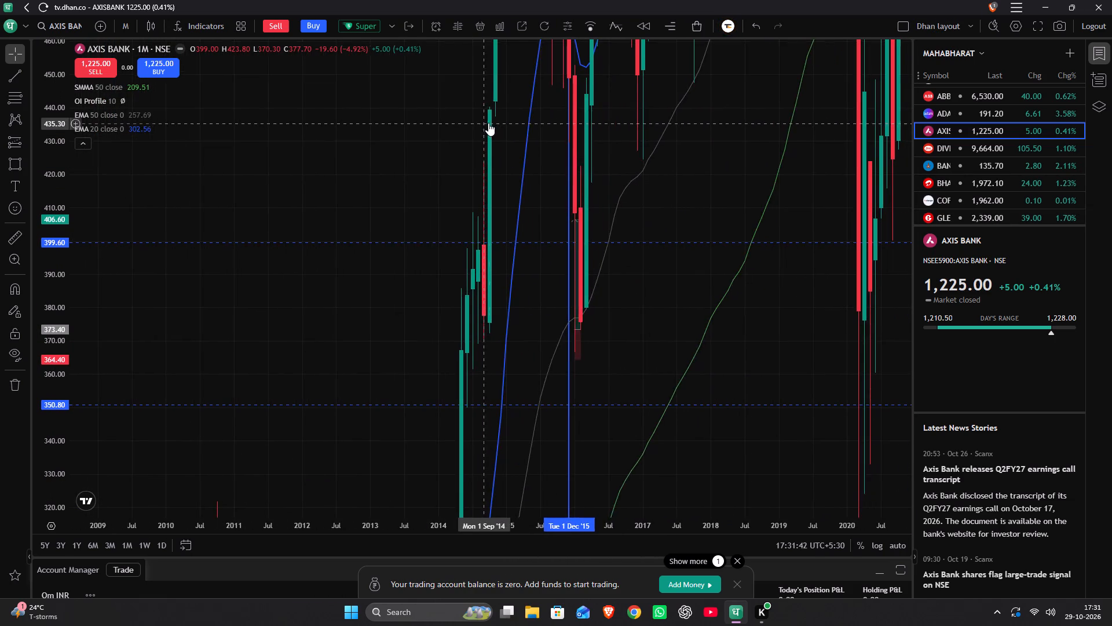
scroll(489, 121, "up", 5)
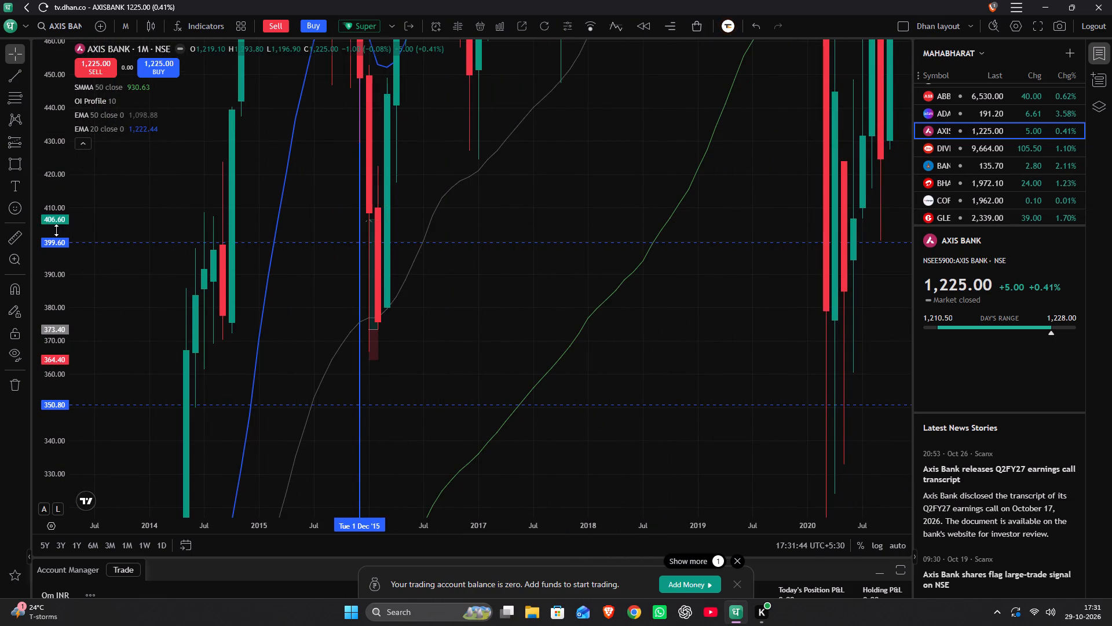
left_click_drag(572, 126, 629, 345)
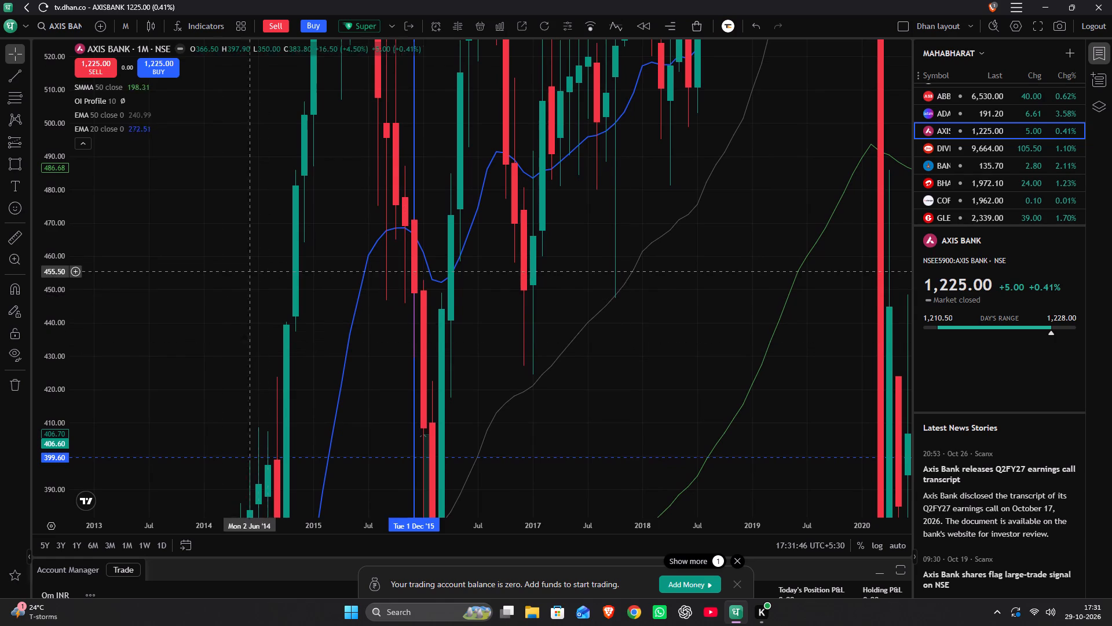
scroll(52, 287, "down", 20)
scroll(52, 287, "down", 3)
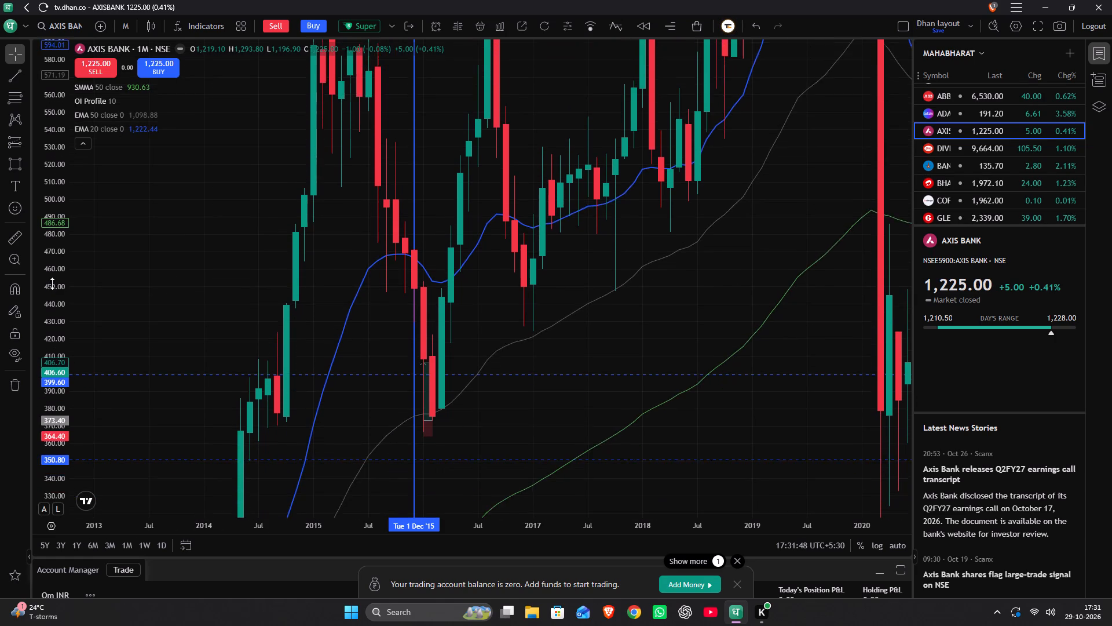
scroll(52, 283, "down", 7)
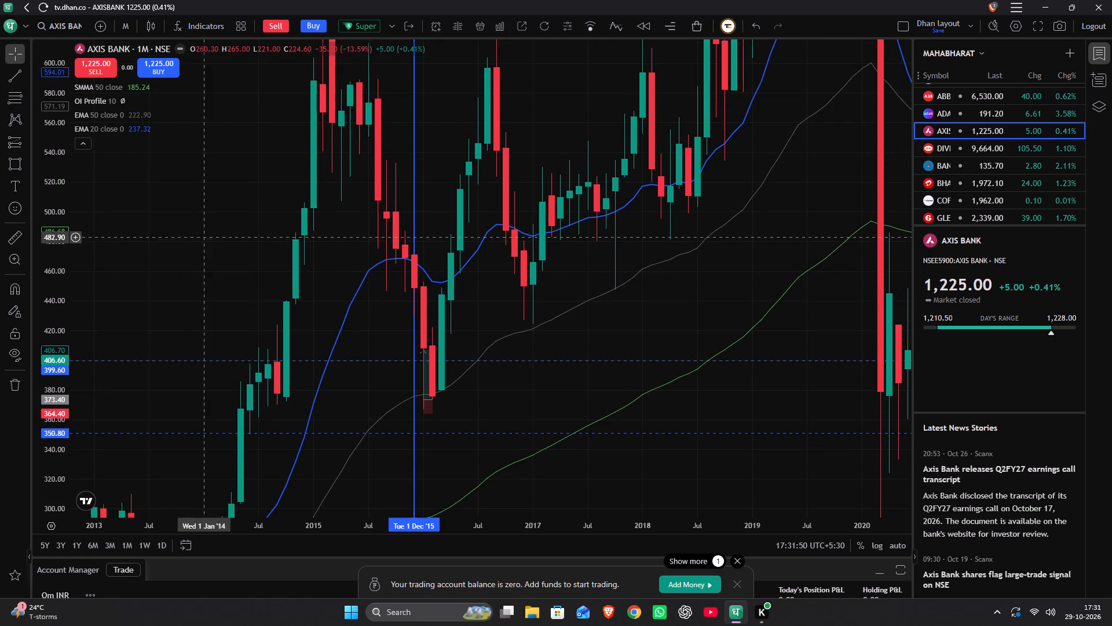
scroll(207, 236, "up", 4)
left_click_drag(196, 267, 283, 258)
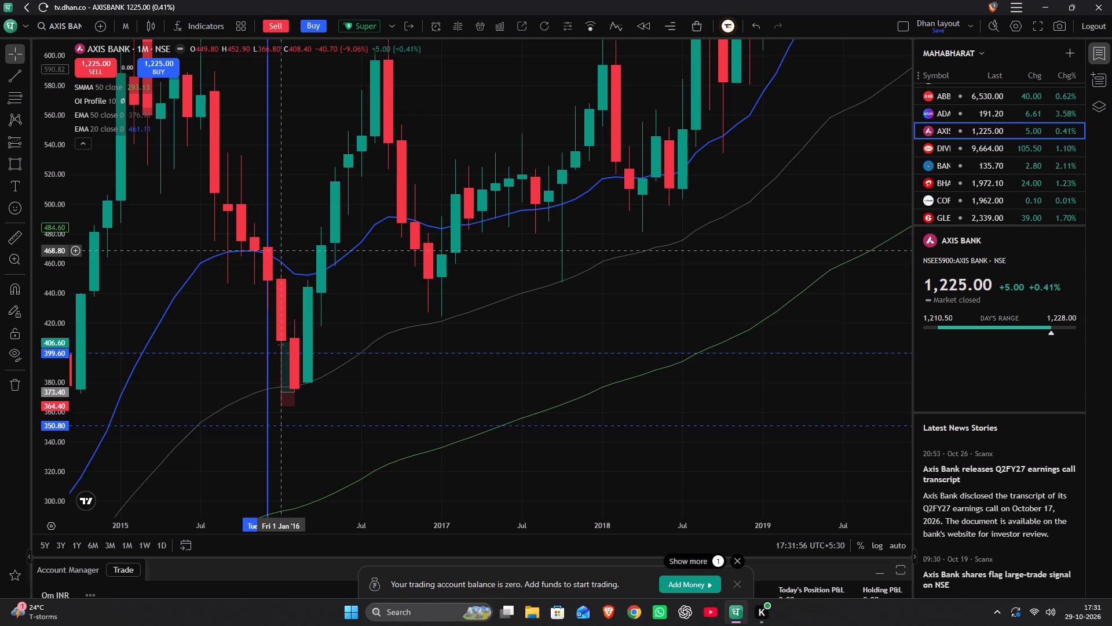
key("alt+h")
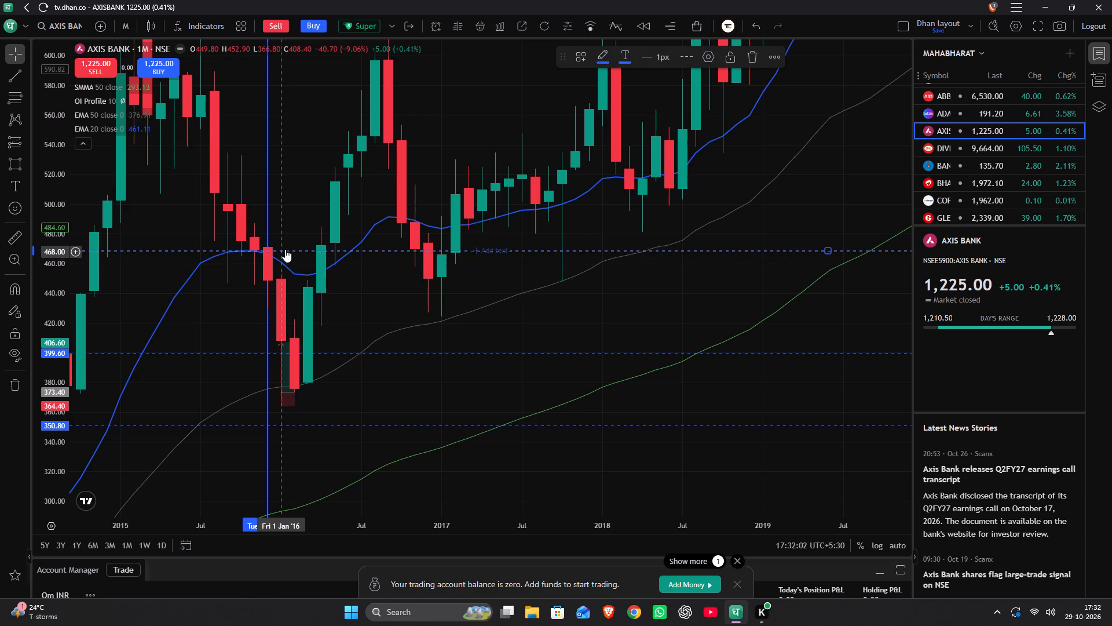
Switch the Axis Bank chart to the 1D timeframe around the 1 Dec '15 vertical line and the long position.
key("1")
key("d")
key("Return")
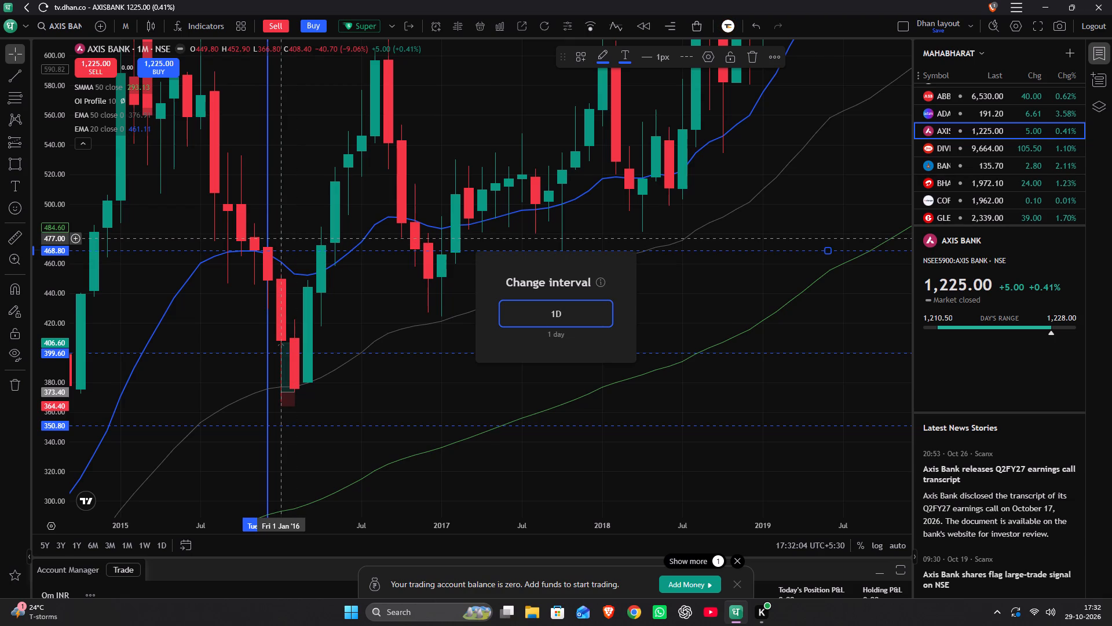
left_click_drag(228, 184, 661, 219)
scroll(648, 215, "down", 9)
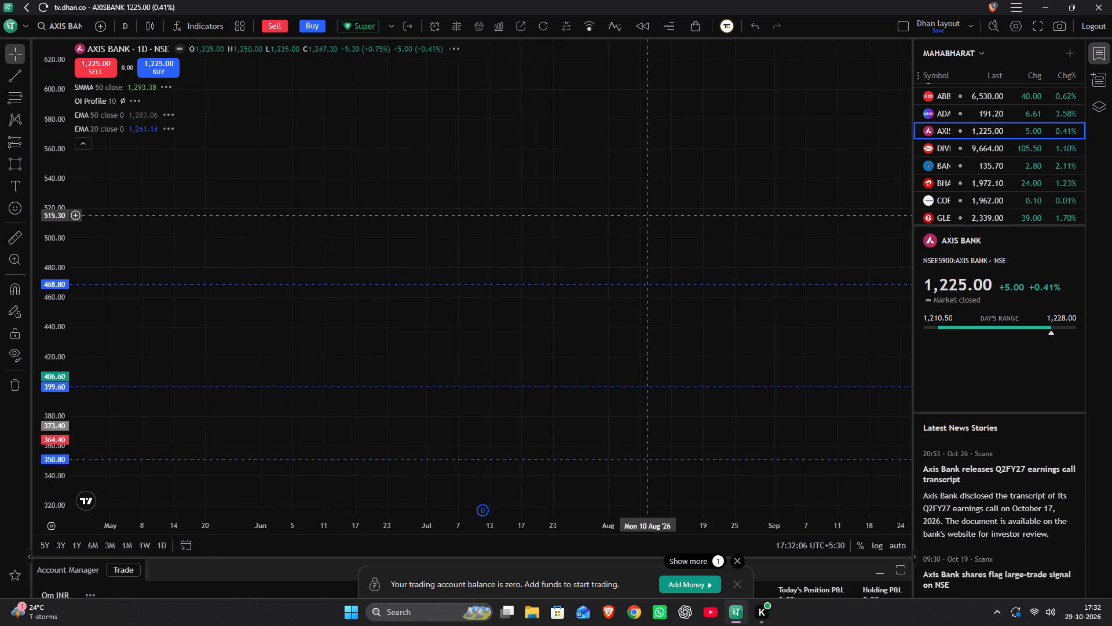
scroll(648, 215, "down", 19)
scroll(646, 215, "down", 13)
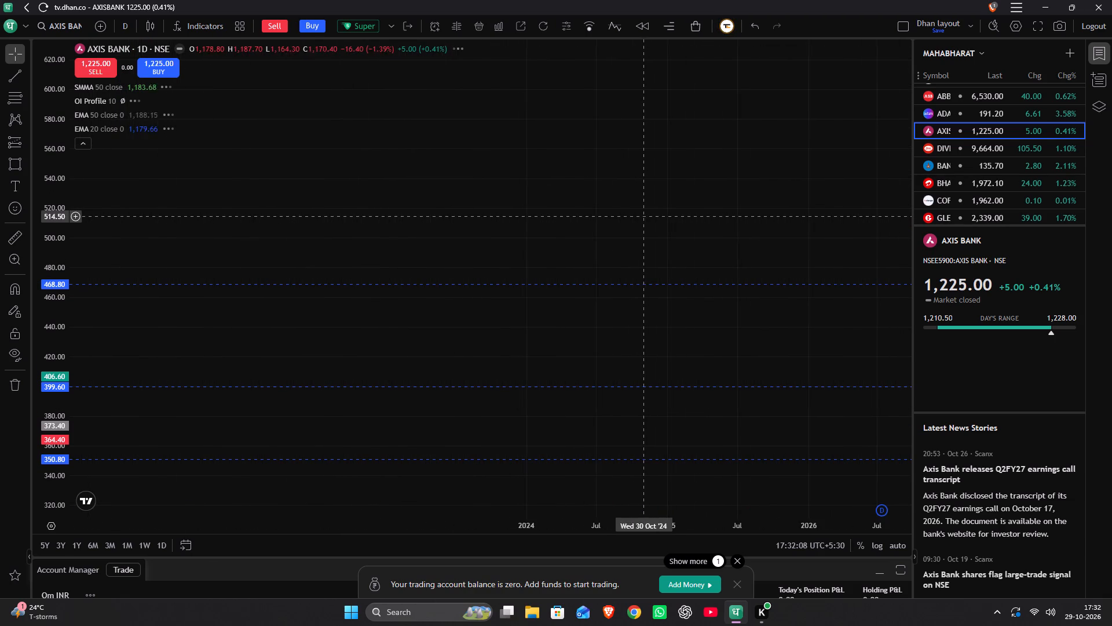
scroll(643, 216, "down", 11)
left_click_drag(437, 217, 639, 139)
scroll(637, 141, "up", 6)
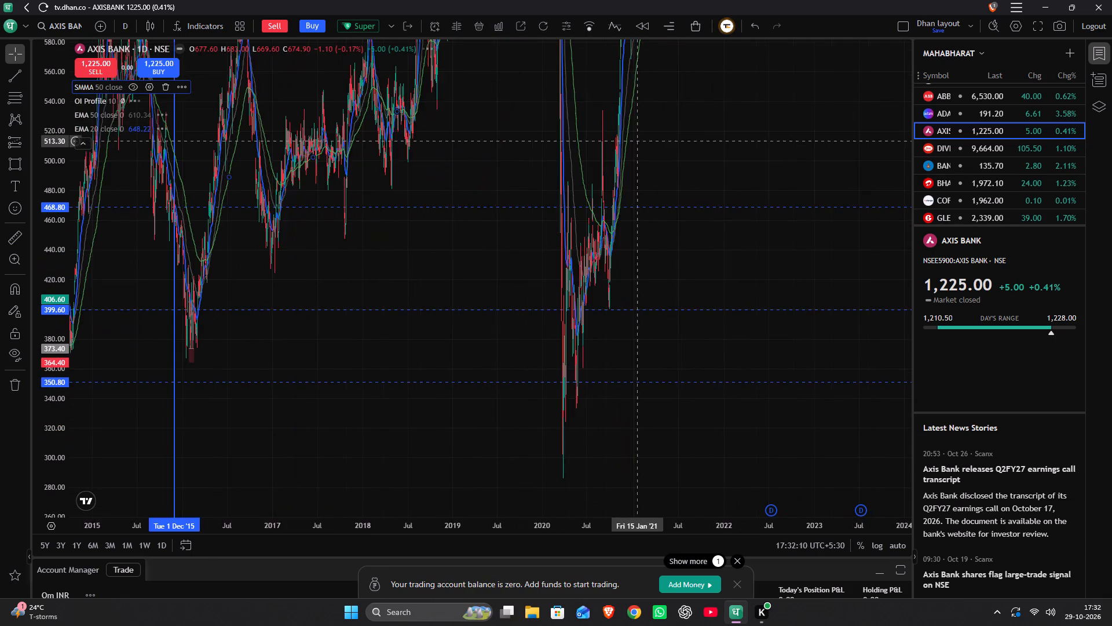
left_click_drag(244, 265, 570, 229)
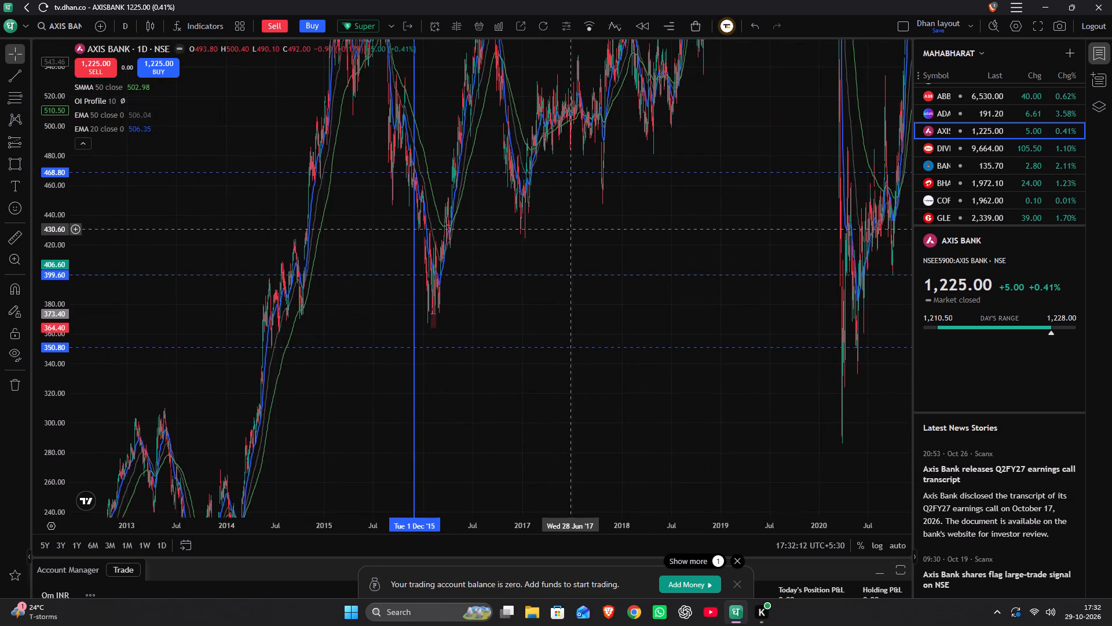
scroll(566, 230, "up", 6)
left_click_drag(339, 245, 815, 231)
scroll(788, 230, "up", 5)
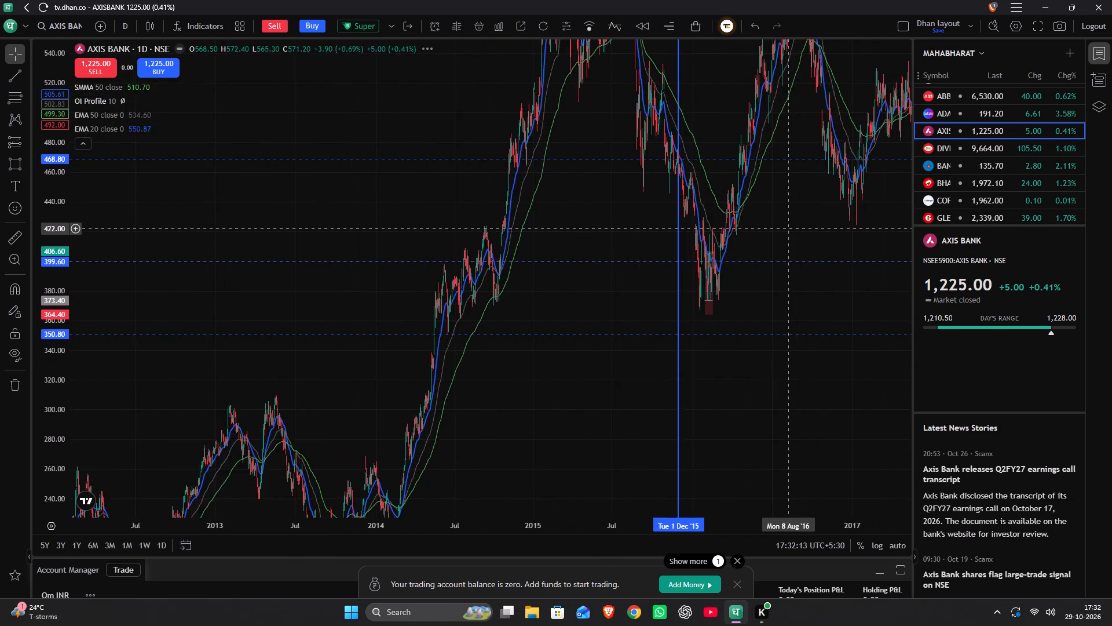
scroll(788, 229, "up", 7)
left_click_drag(409, 210, 661, 219)
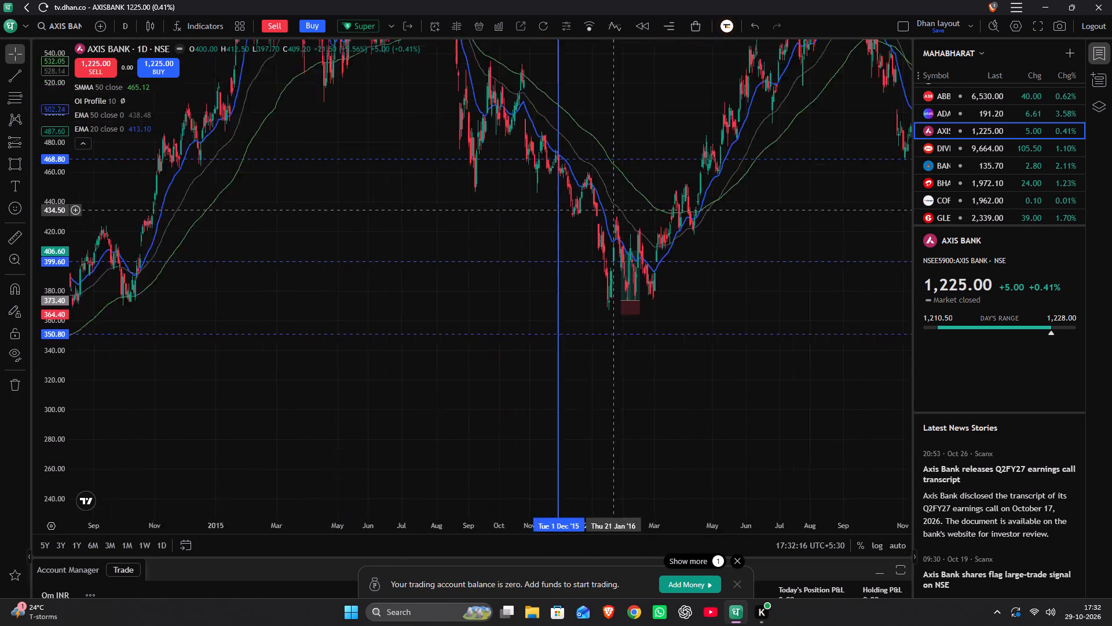
Examine the daily candles from December 2015 to early March 2016 around the long position and price lines.
left_click_drag(661, 219, 741, 233)
scroll(738, 230, "up", 12)
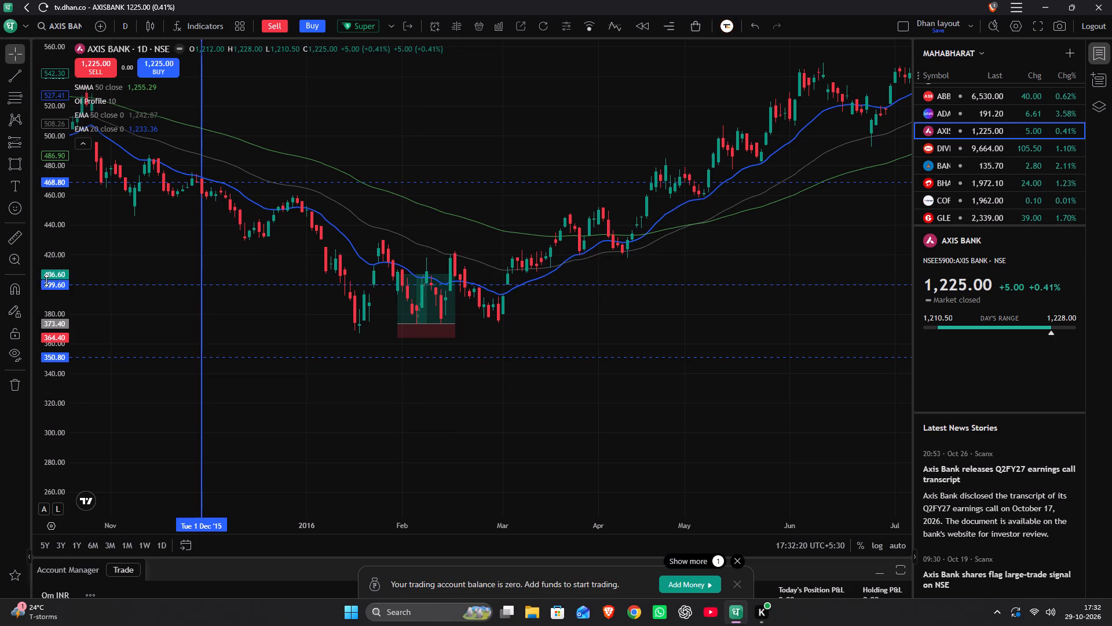
scroll(46, 281, "up", 20)
scroll(46, 281, "up", 6)
scroll(41, 276, "down", 1)
scroll(41, 276, "up", 3)
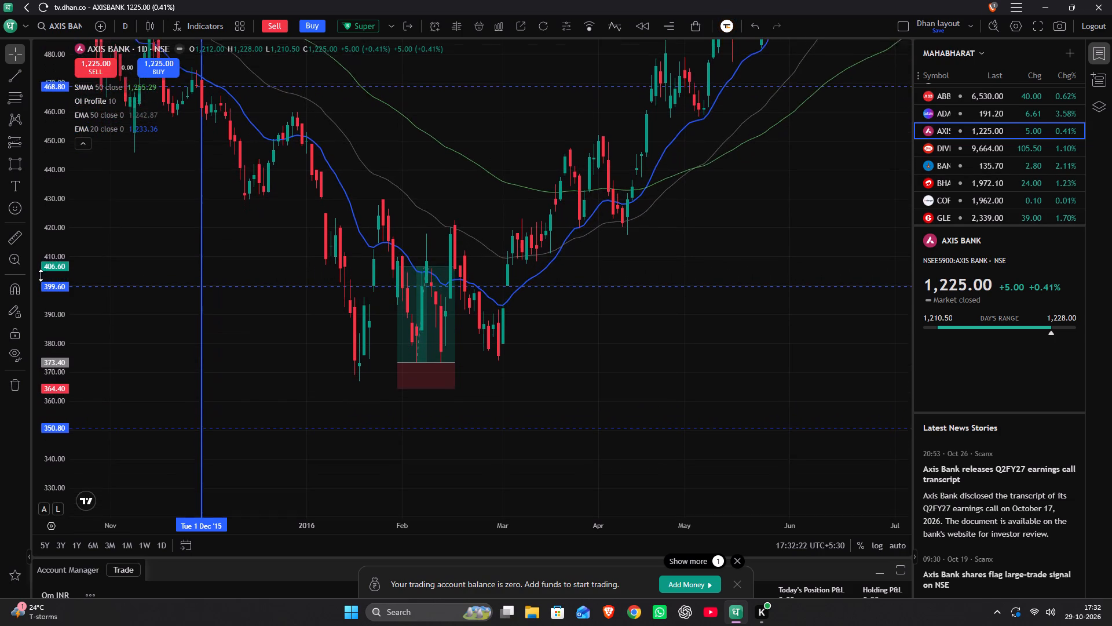
scroll(41, 275, "up", 7)
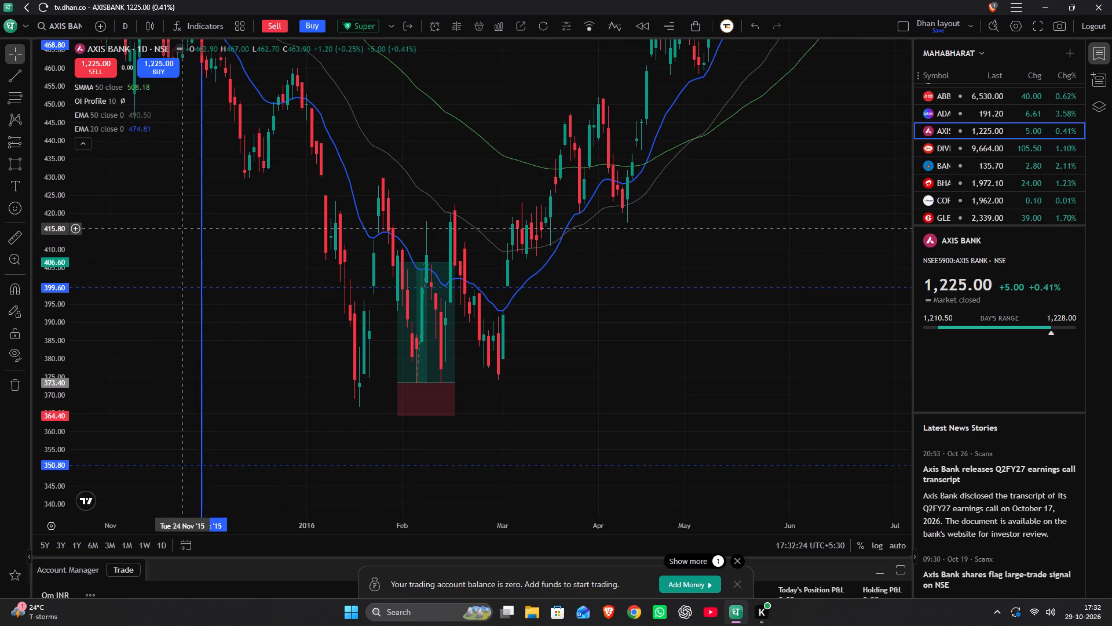
scroll(57, 228, "up", 10)
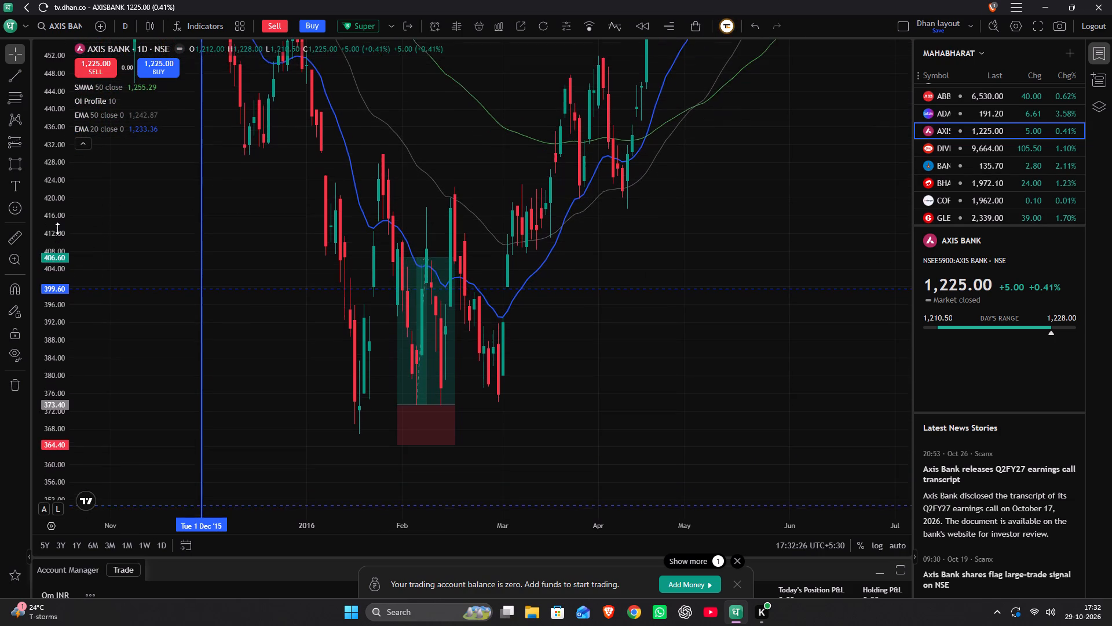
left_click_drag(254, 169, 621, 332)
scroll(623, 325, "up", 4)
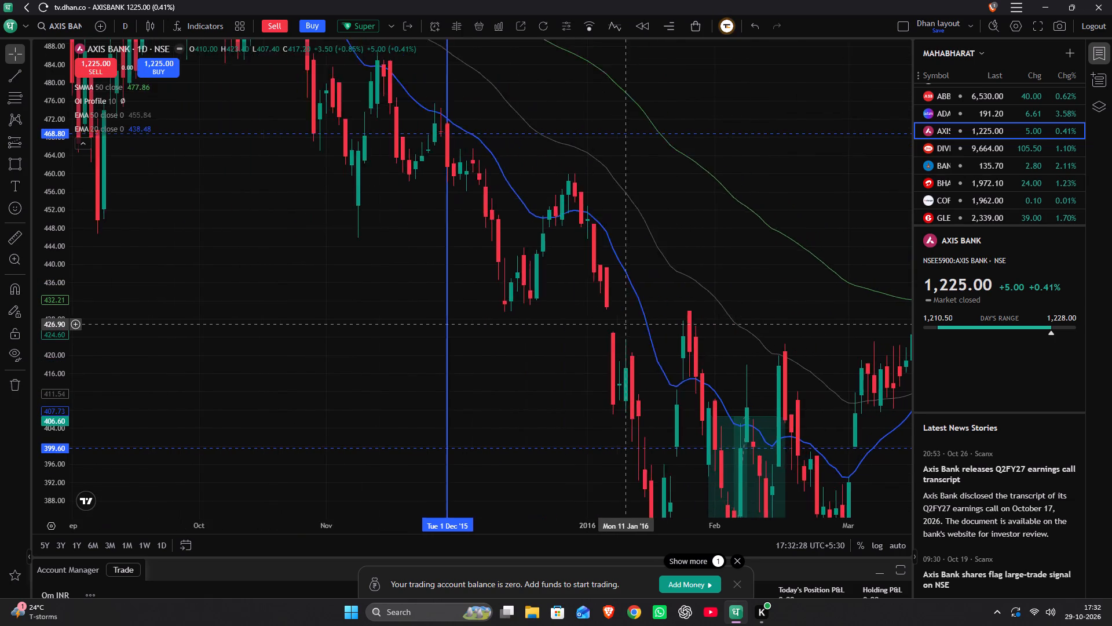
scroll(623, 324, "up", 3)
left_click_drag(504, 302, 573, 265)
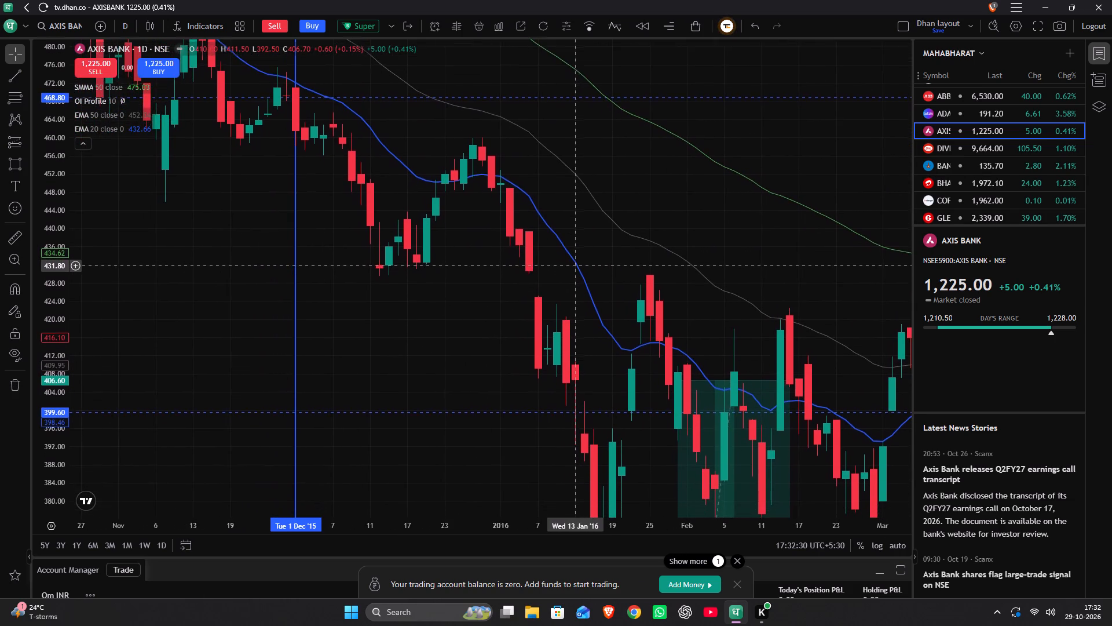
left_click_drag(573, 265, 577, 253)
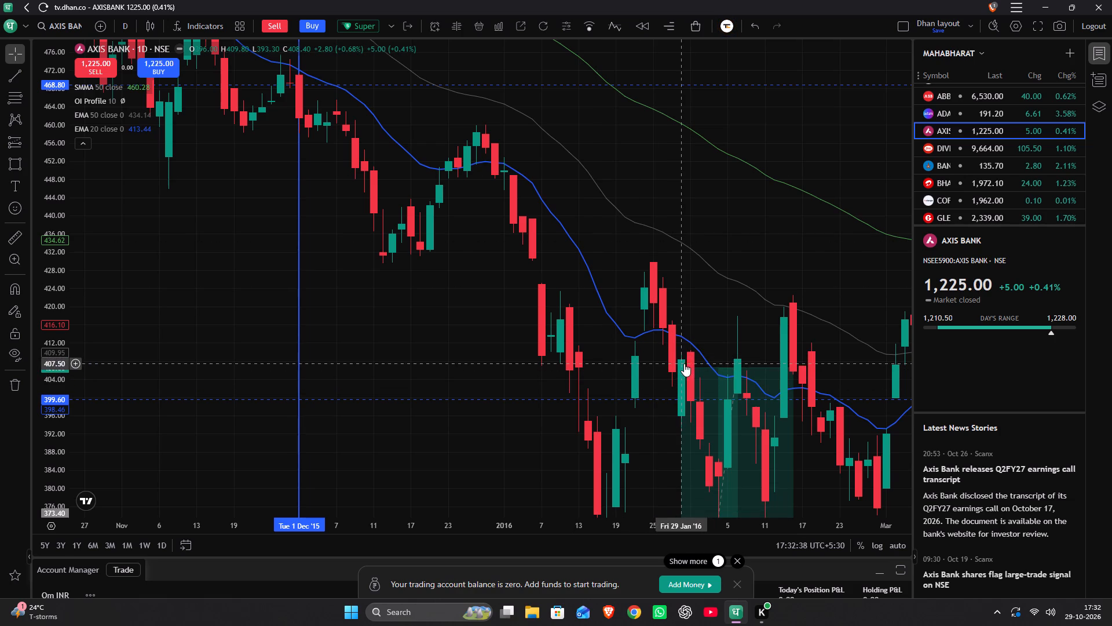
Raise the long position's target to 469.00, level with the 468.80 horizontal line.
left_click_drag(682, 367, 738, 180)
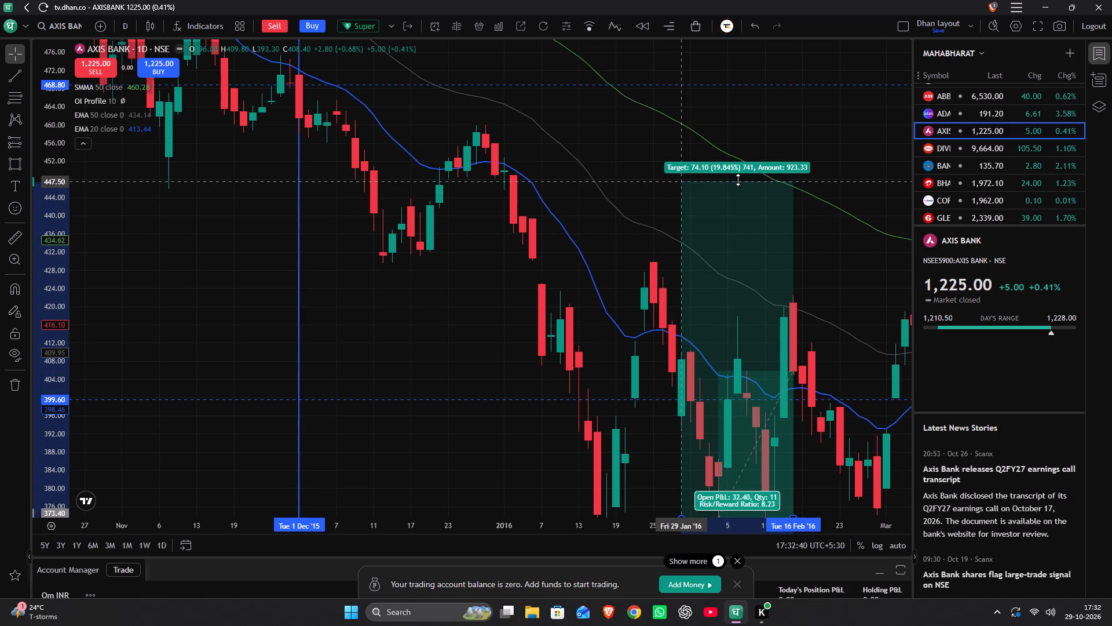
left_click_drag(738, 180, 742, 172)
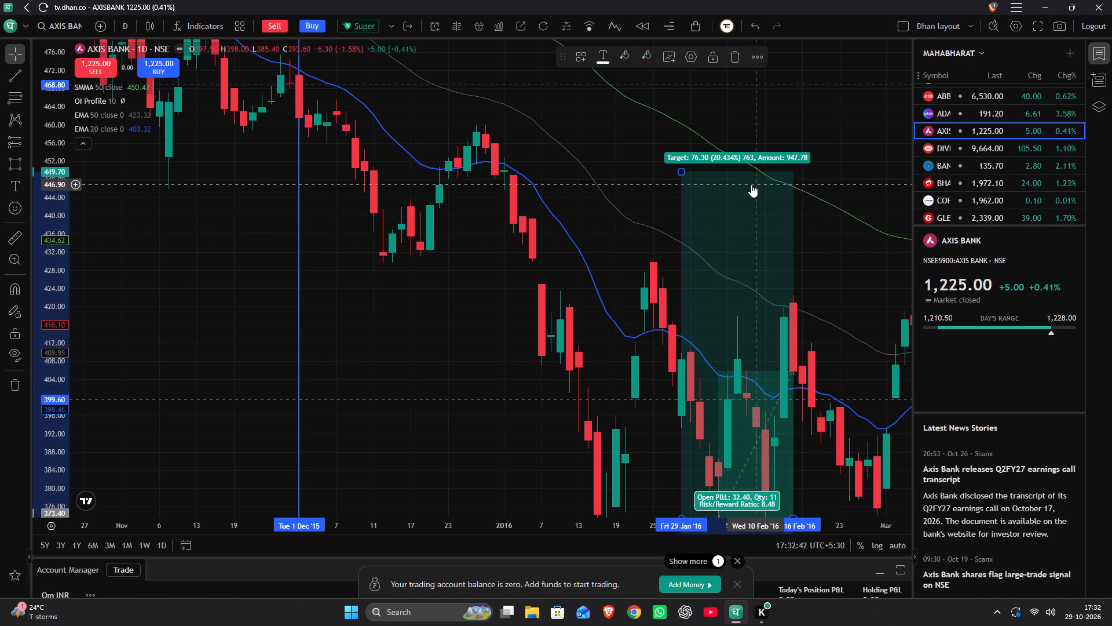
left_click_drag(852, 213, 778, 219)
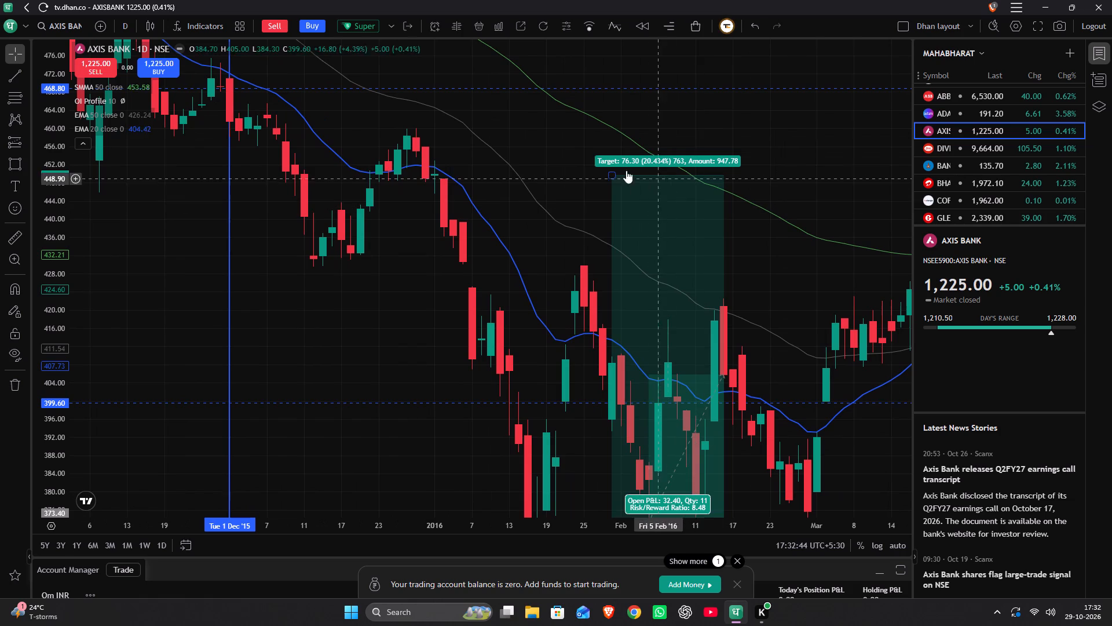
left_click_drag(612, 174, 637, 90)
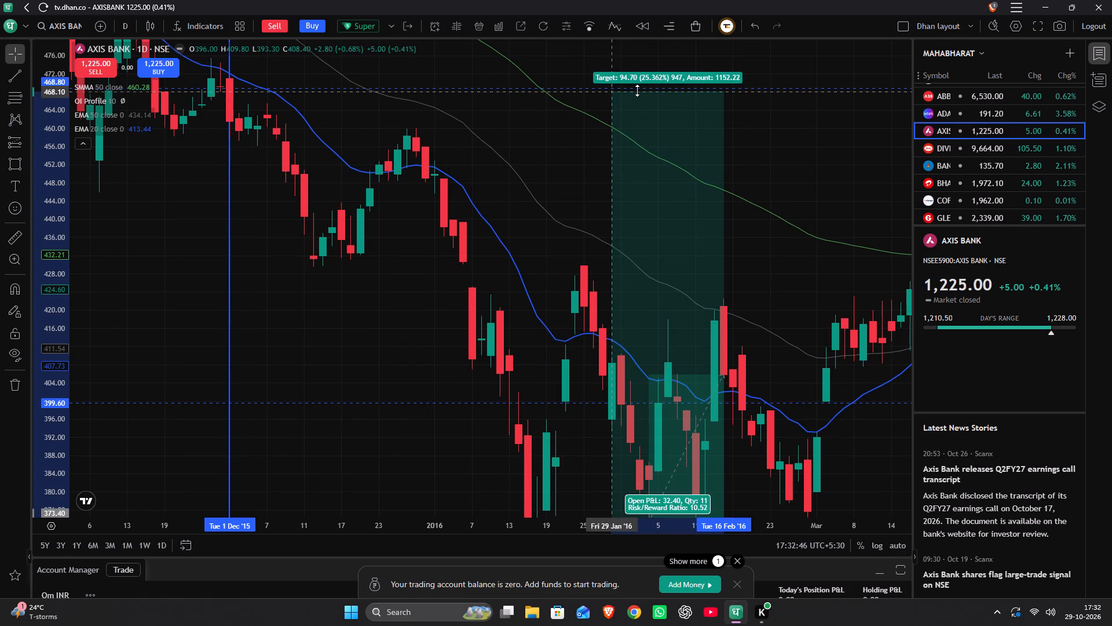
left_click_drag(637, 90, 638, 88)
Review the price rise from March 2016, and delete the long position starting at 29 Jan '16.
left_click_drag(851, 185, 780, 223)
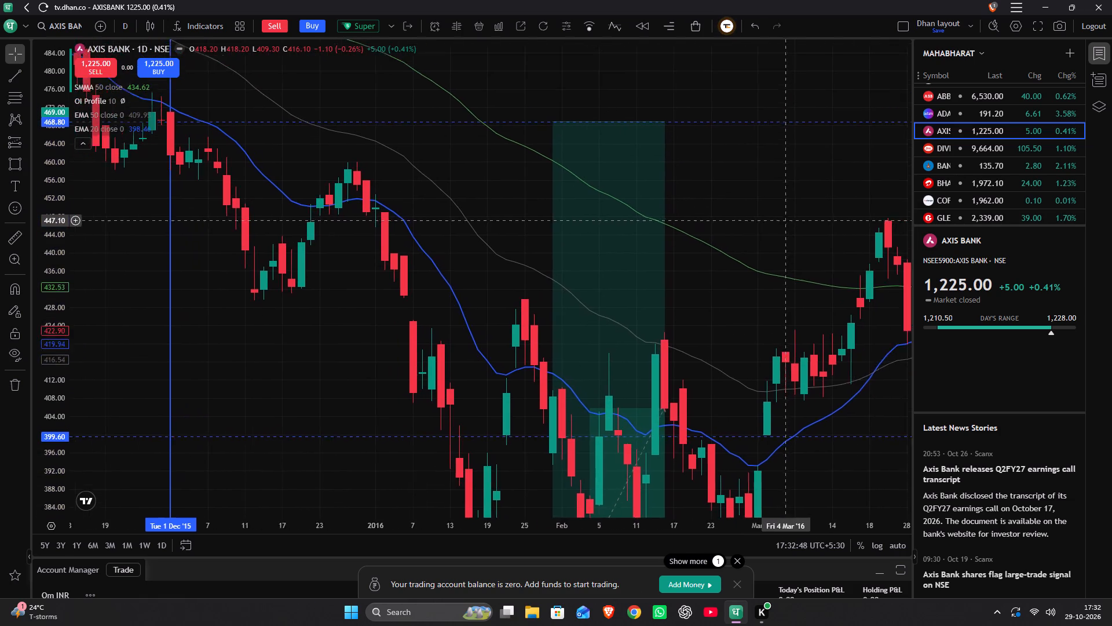
left_click_drag(780, 223, 314, 349)
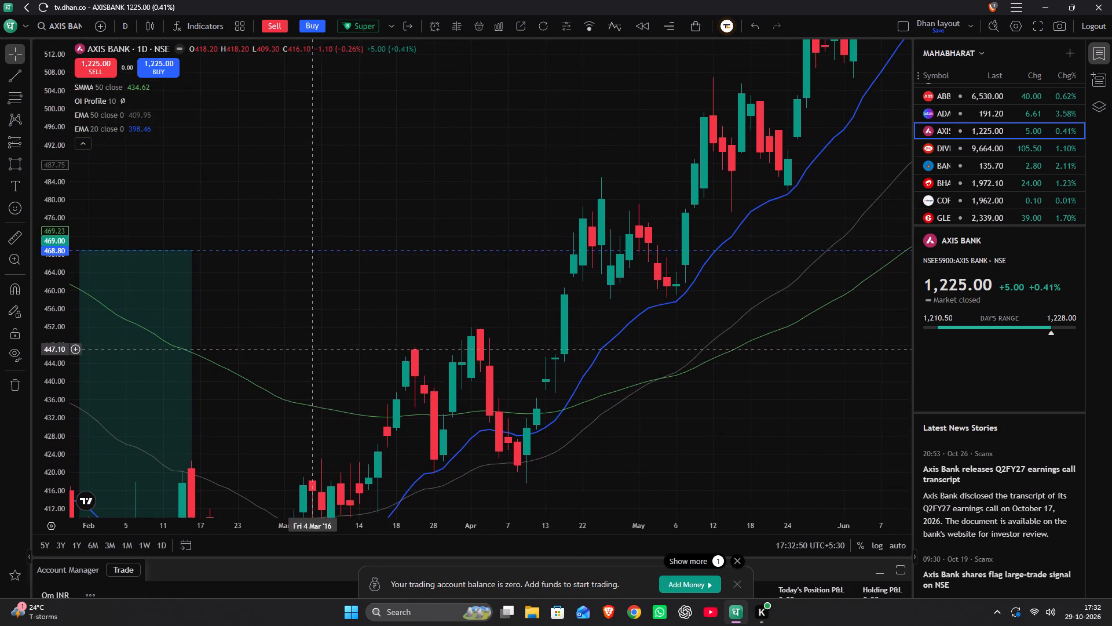
left_click_drag(314, 349, 588, 245)
left_click(447, 268)
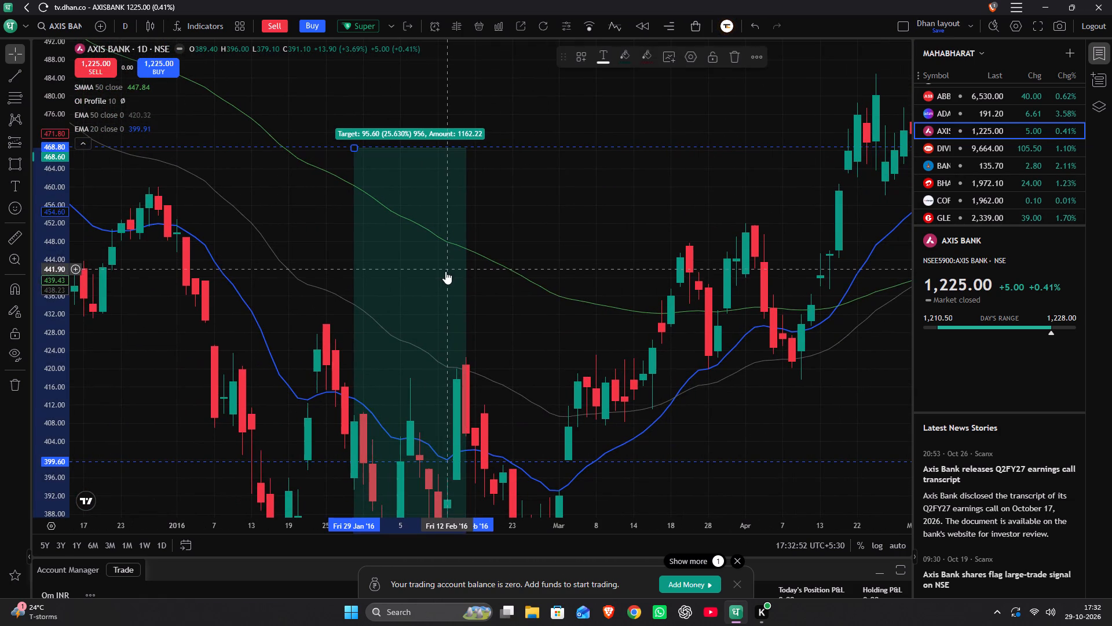
key("Delete")
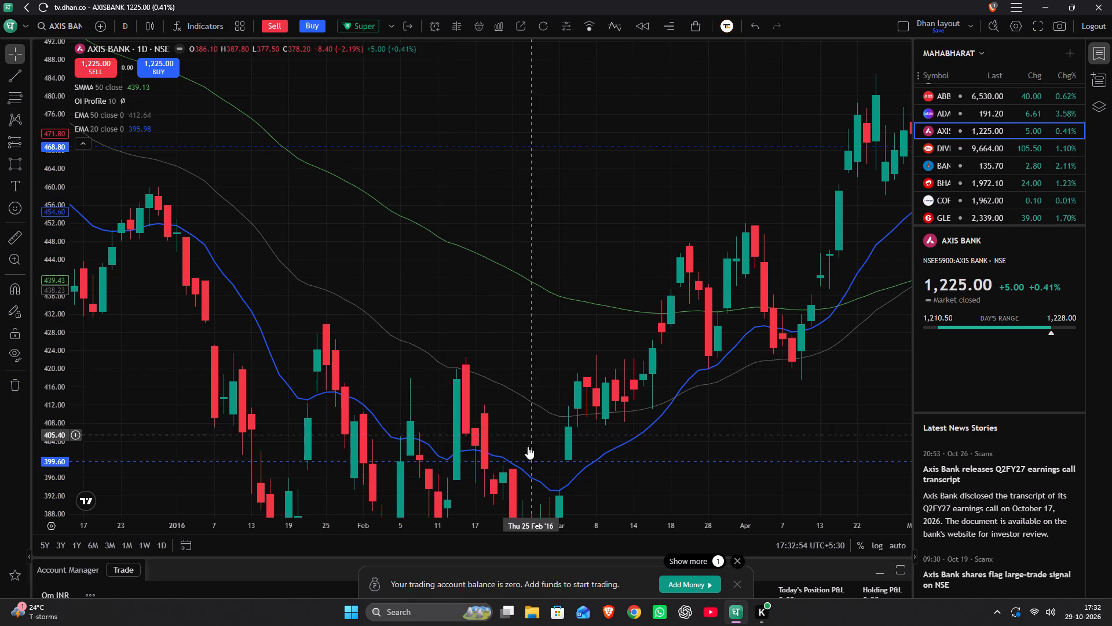
Delete the 399.60 and 468.80 horizontal lines from the Axis Bank chart.
left_click(531, 460)
key("End")
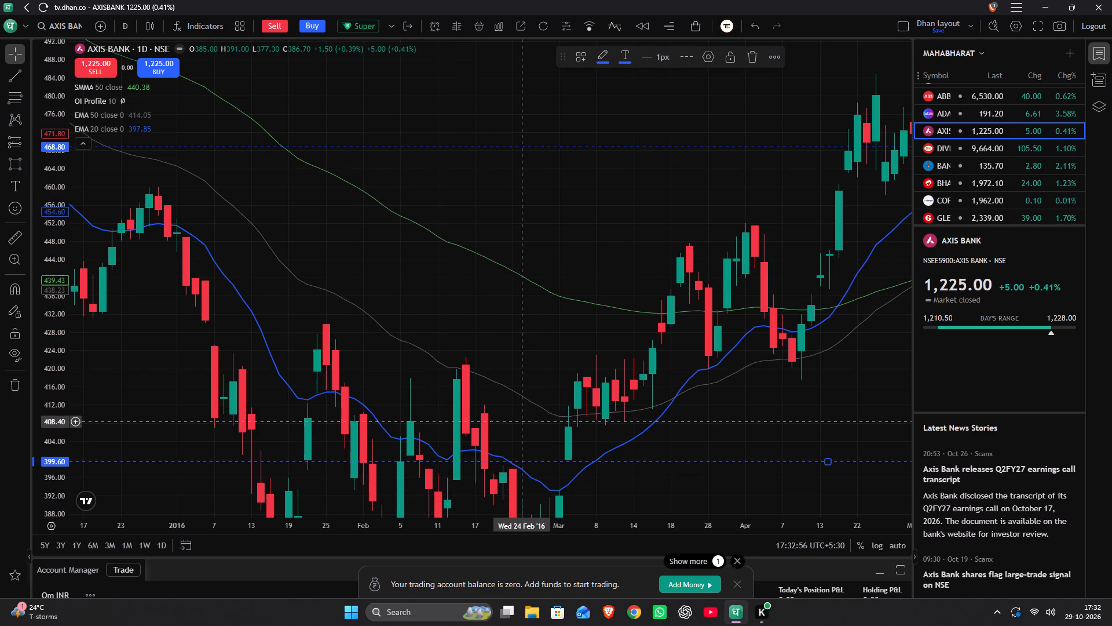
key("Delete")
left_click(597, 145)
key("Delete")
Delete the vertical line at 1 Dec '15 from the Axis Bank chart.
left_click_drag(515, 229, 521, 225)
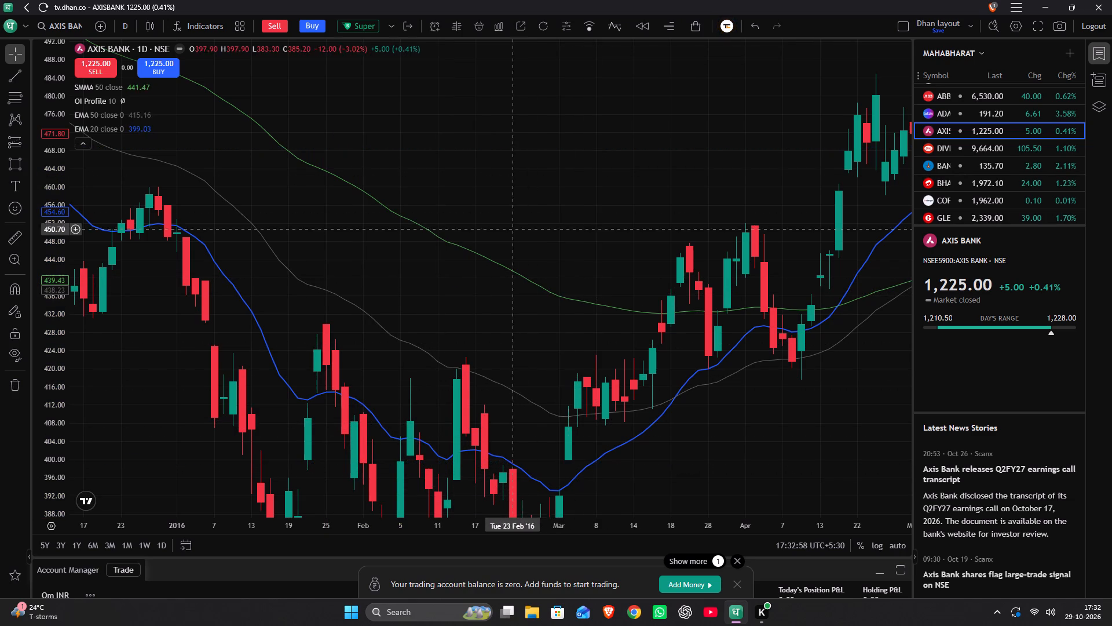
left_click_drag(521, 225, 744, 162)
scroll(735, 164, "down", 6)
left_click(492, 278)
key("Delete")
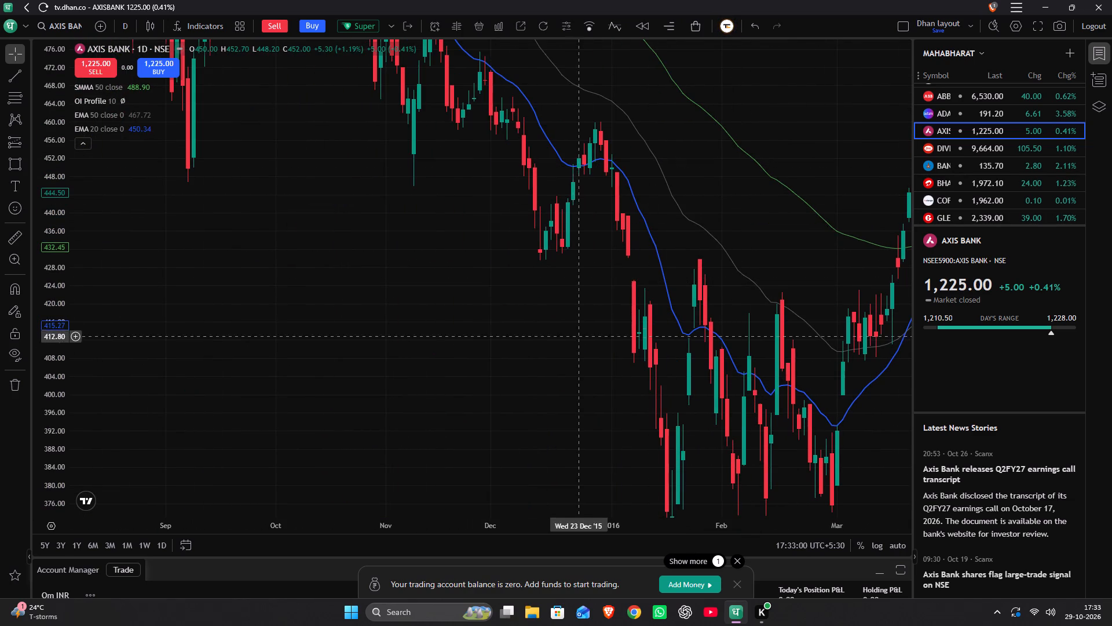
Delete the 350.80 horizontal line below the January 2016 low.
left_click_drag(580, 337, 574, 71)
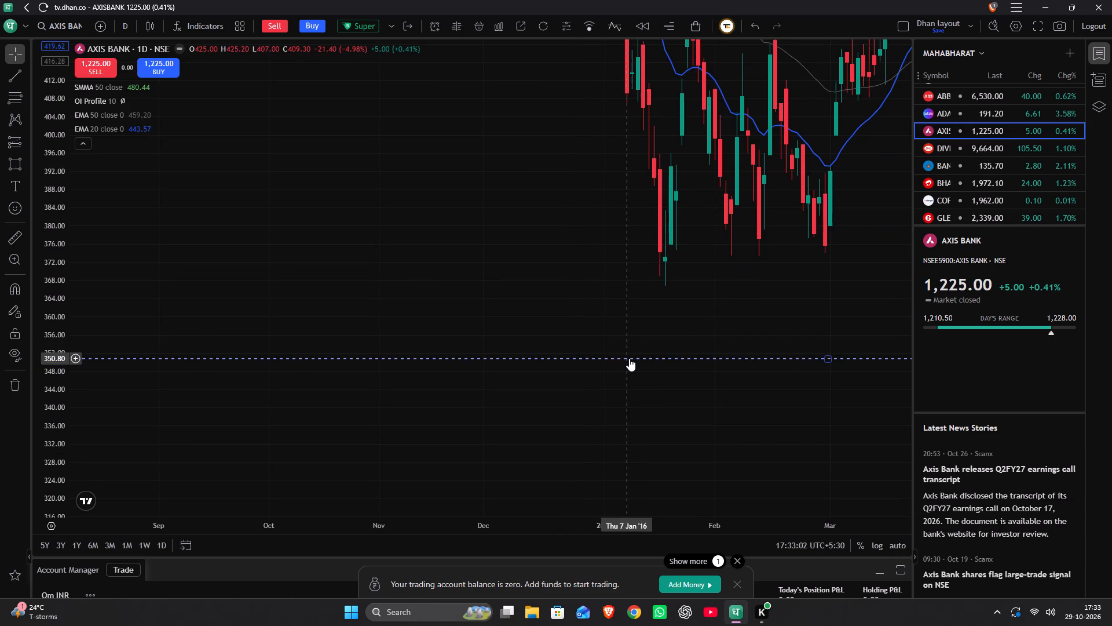
left_click(629, 360)
key("Delete")
Examine the Axis Bank daily chart forward from early 2016 to the current price zones in 2026.
left_click_drag(749, 213, 155, 350)
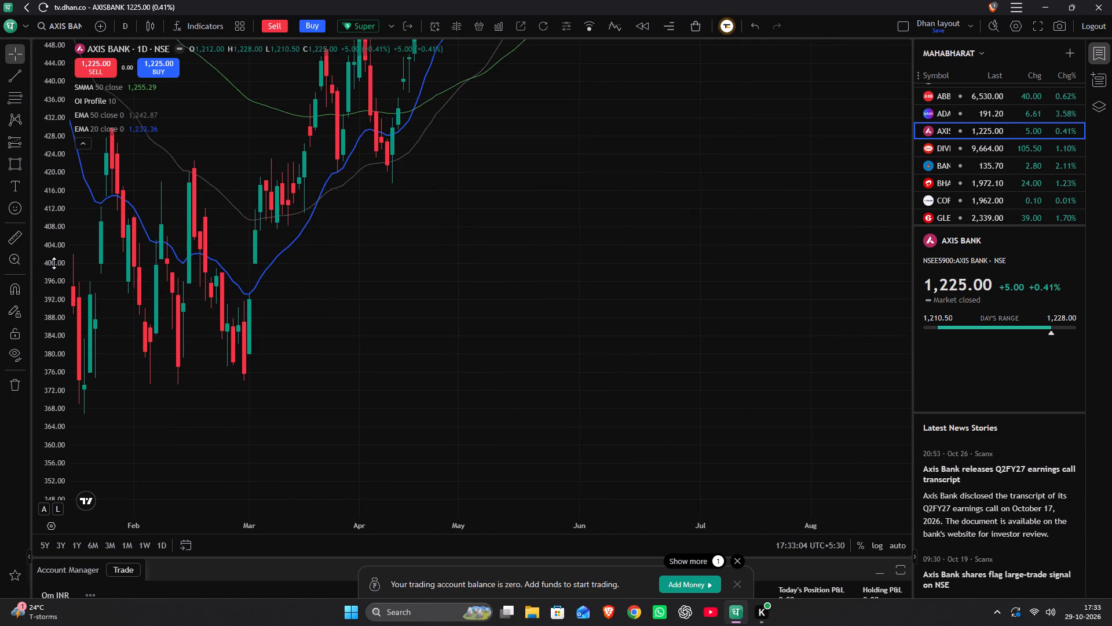
scroll(53, 263, "down", 20)
scroll(53, 263, "down", 18)
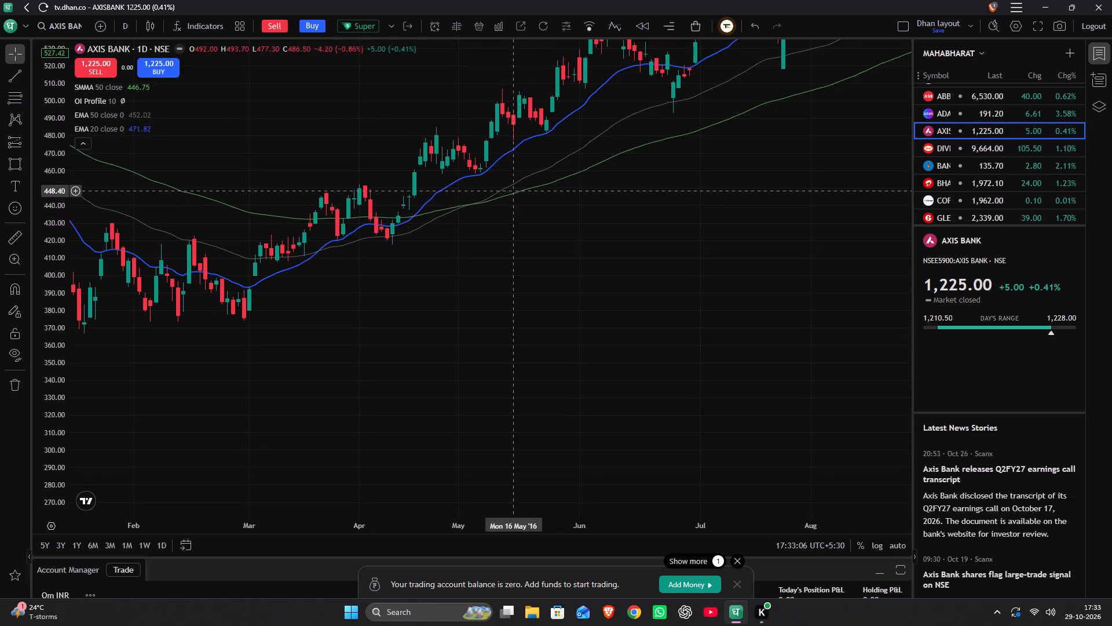
left_click_drag(518, 186, 0, 456)
left_click_drag(659, 292, 112, 123)
left_click_drag(619, 170, 65, 339)
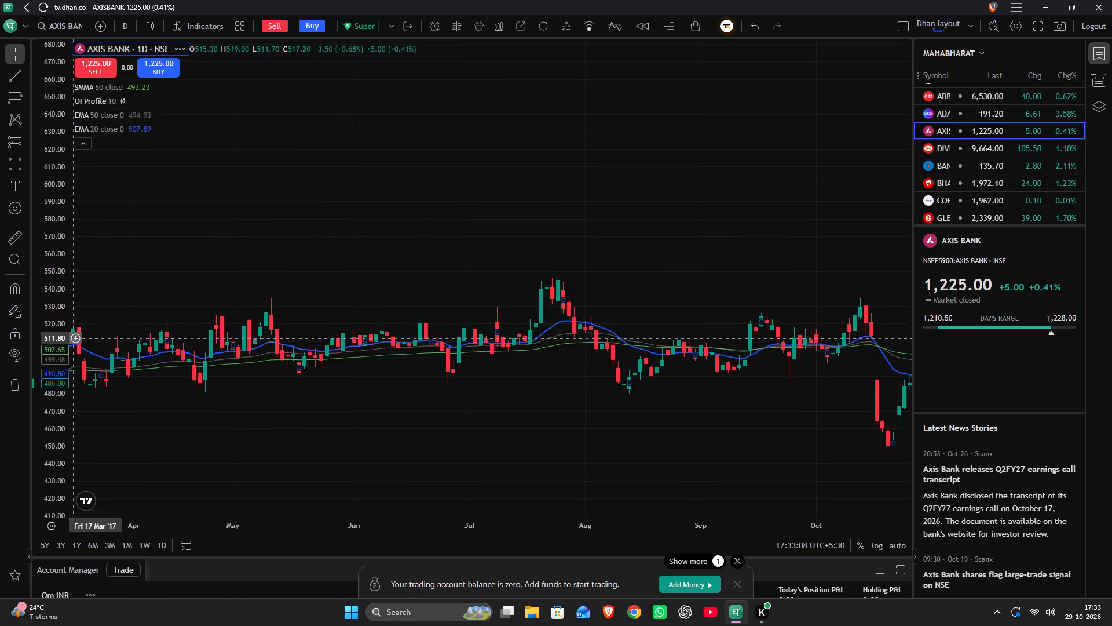
left_click_drag(580, 313, 179, 113)
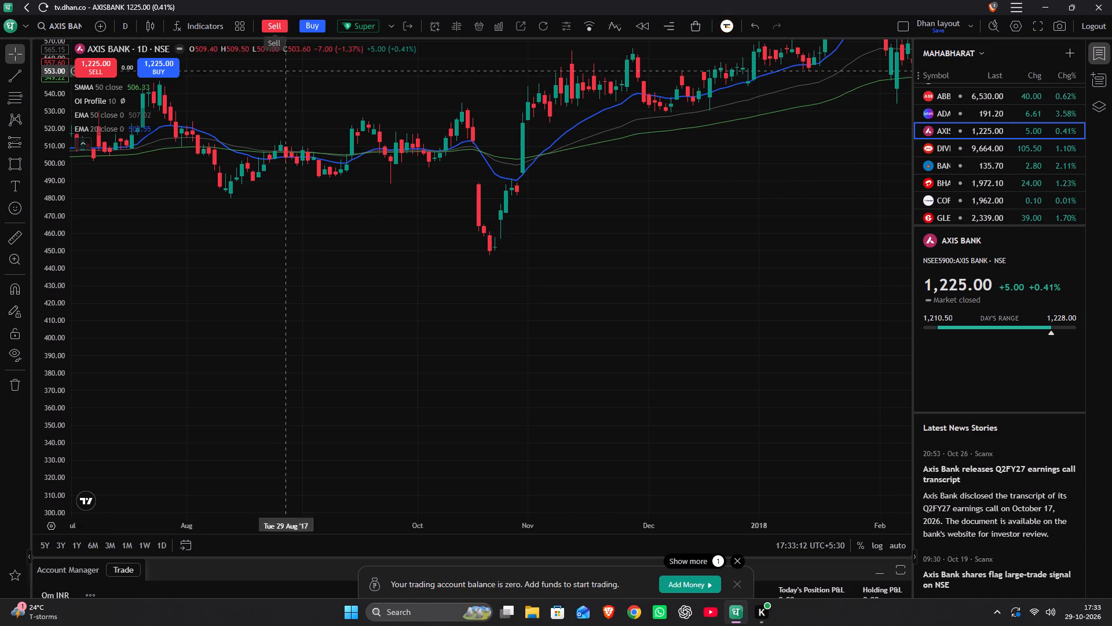
scroll(568, 187, "down", 6)
left_click_drag(689, 169, 0, 436)
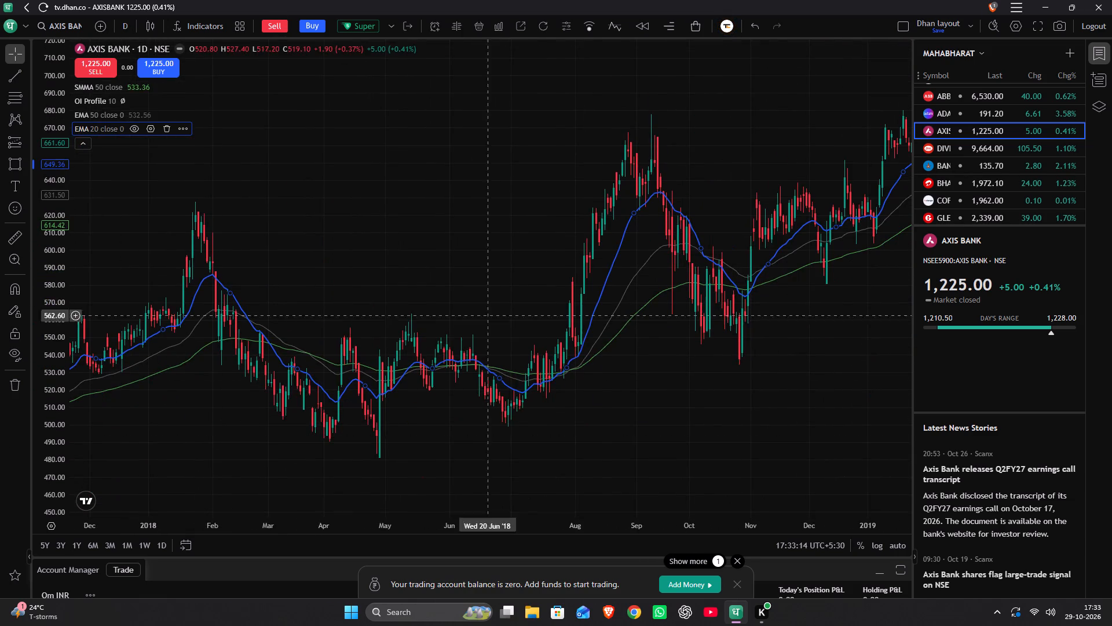
left_click_drag(631, 245, 49, 400)
left_click_drag(546, 276, 3, 330)
scroll(559, 370, "down", 2)
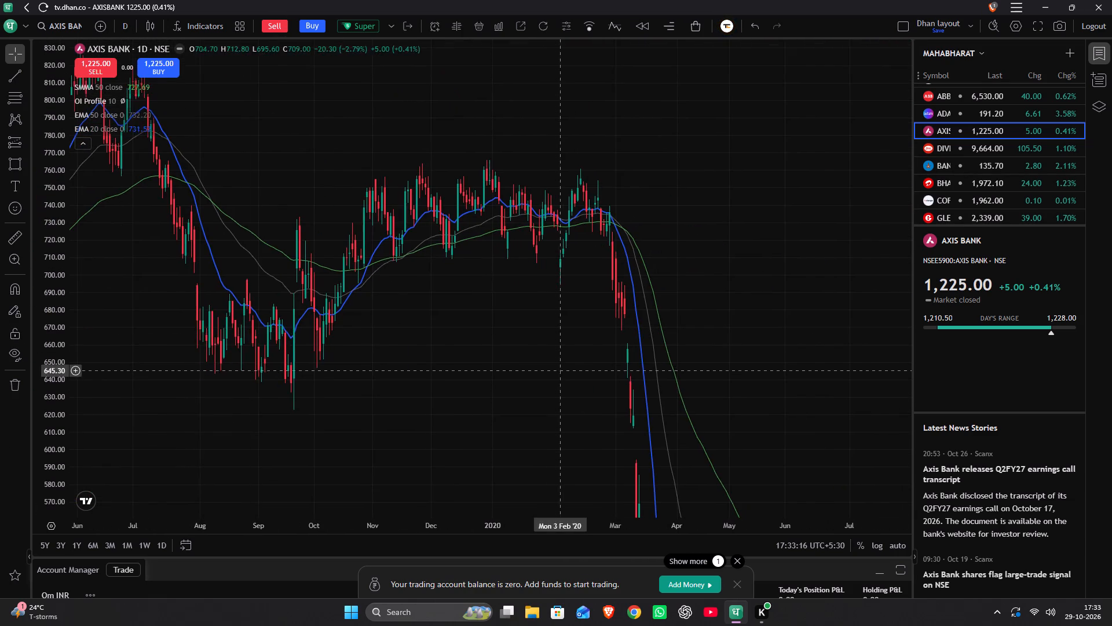
scroll(559, 369, "down", 7)
left_click_drag(630, 372, 273, 0)
left_click_drag(528, 118, 129, 624)
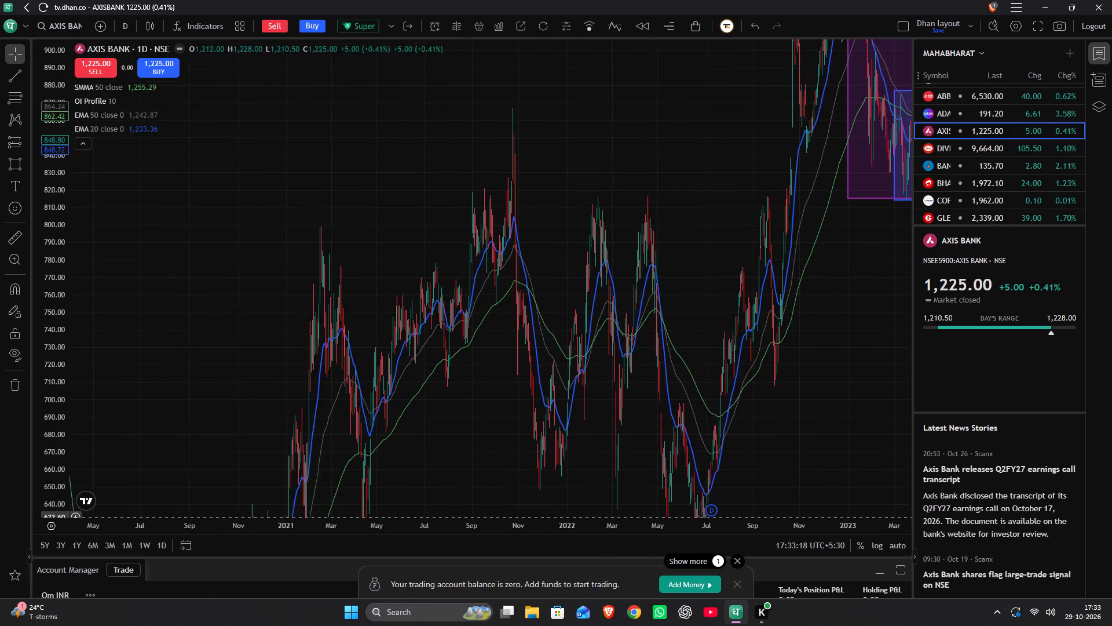
left_click_drag(129, 624, 129, 620)
left_click_drag(478, 371, 2, 454)
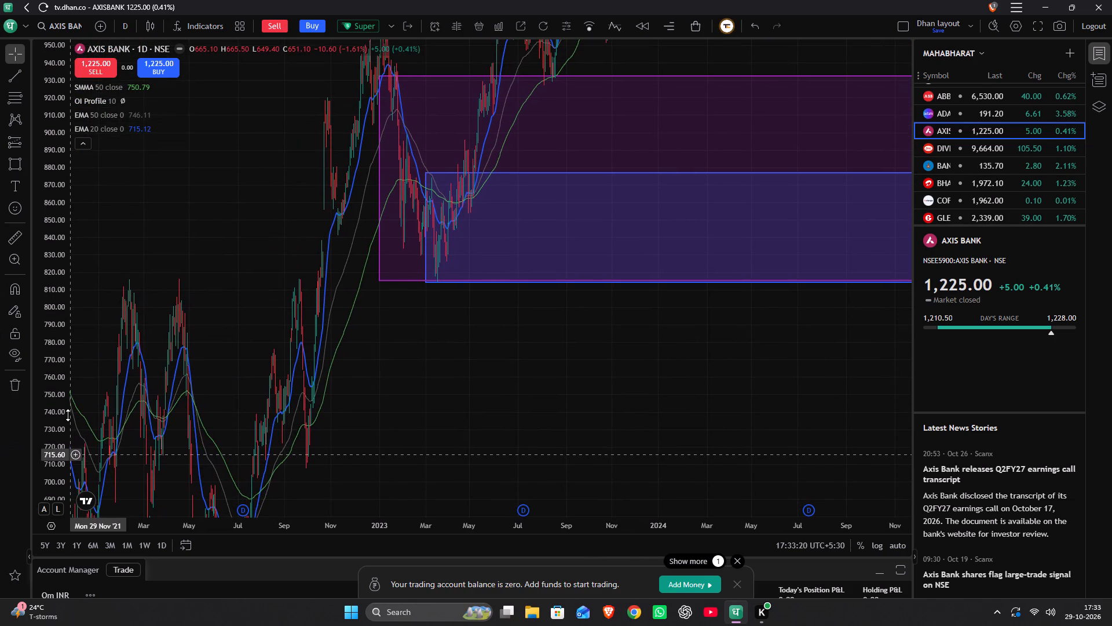
left_click_drag(370, 349, 236, 603)
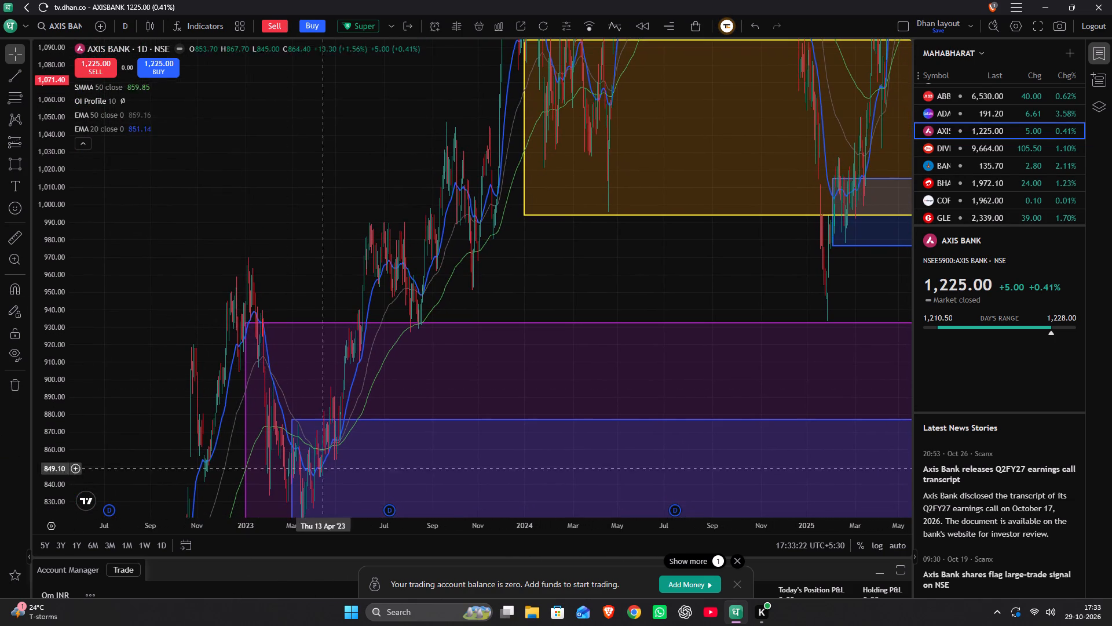
left_click_drag(635, 281, 0, 532)
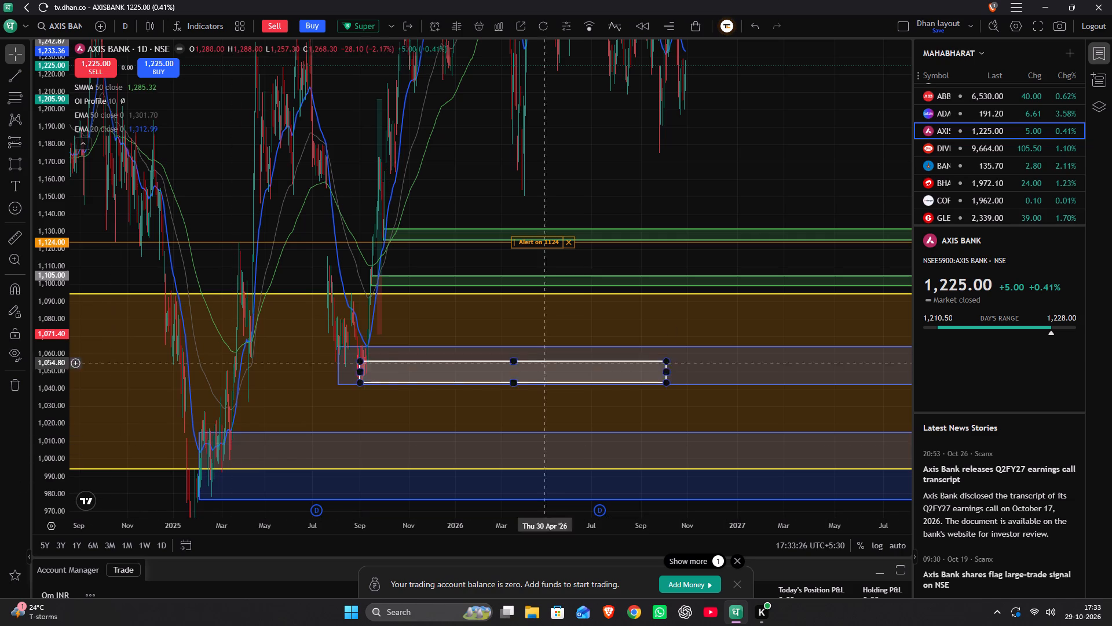
Open the Divis Laboratories chart from the watchlist and view it on the 1-month timeframe.
left_click(974, 151)
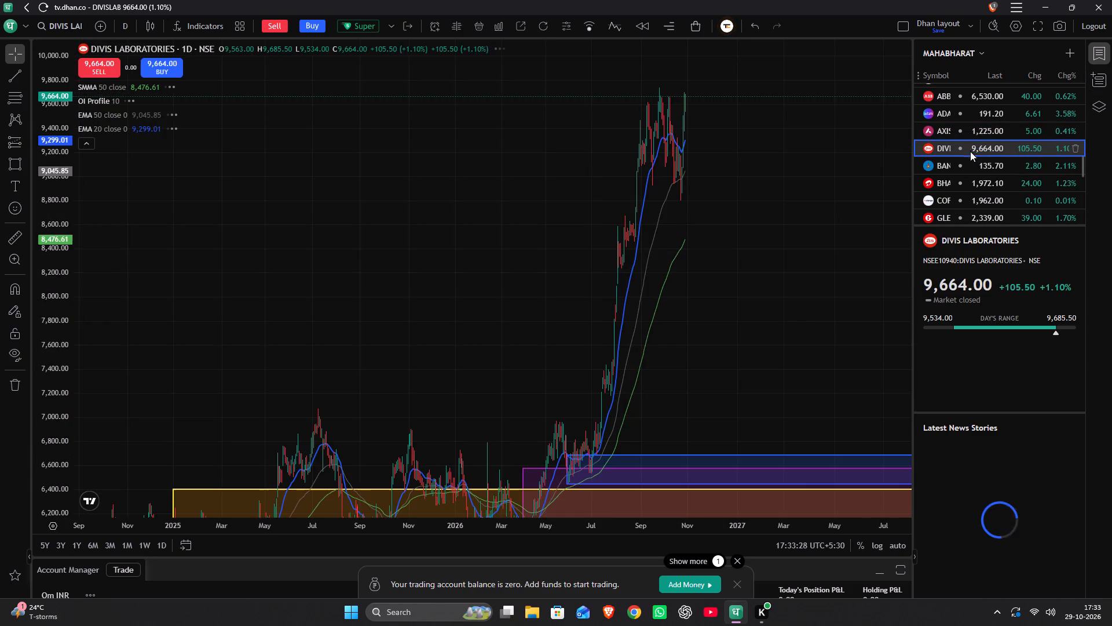
scroll(668, 312, "up", 9)
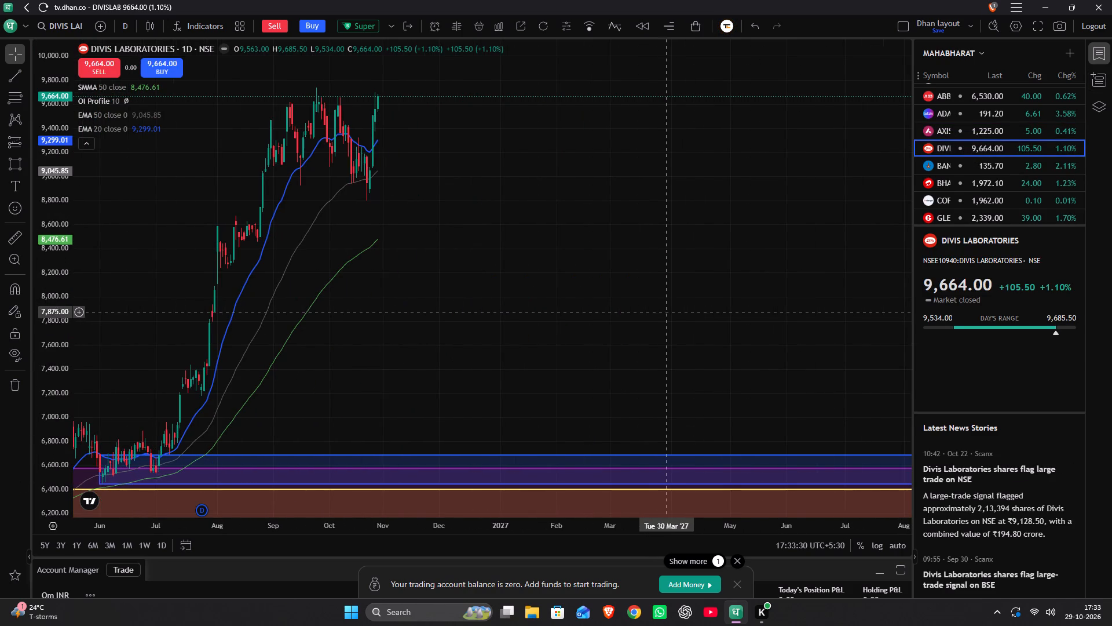
left_click_drag(345, 318, 438, 293)
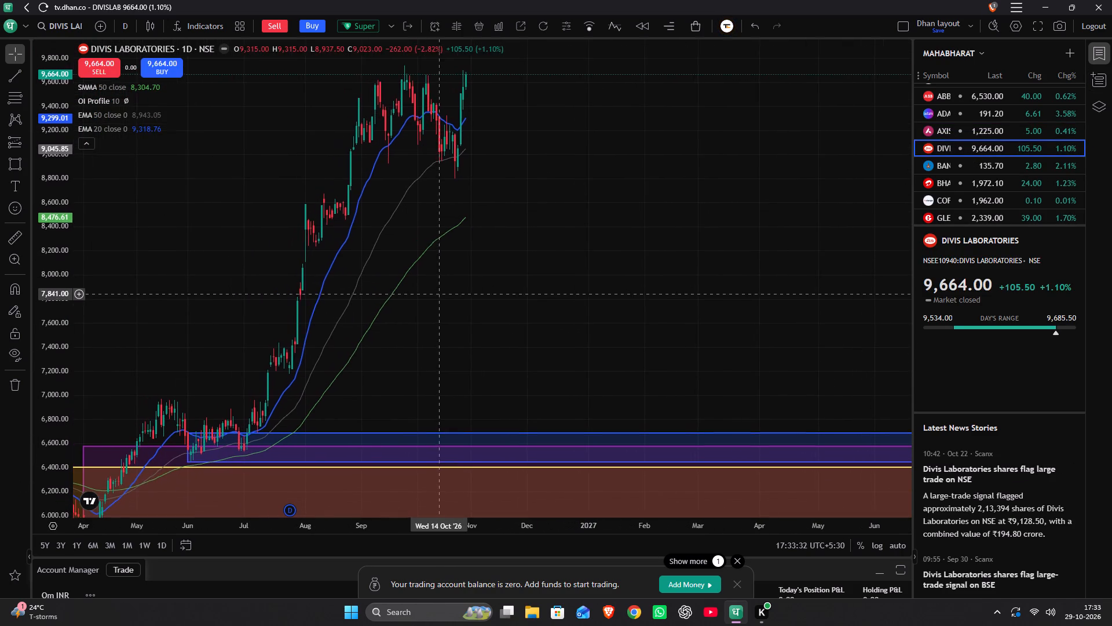
key("1")
key("m")
key("Return")
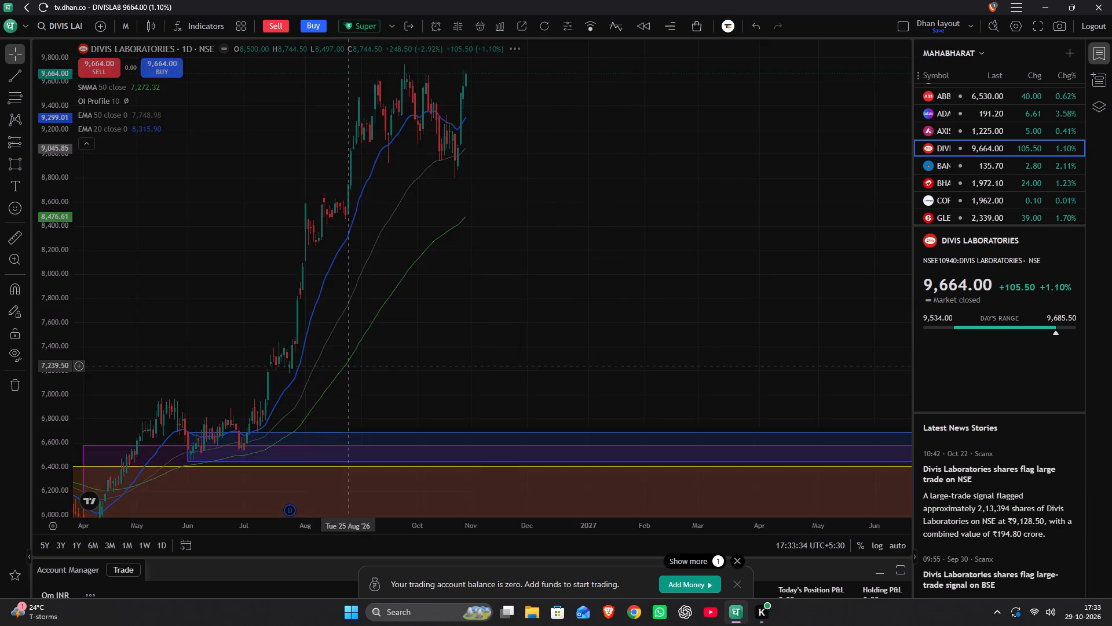
Set the Divis Laboratories chart to the 3-month timeframe and examine the rectangle zones beneath the 2026 rally.
scroll(354, 352, "up", 5)
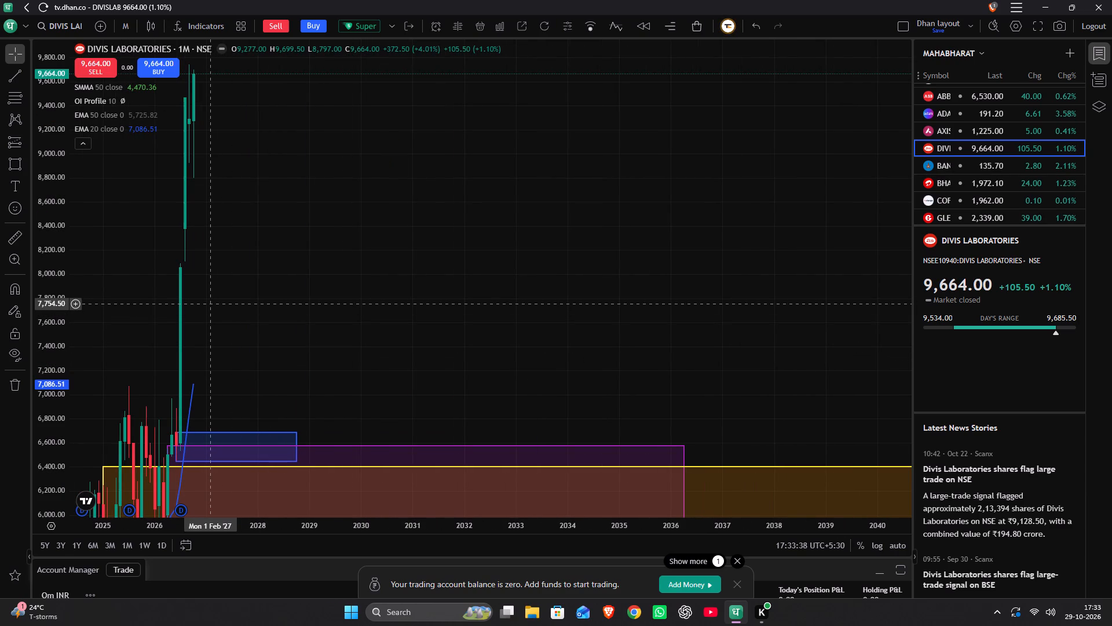
type("3m")
key("Return")
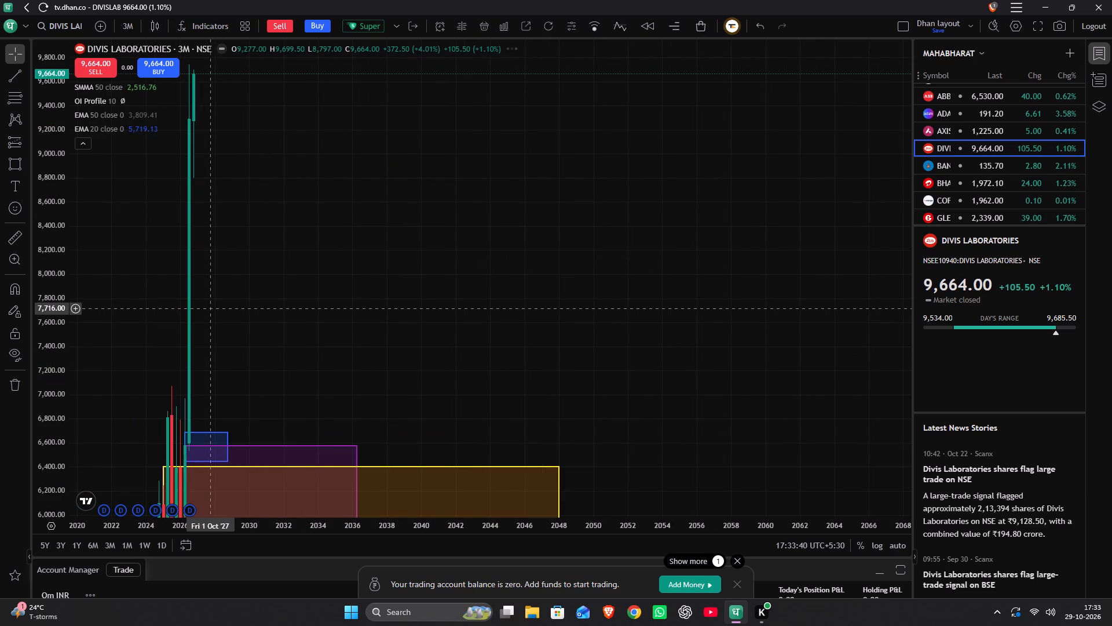
left_click_drag(232, 299, 316, 223)
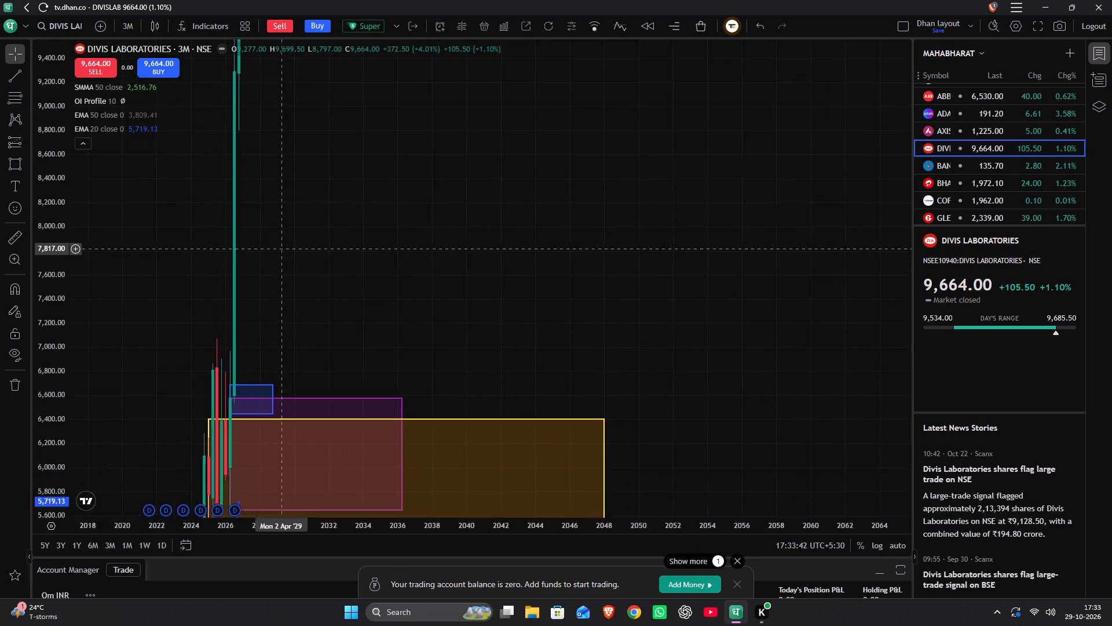
left_click_drag(316, 223, 441, 140)
scroll(440, 141, "up", 4)
left_click_drag(331, 192, 715, 175)
scroll(714, 175, "up", 5)
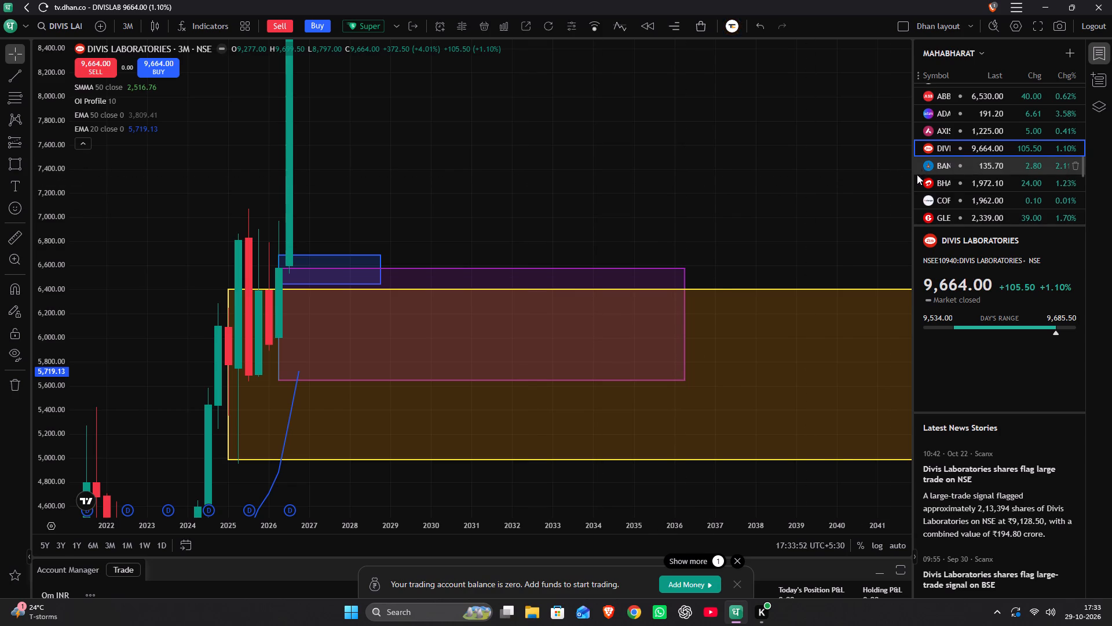
Open the Bank of India chart and delete its locked purple rectangle starting at 1 Apr '25, including the locked drawing.
left_click(980, 161)
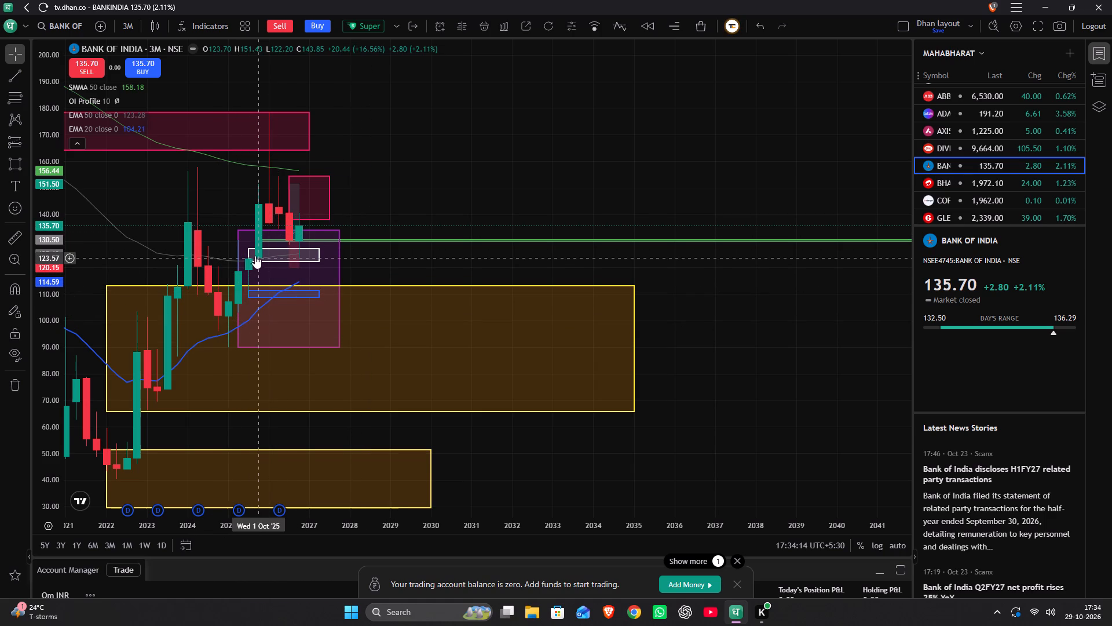
left_click(339, 245)
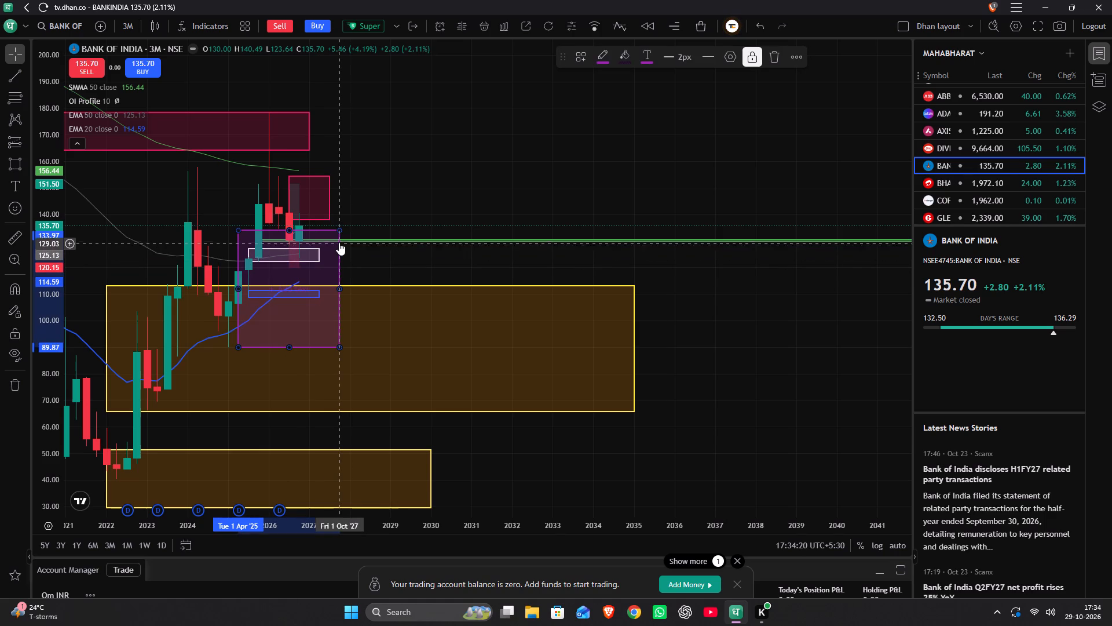
key("Delete")
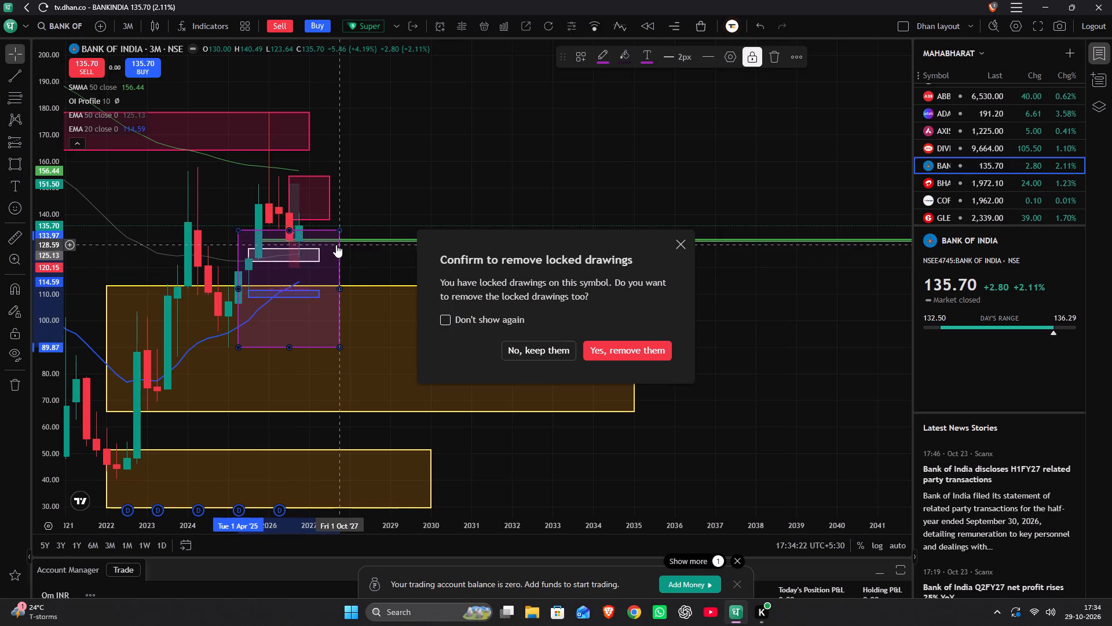
left_click(681, 239)
key("Delete")
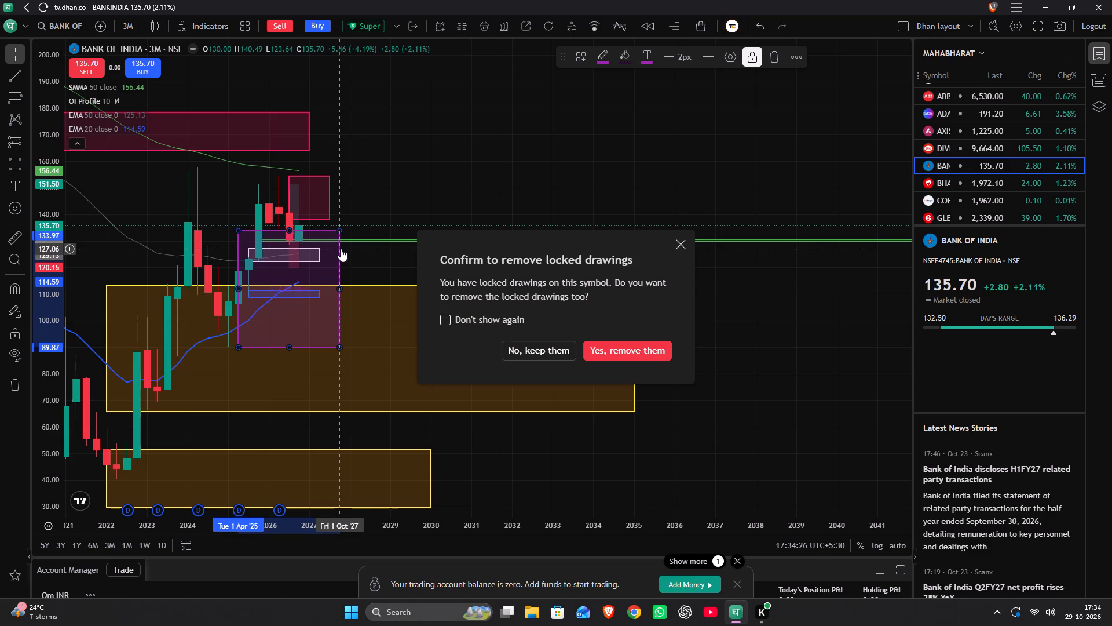
left_click(623, 343)
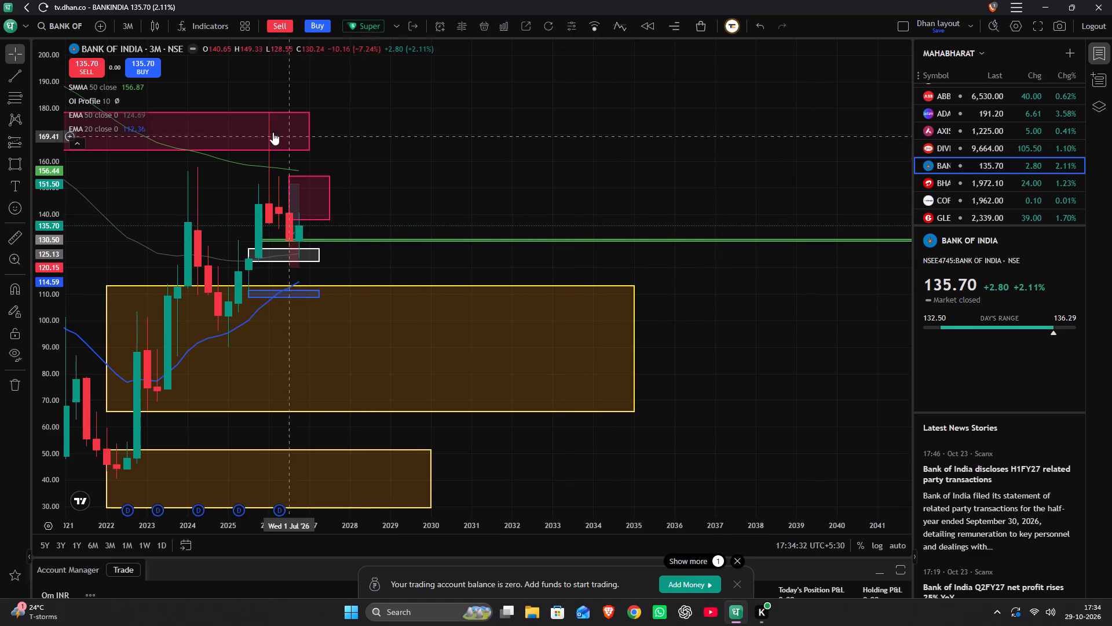
Add horizontal lines at 49.13 and 38.22 around the 2020–2022 lows on the Bank of India 3-month chart.
scroll(299, 143, "down", 7)
left_click_drag(228, 428, 248, 378)
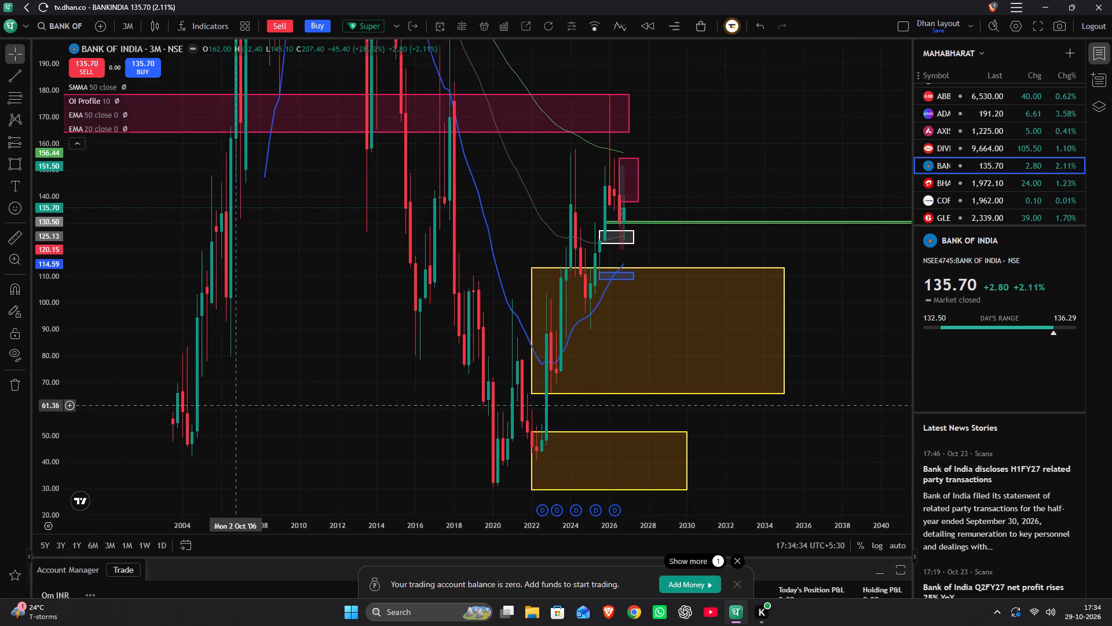
left_click_drag(248, 378, 412, 164)
scroll(409, 169, "up", 8)
left_click_drag(247, 222, 251, 221)
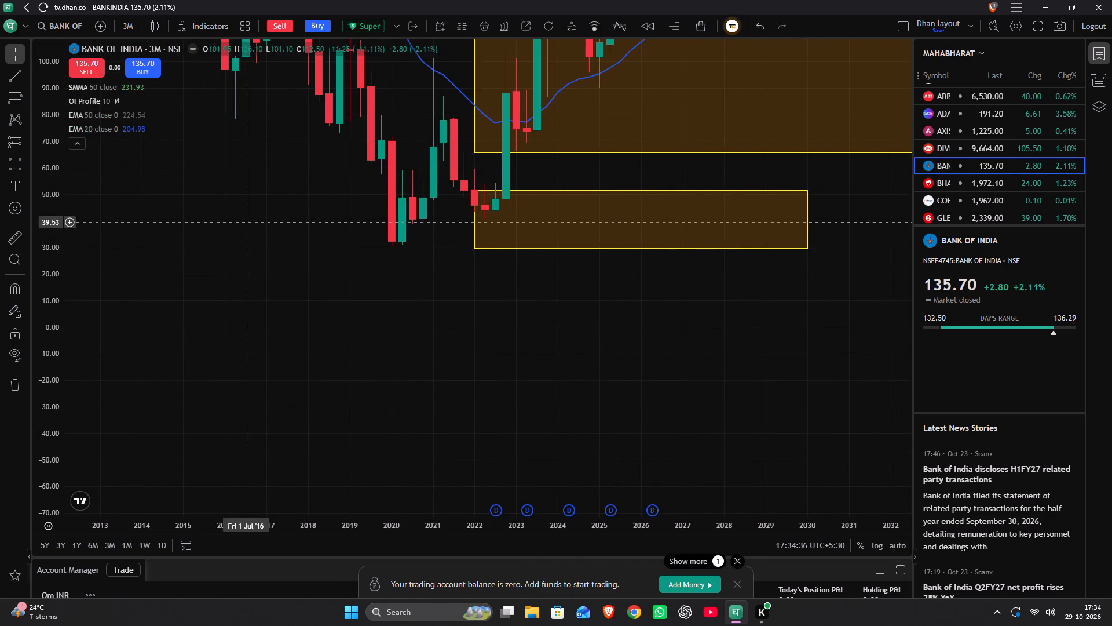
left_click_drag(251, 221, 389, 253)
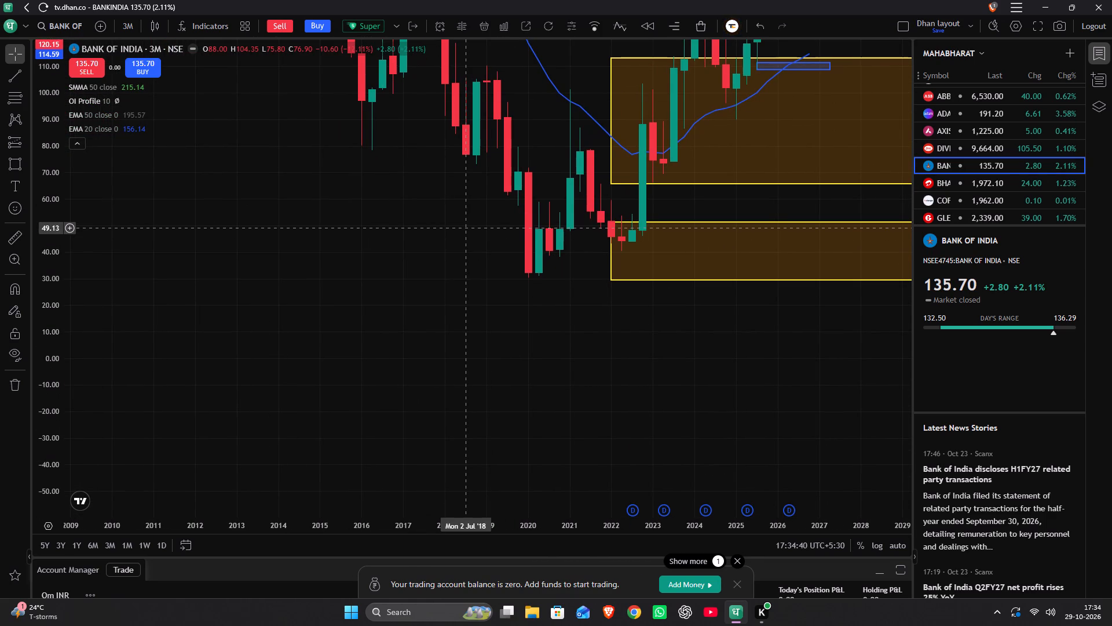
key("alt+h")
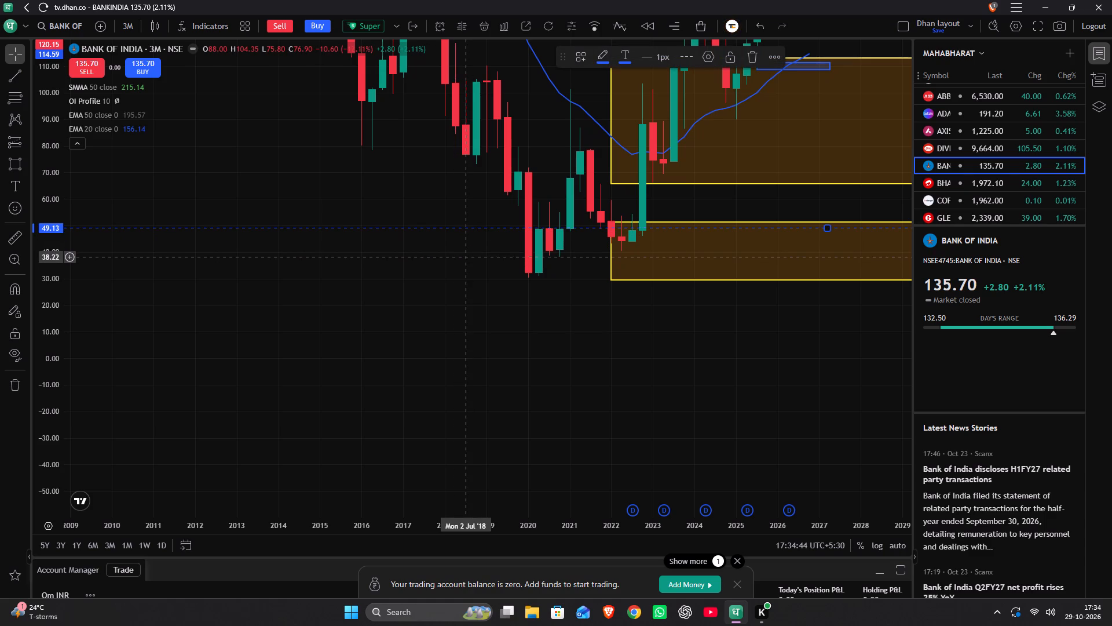
key("alt+h")
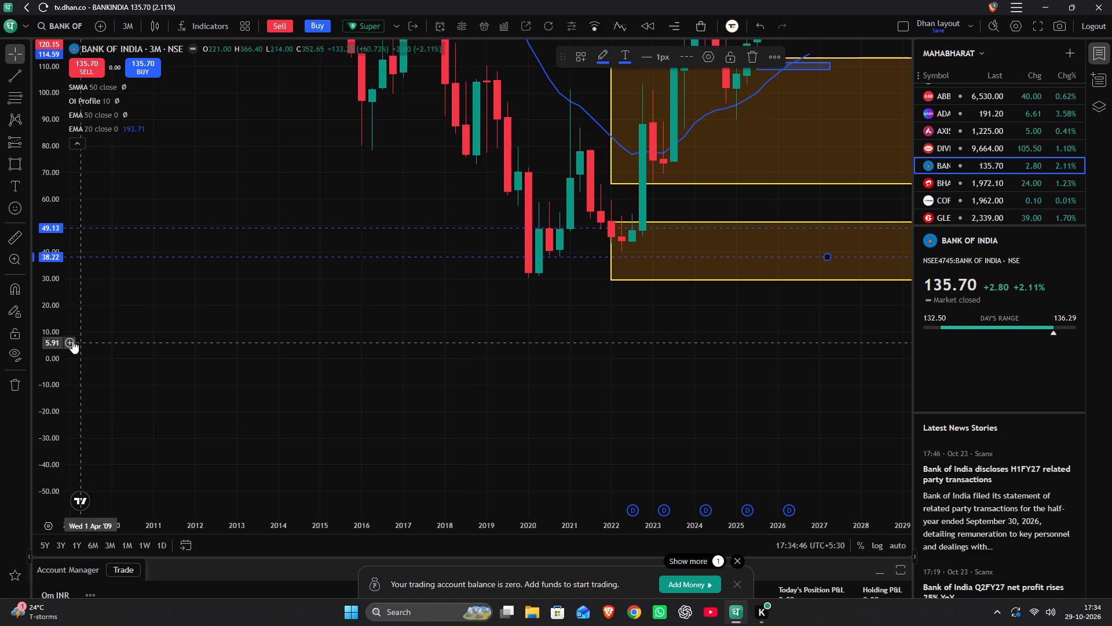
Hide all drawings to view the bare Bank of India candles, and show the drawings again.
left_click(9, 350)
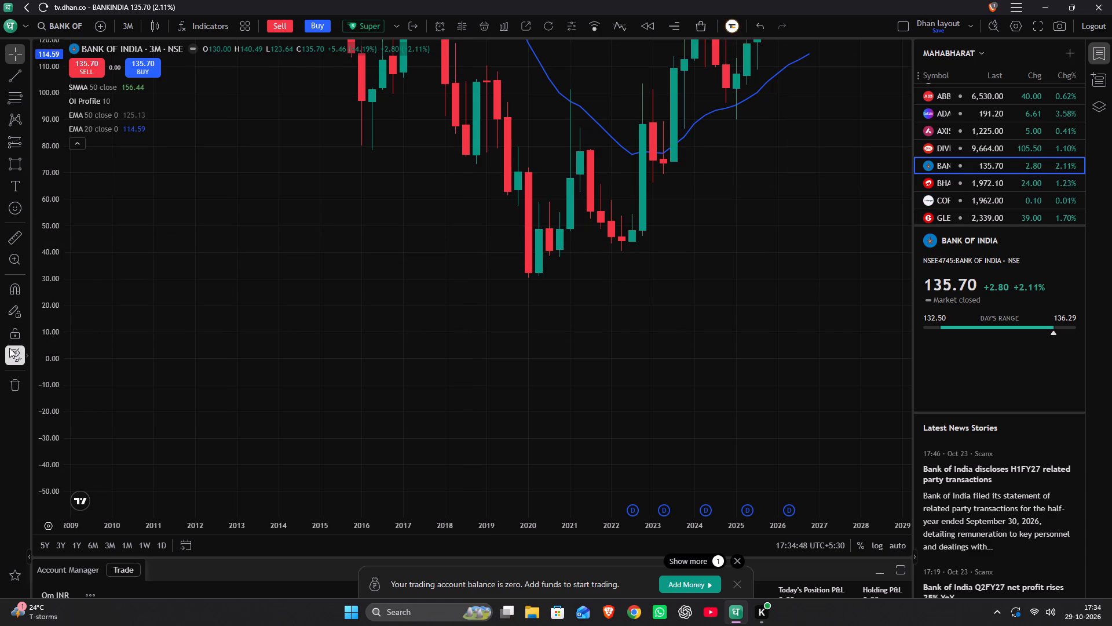
left_click(12, 350)
left_click(12, 349)
left_click(12, 349)
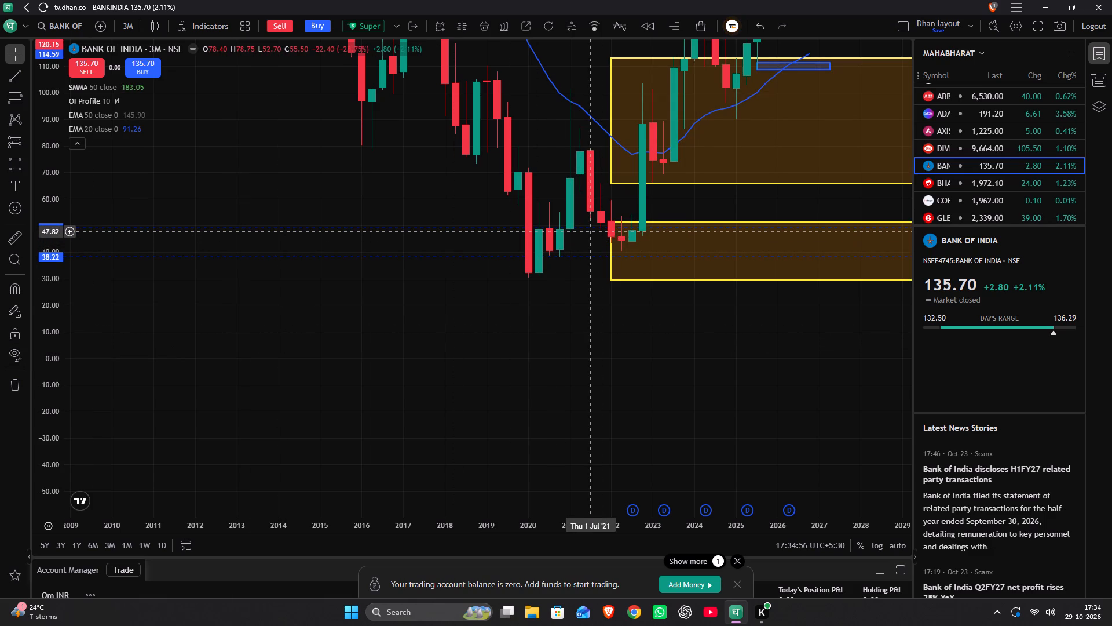
Add a vertical line at 1 Jul '21 and a horizontal line at 103.92 on the Bank of India chart.
key("alt+v")
left_click_drag(553, 111, 526, 219)
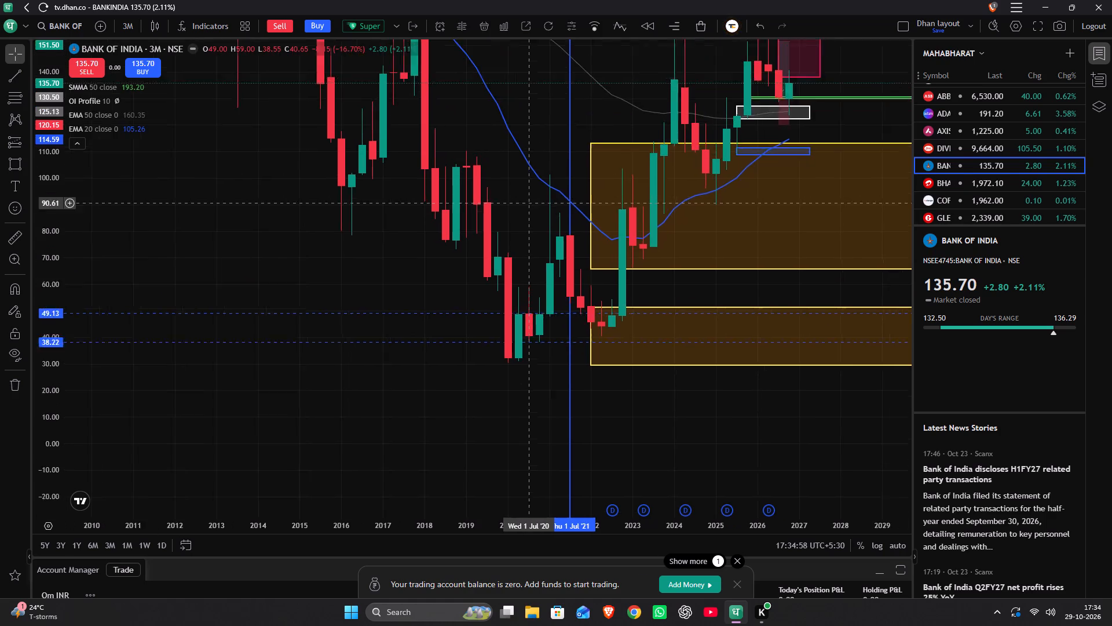
left_click_drag(526, 219, 512, 278)
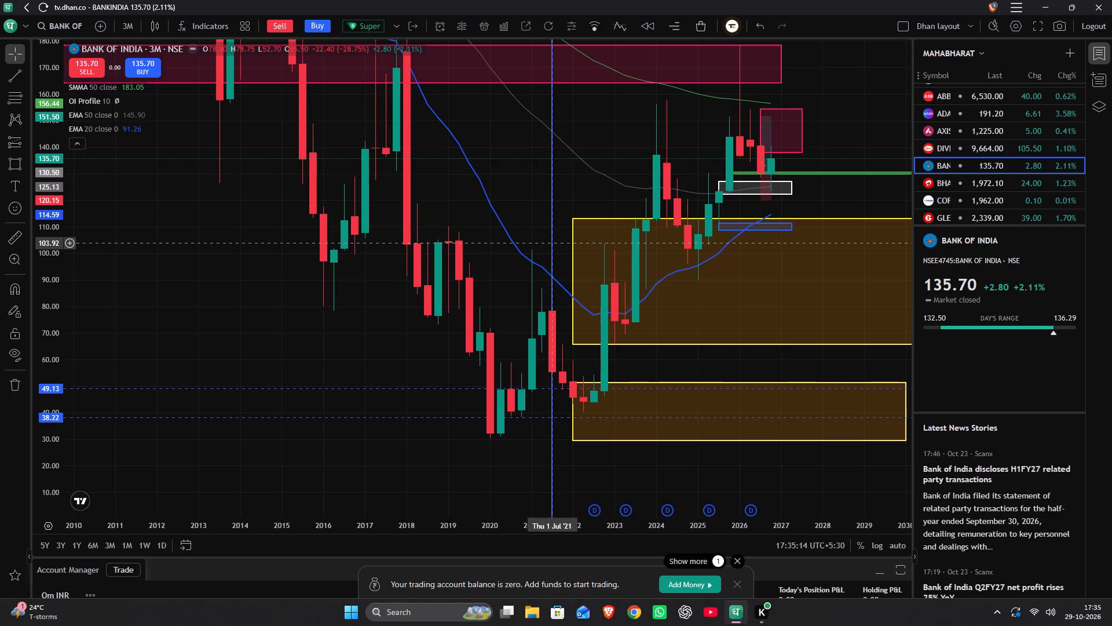
key("alt+h")
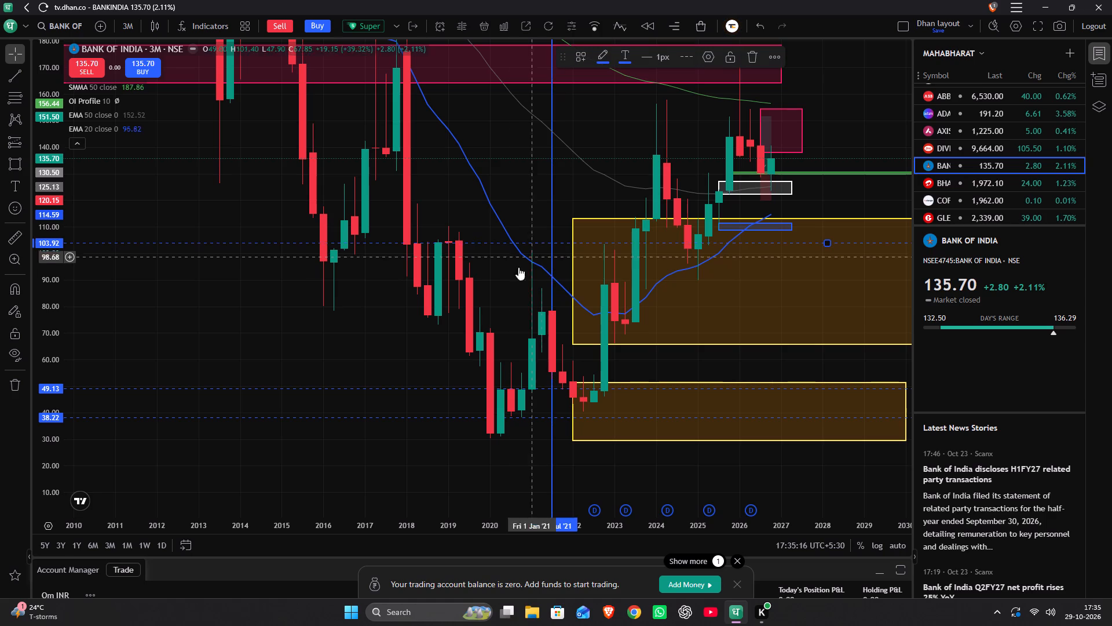
Examine the earliest Bank of India 3-month candles from 2003 onward against the 103.92, 49.13 and 38.22 levels.
left_click_drag(328, 317, 783, 288)
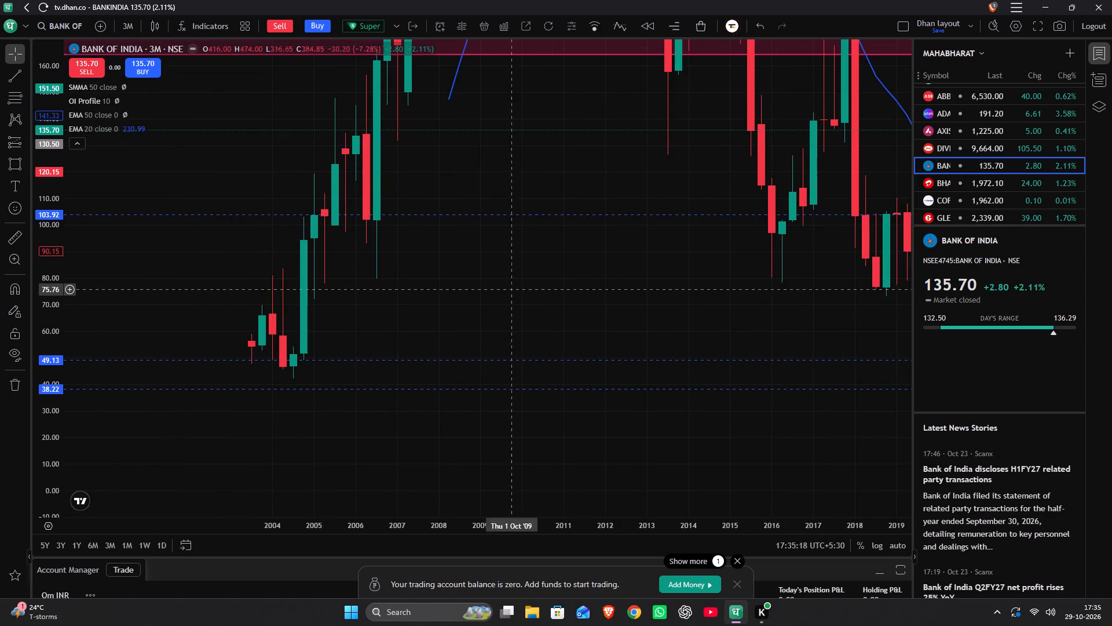
left_click_drag(514, 303, 418, 186)
left_click_drag(280, 205, 474, 217)
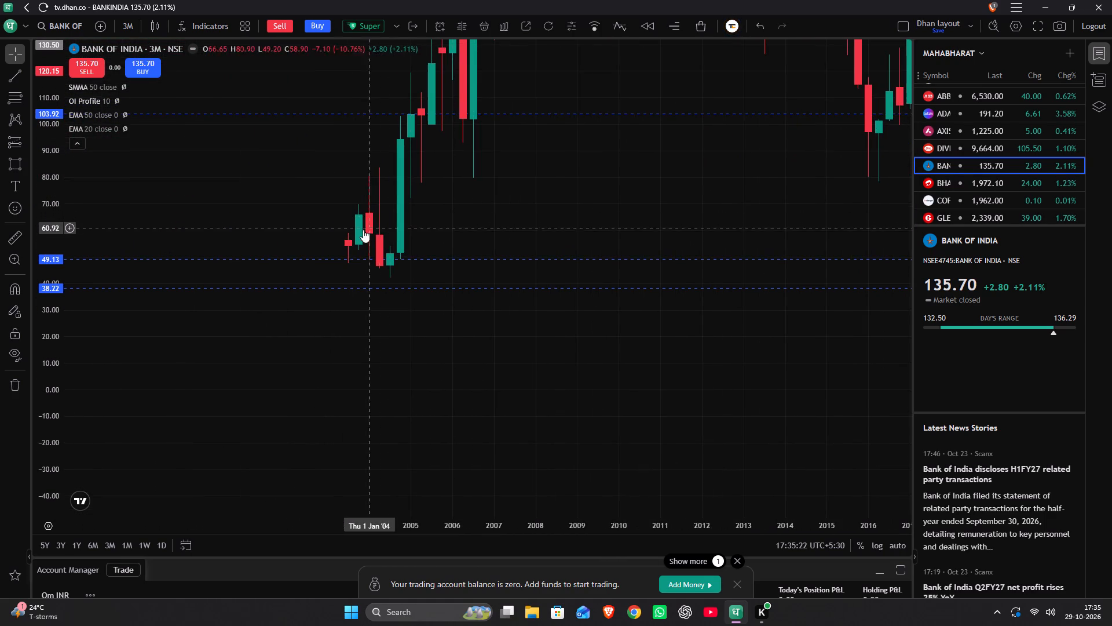
scroll(268, 222, "down", 5)
scroll(276, 220, "up", 8)
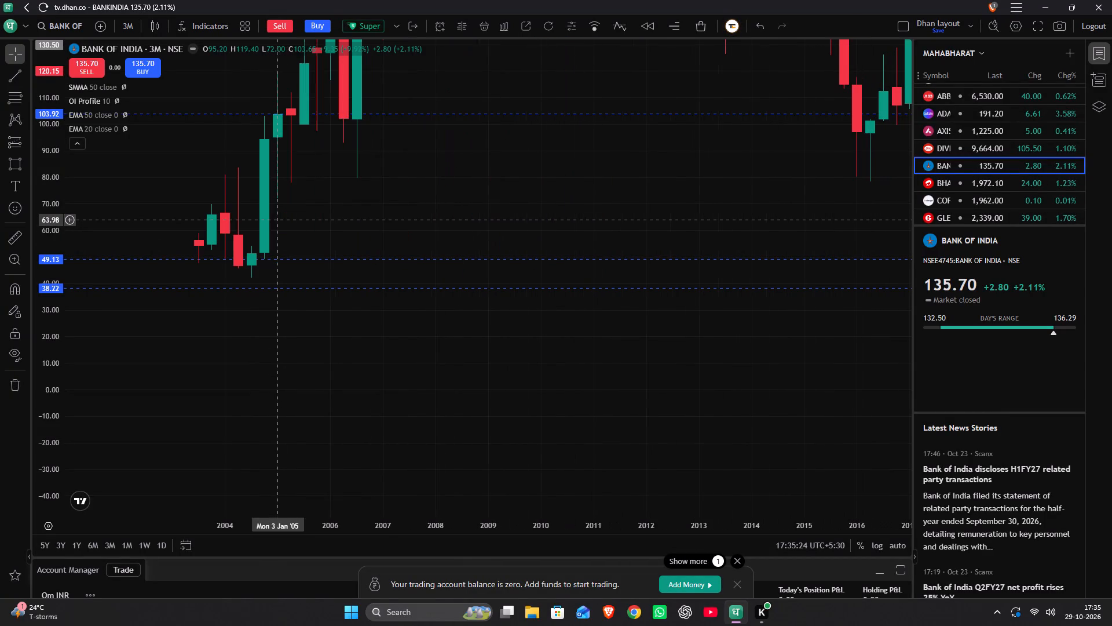
left_click_drag(506, 181, 328, 277)
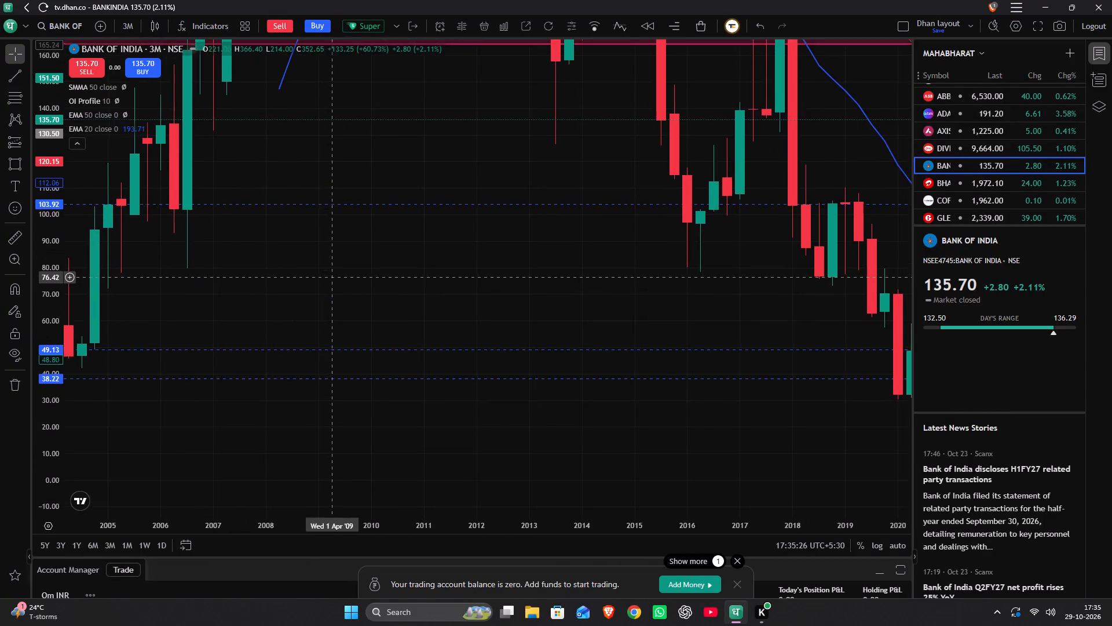
left_click_drag(328, 277, 459, 342)
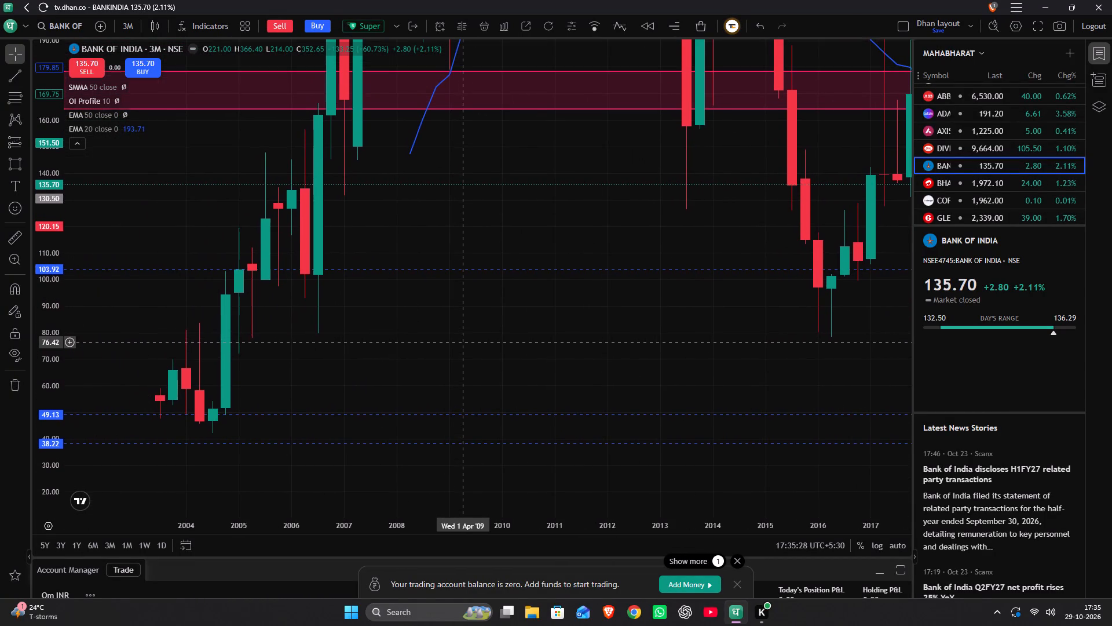
left_click_drag(459, 342, 55, 360)
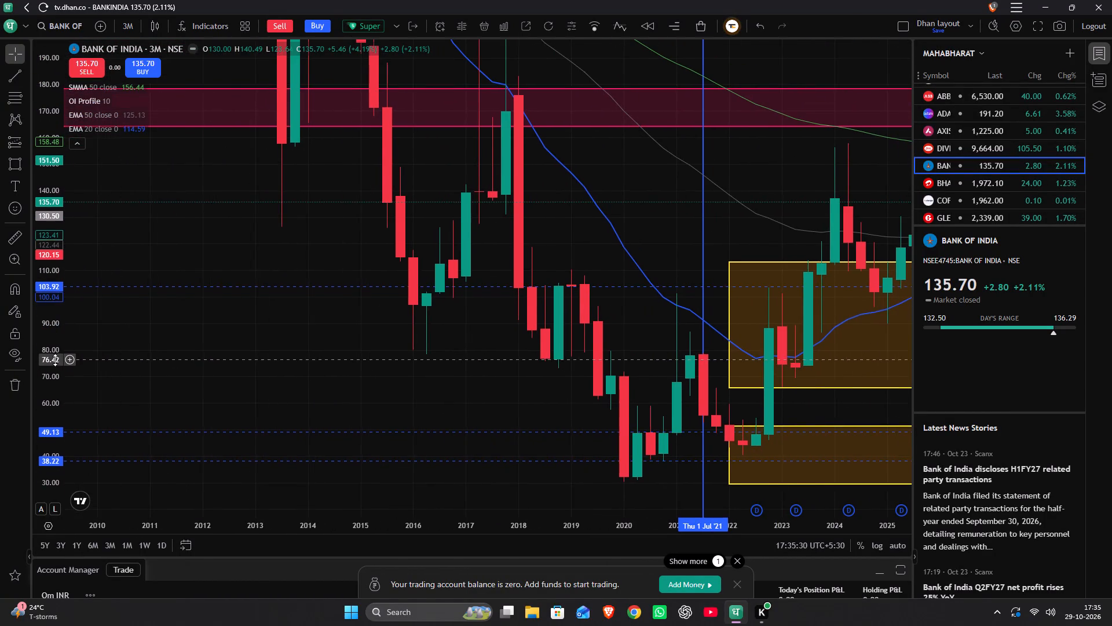
left_click_drag(55, 360, 60, 362)
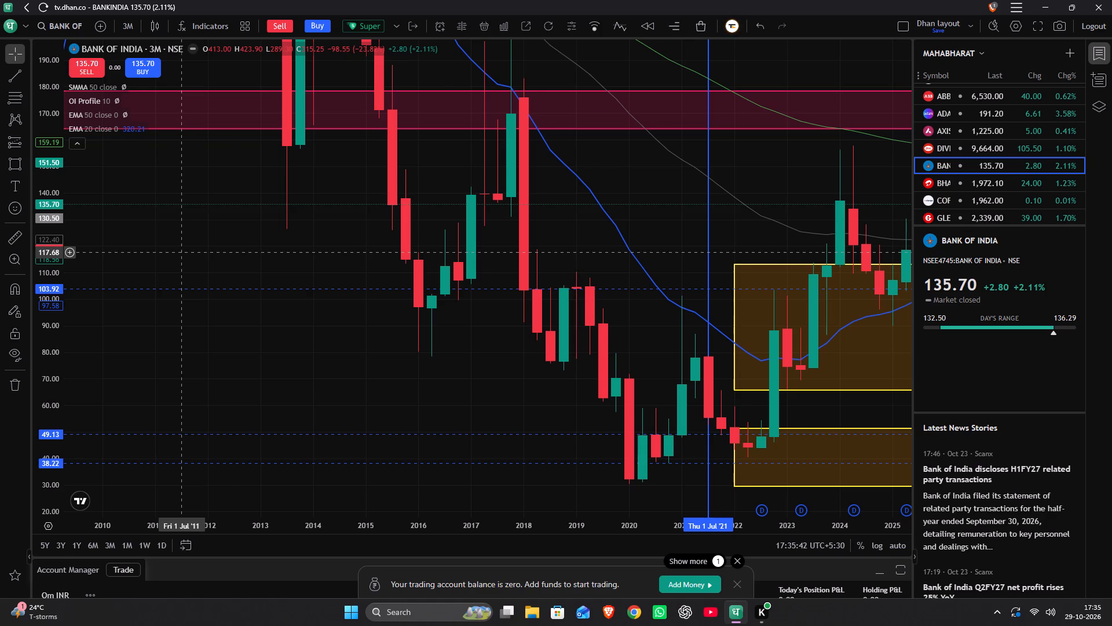
Review the wider 3-month history from 2004 to 2026 against the red supply zones, yellow demand zones and moving averages.
scroll(183, 252, "down", 5)
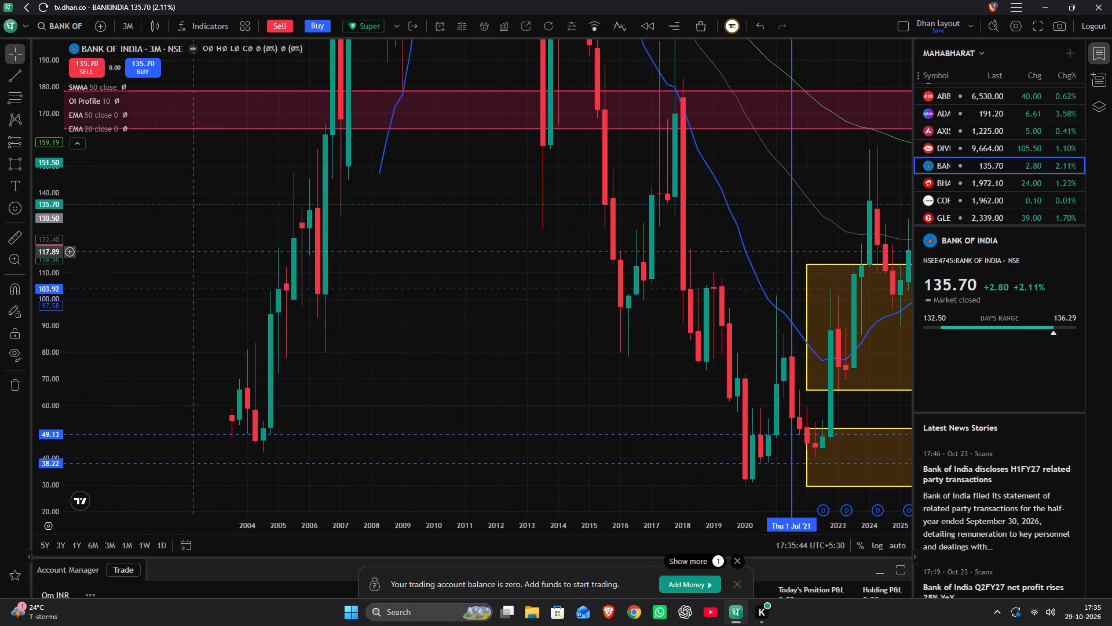
left_click_drag(521, 239, 365, 507)
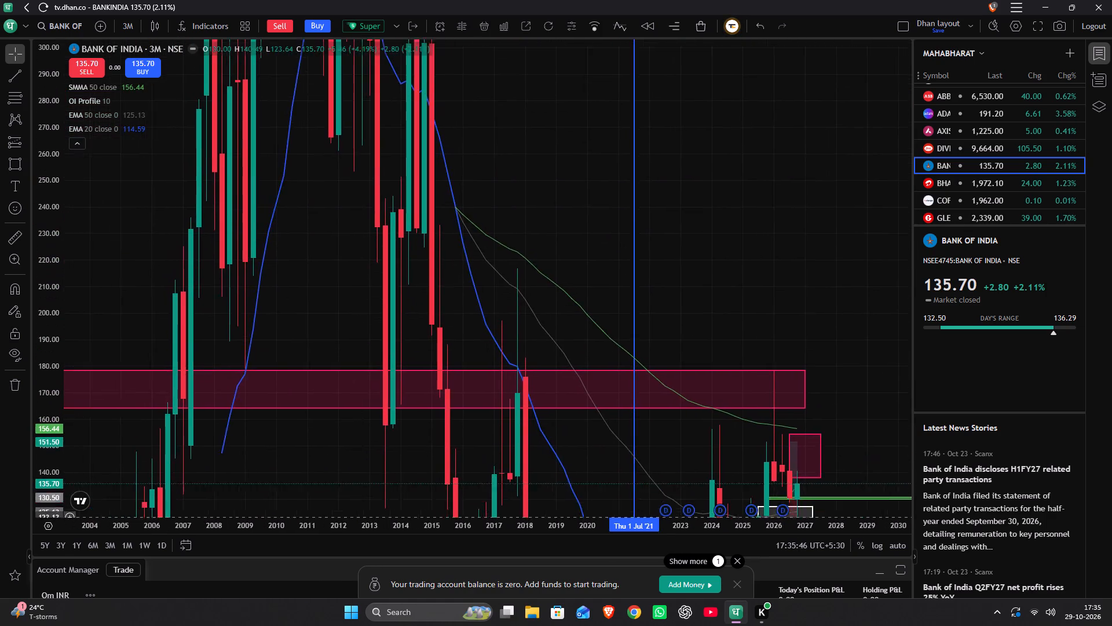
left_click_drag(365, 507, 491, 282)
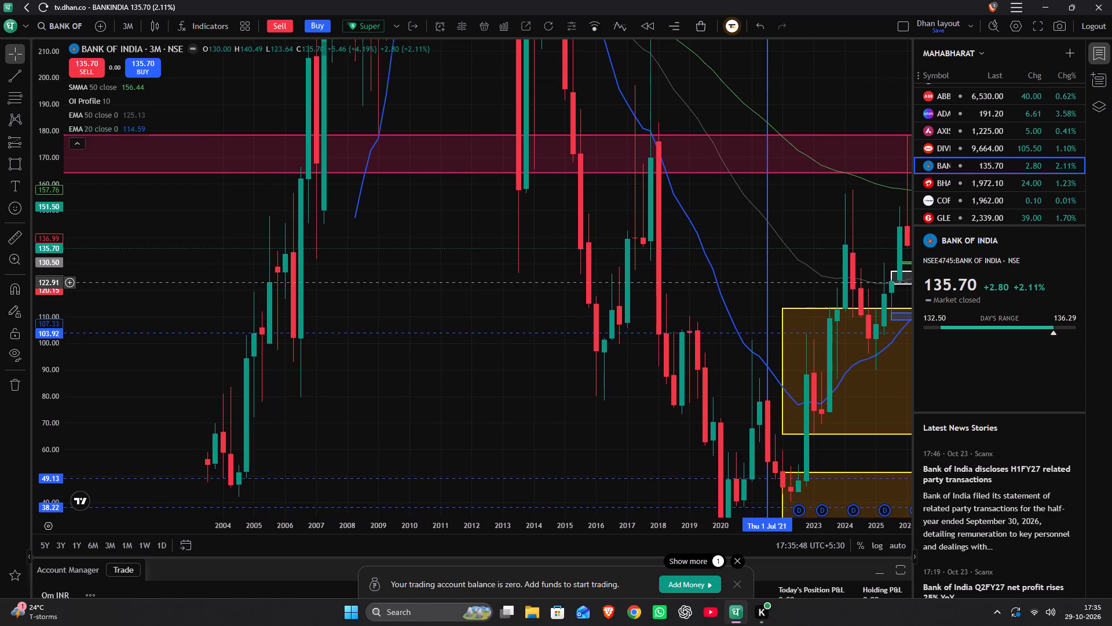
left_click_drag(491, 282, 550, 316)
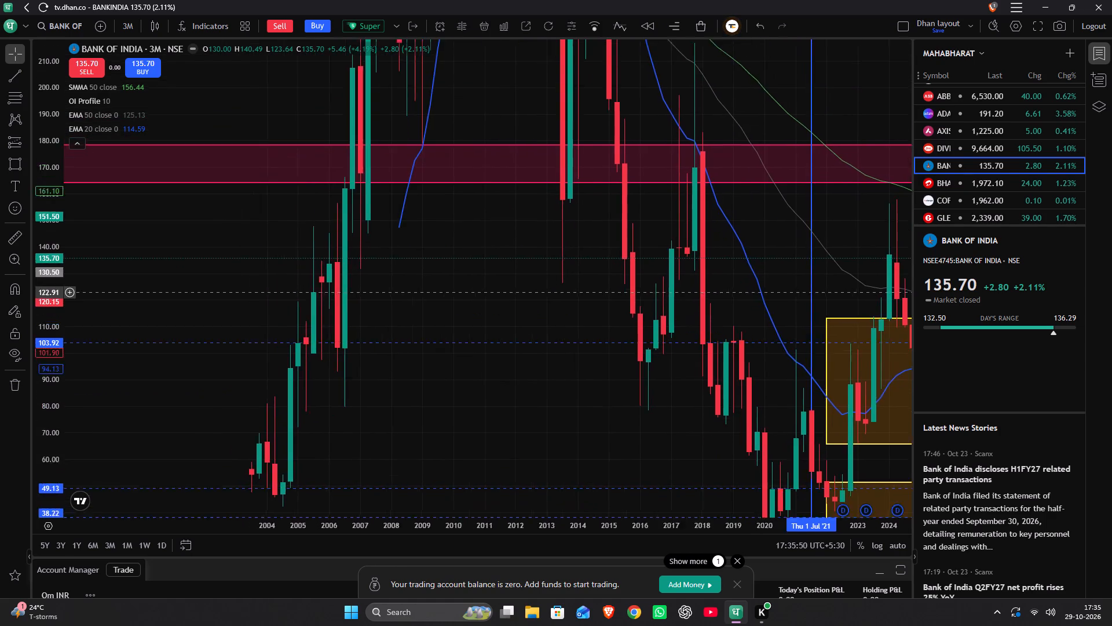
left_click_drag(550, 316, 295, 139)
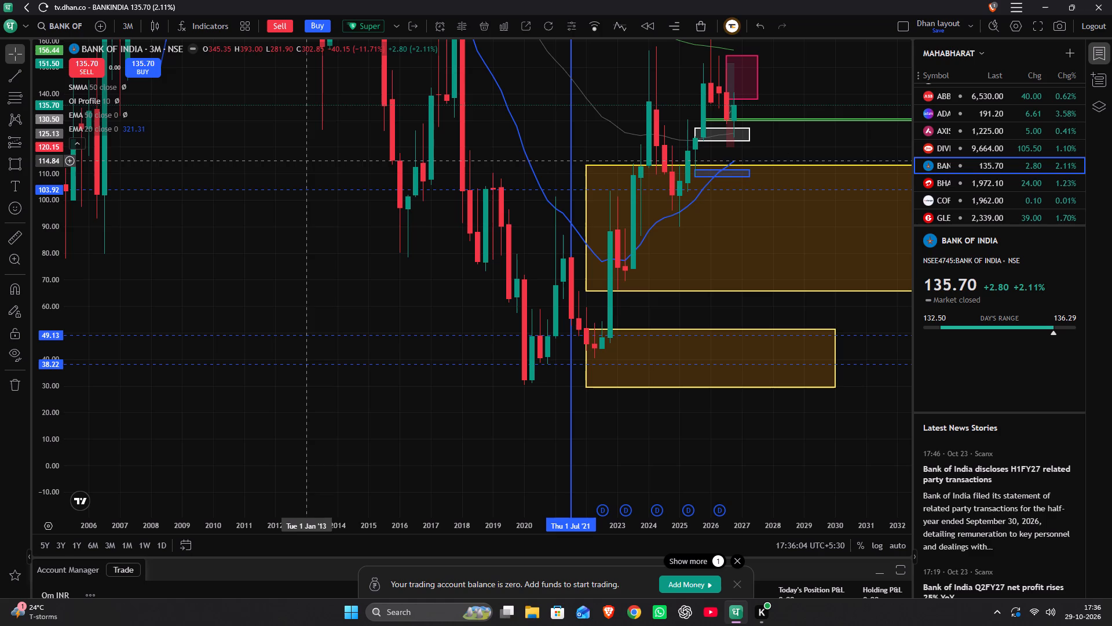
left_click_drag(528, 123, 520, 281)
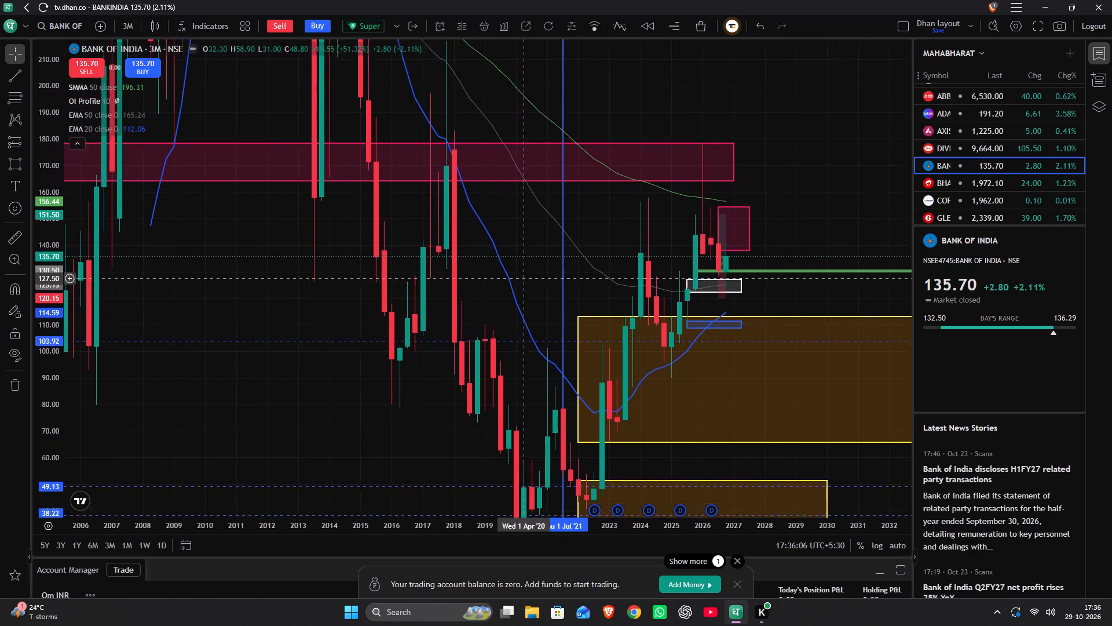
left_click_drag(520, 281, 528, 398)
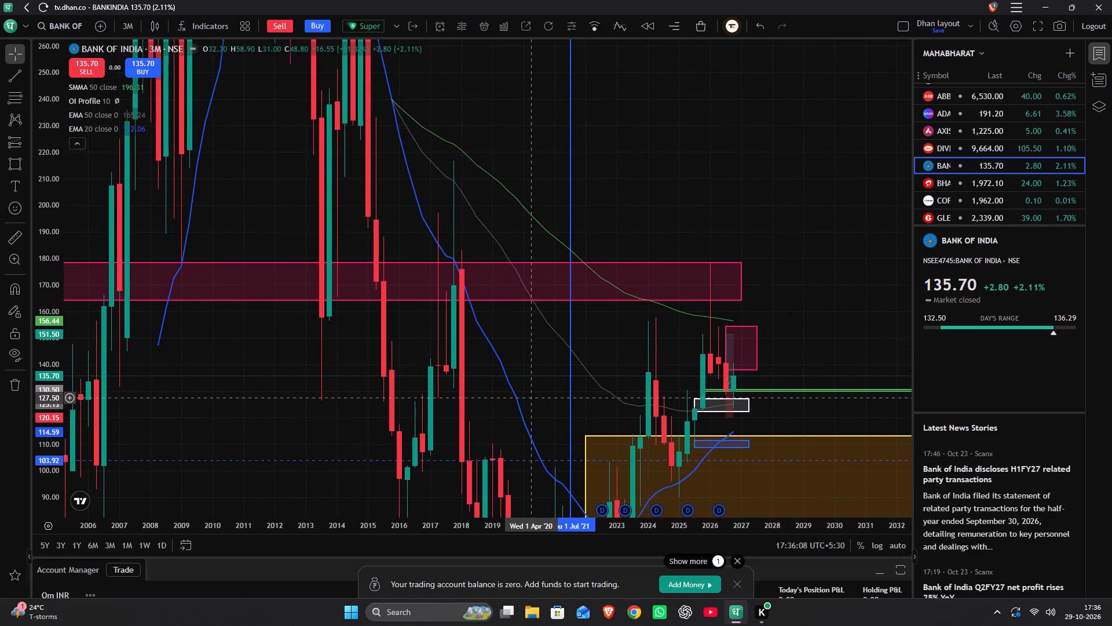
left_click_drag(528, 398, 528, 397)
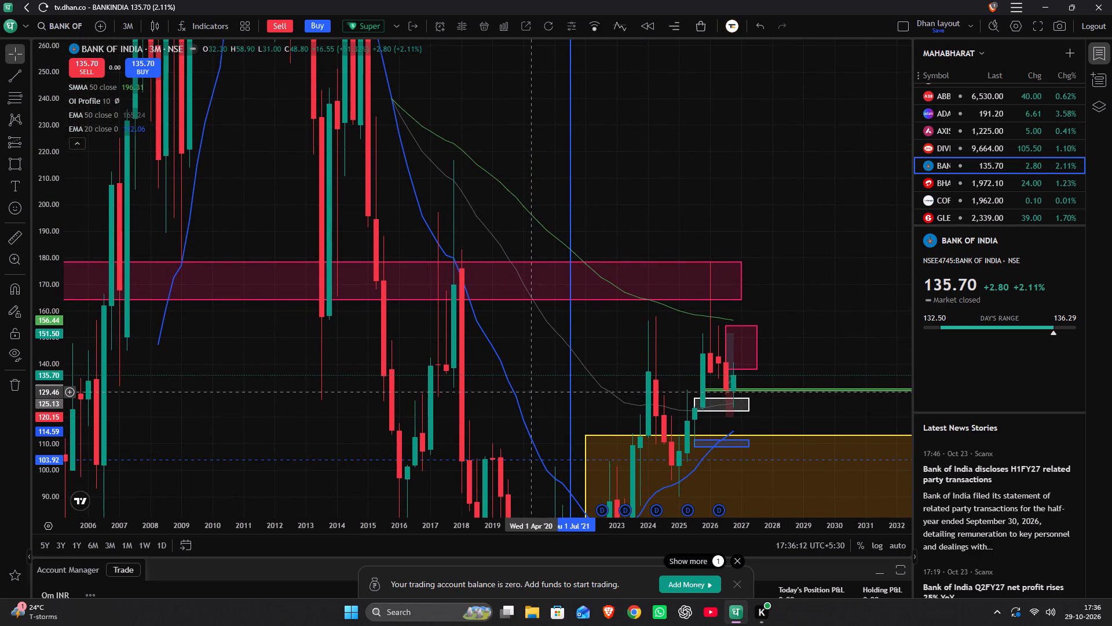
Switch the Bank of India chart to the 1-day interval.
key("1")
key("d")
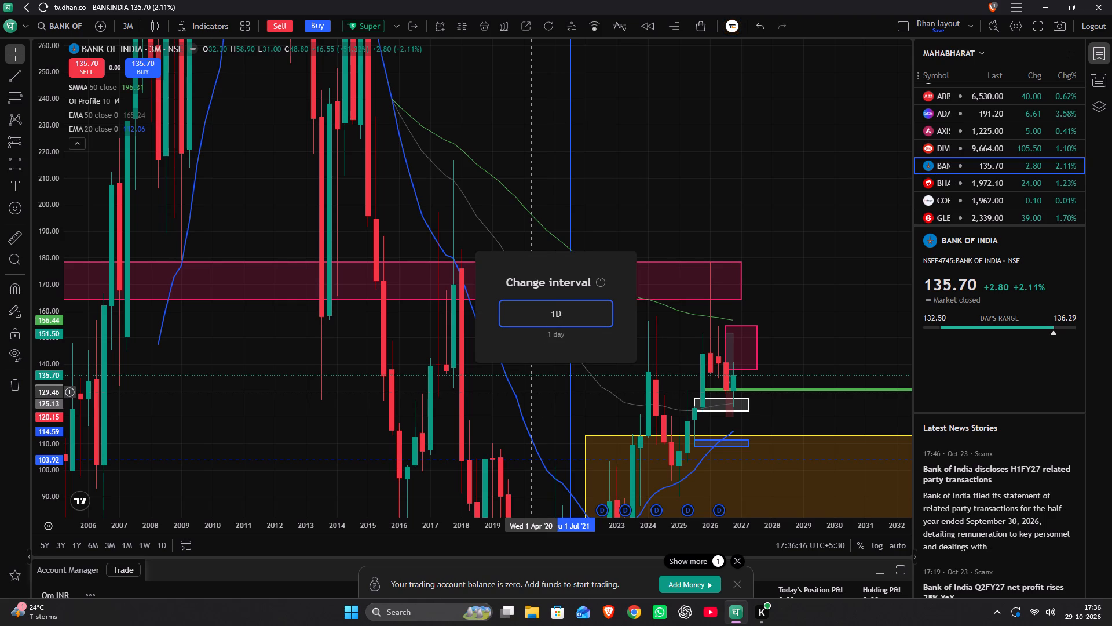
key("Return")
Examine the daily Bank of India candles back to 2018 around the marked levels and the yellow zones.
scroll(528, 391, "down", 10)
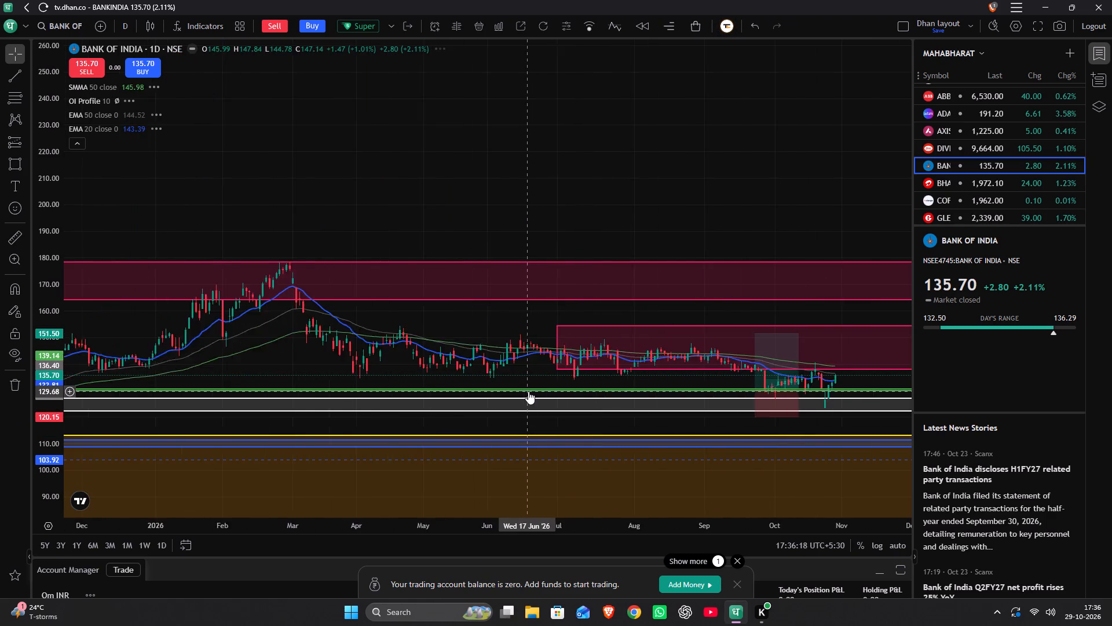
scroll(528, 391, "down", 3)
scroll(138, 413, "down", 5)
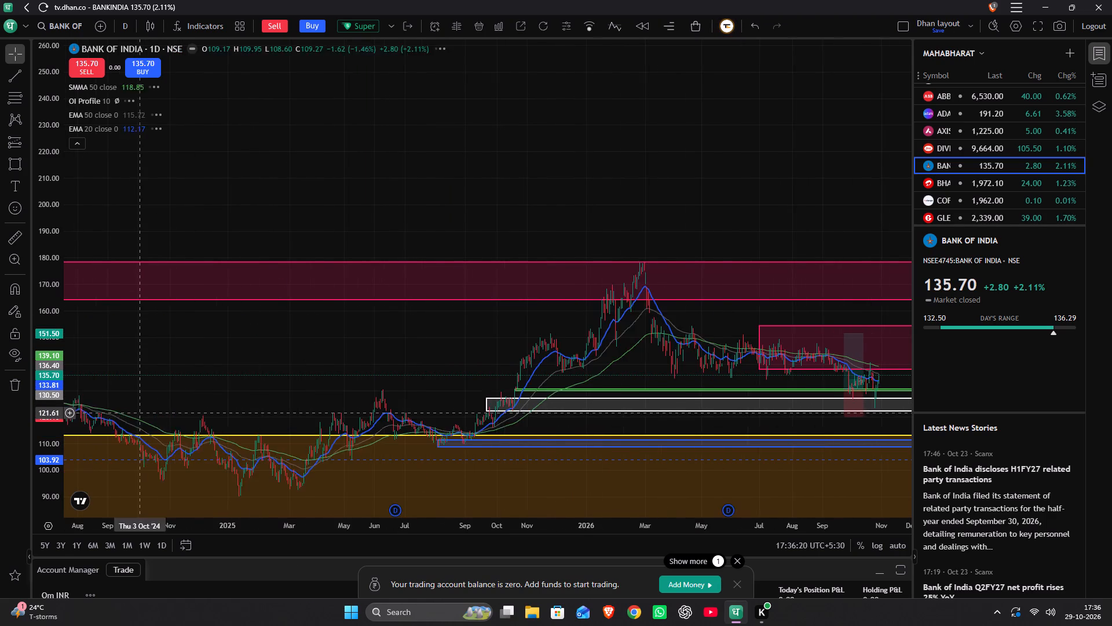
scroll(140, 413, "down", 6)
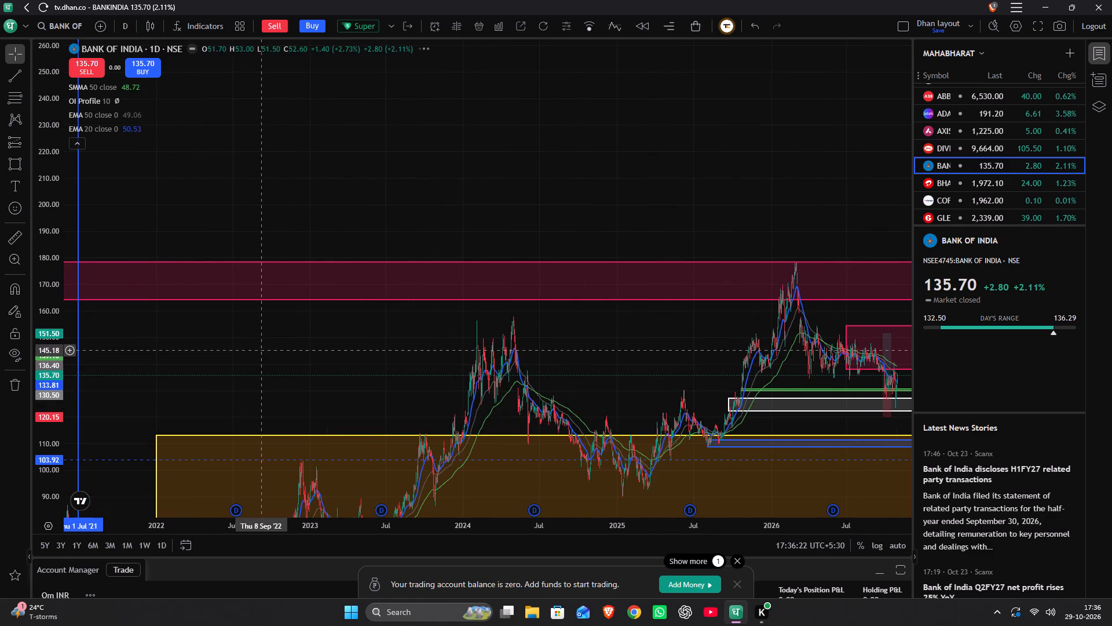
left_click_drag(261, 349, 804, 156)
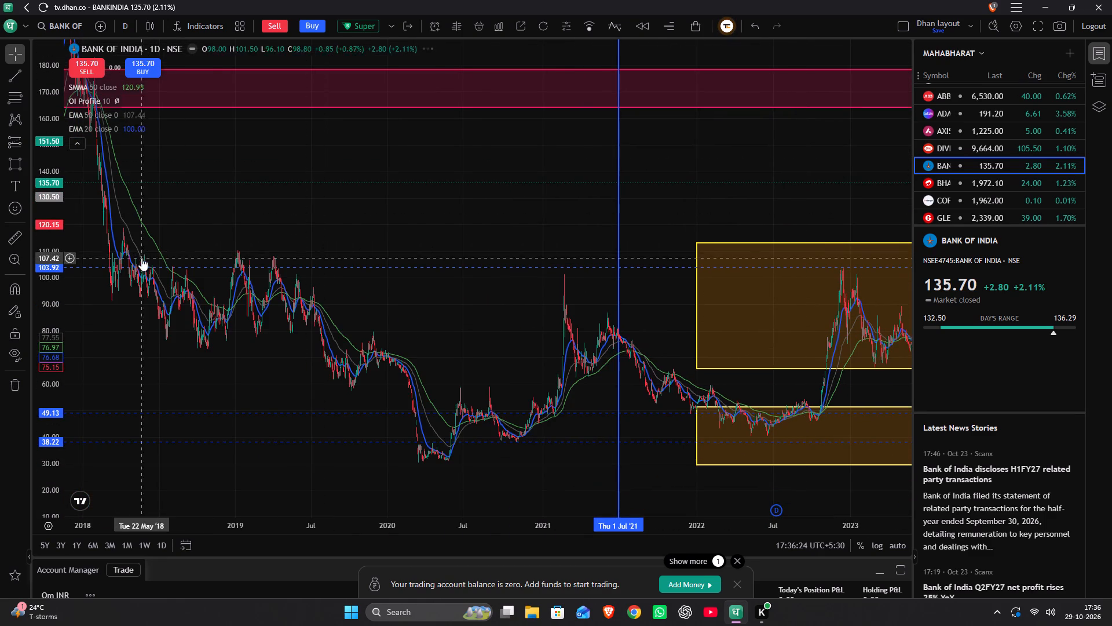
scroll(56, 315, "up", 18)
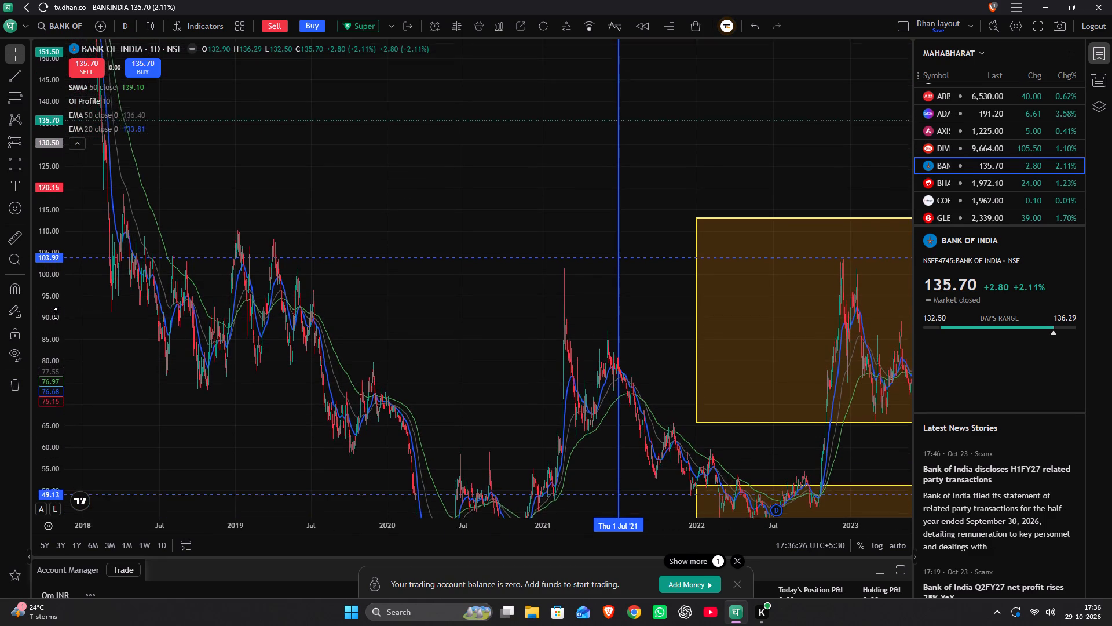
scroll(56, 314, "up", 7)
scroll(228, 312, "up", 6)
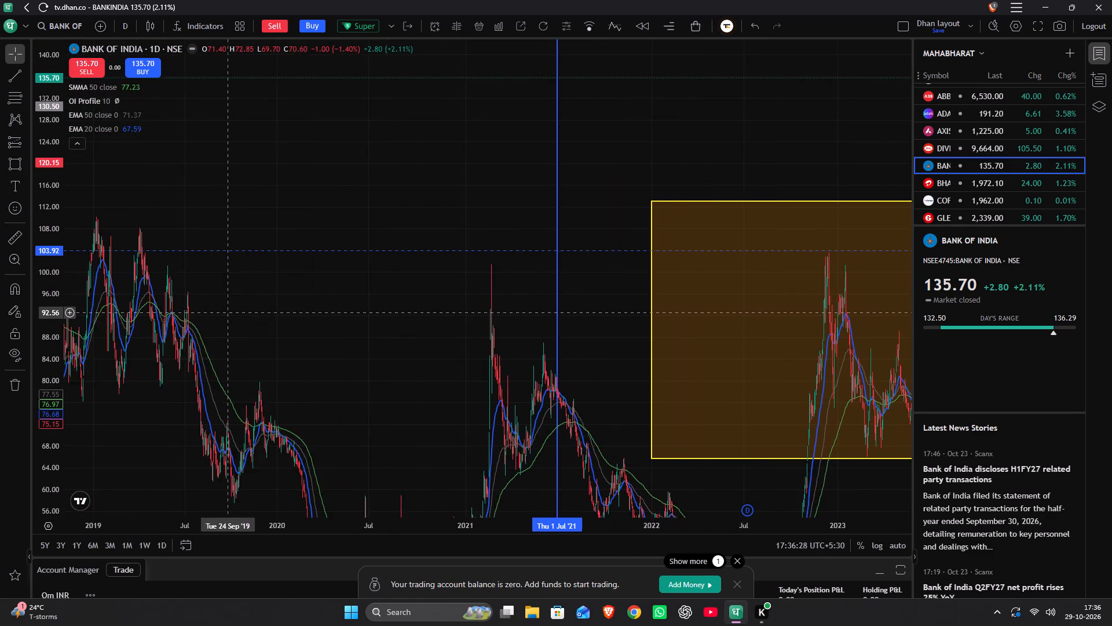
scroll(228, 312, "up", 2)
left_click_drag(228, 311, 354, 86)
scroll(362, 103, "up", 4)
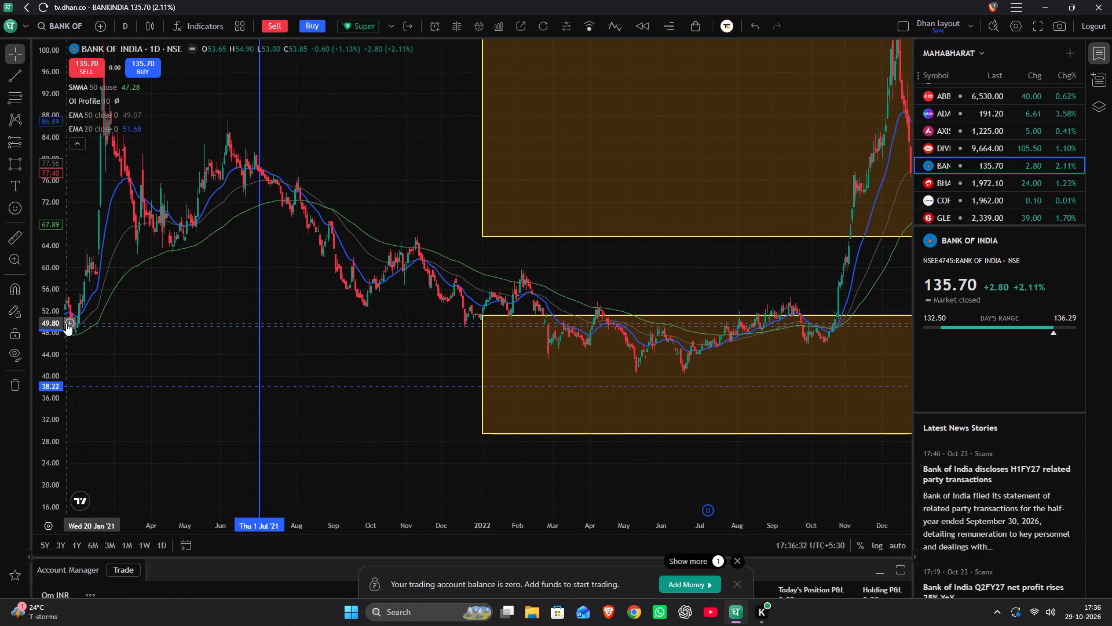
Inspect the daily price action from mid-2021 to mid-2022 around the lower yellow zone and the 49.13 line.
scroll(55, 314, "up", 19)
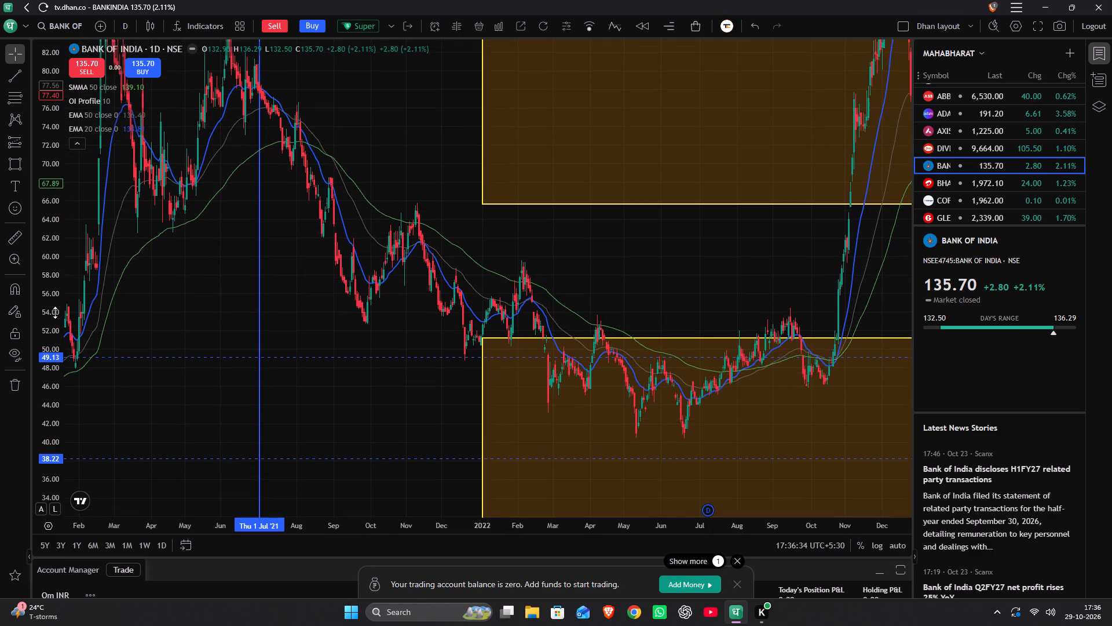
scroll(55, 312, "up", 10)
scroll(240, 260, "up", 2)
left_click_drag(220, 253, 422, 265)
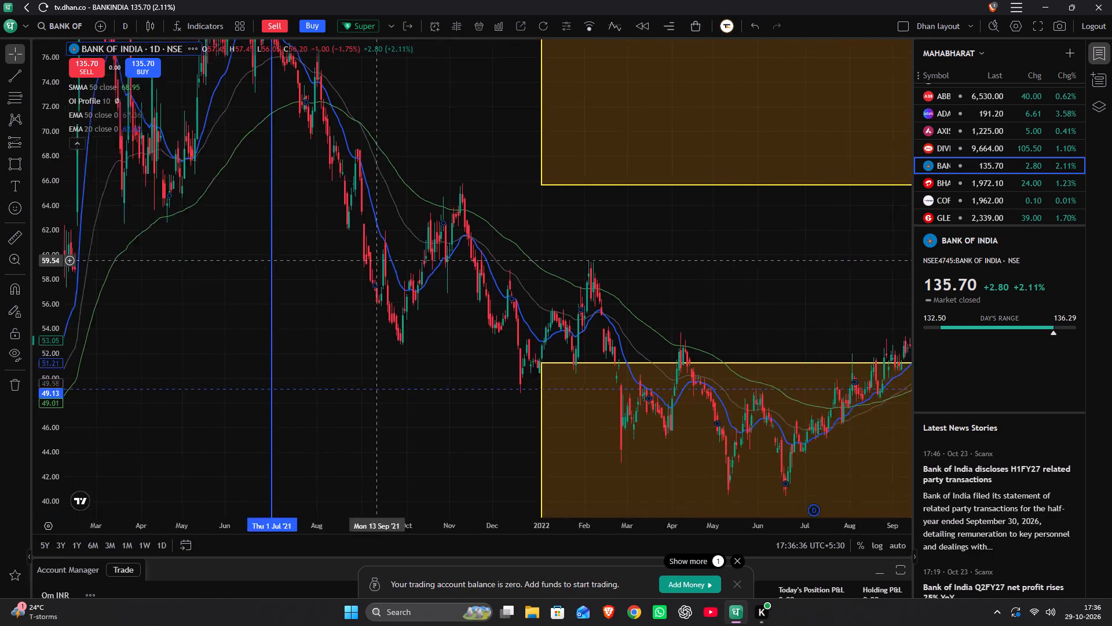
left_click_drag(422, 265, 521, 257)
scroll(521, 256, "up", 8)
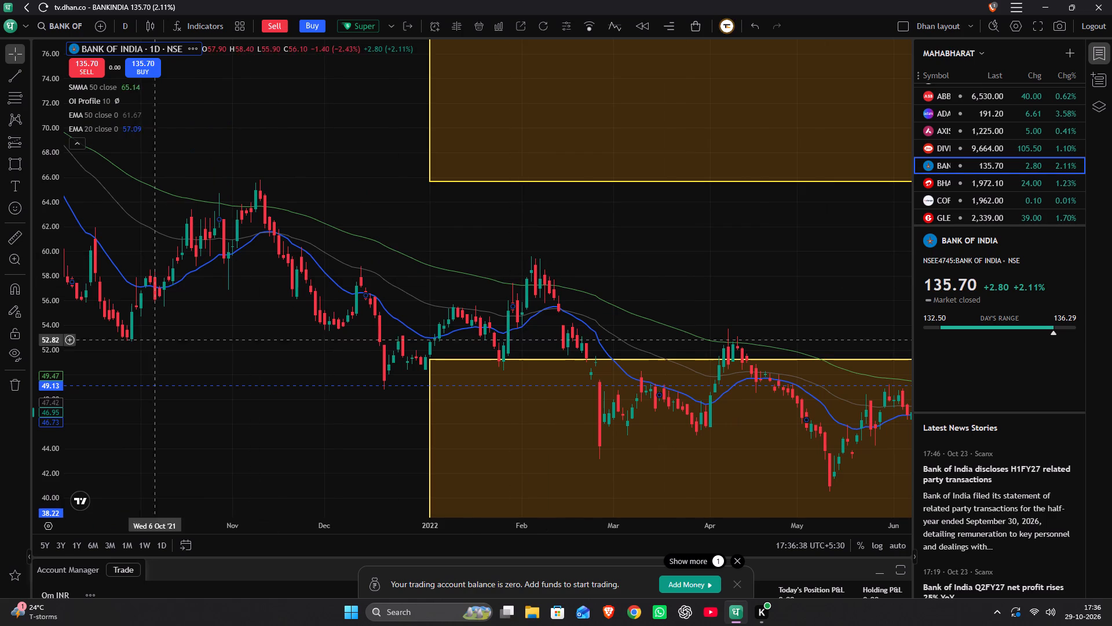
scroll(47, 355, "up", 8)
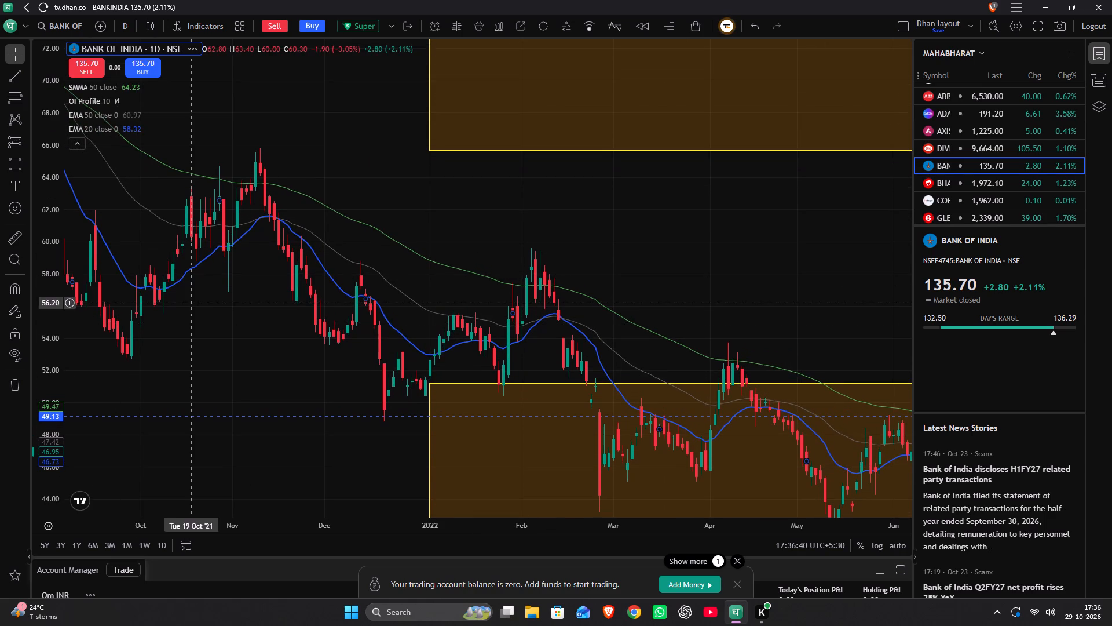
left_click_drag(190, 302, 298, 172)
scroll(298, 172, "up", 3)
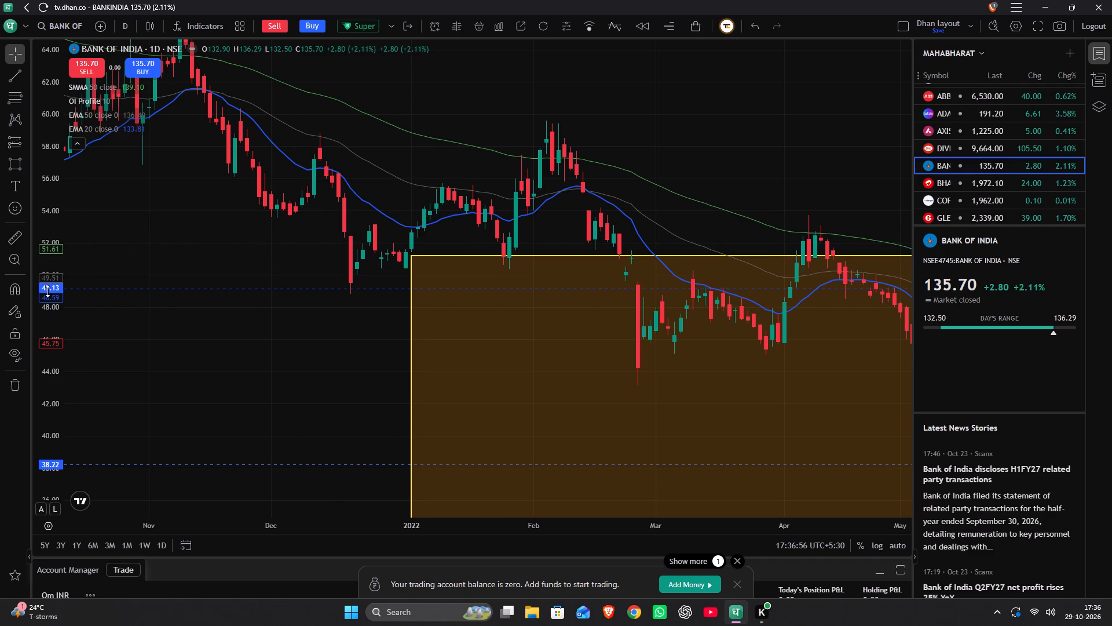
Place a long position on the daily chart at 10 Jan '22 with entry at about 50.83, just inside the lower yellow zone.
scroll(49, 288, "up", 18)
scroll(49, 287, "up", 5)
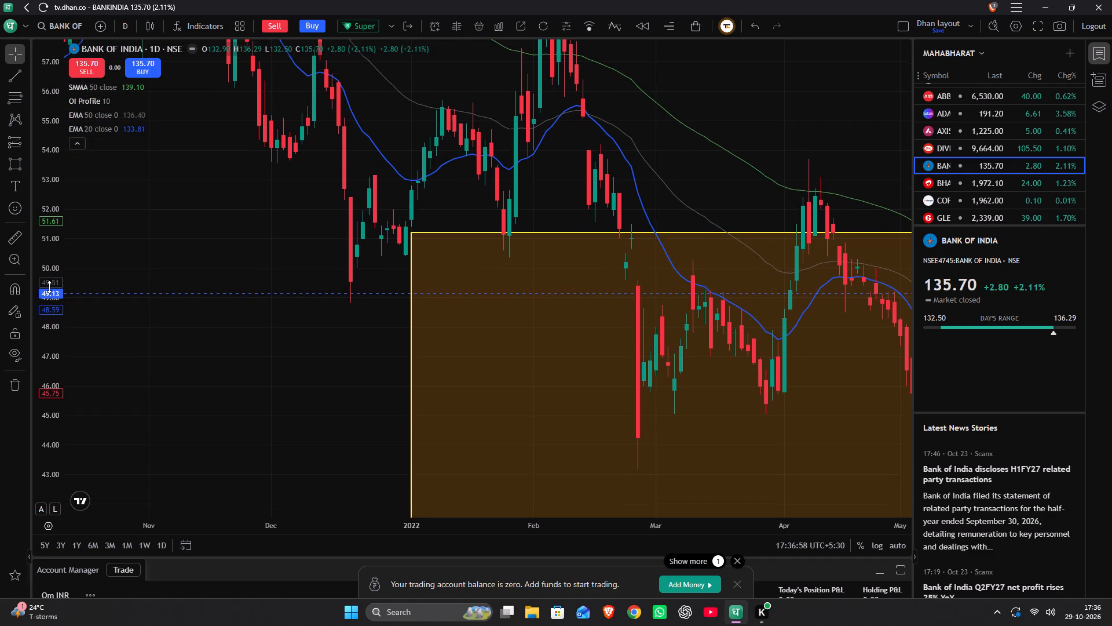
scroll(49, 287, "up", 1)
scroll(317, 237, "up", 3)
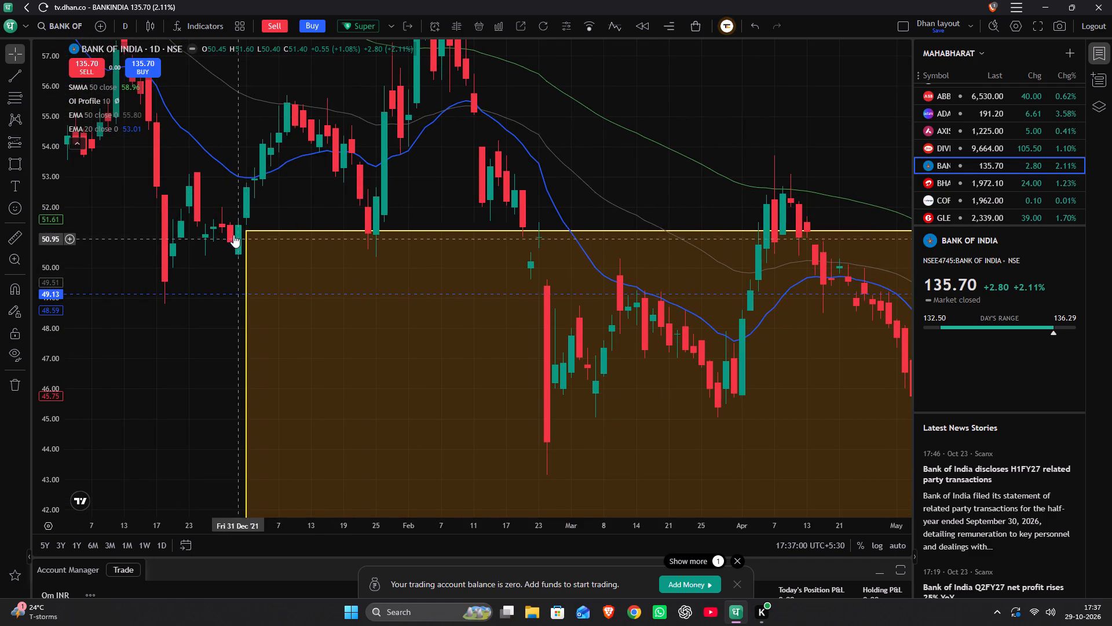
left_click_drag(237, 197, 401, 181)
scroll(51, 248, "up", 2)
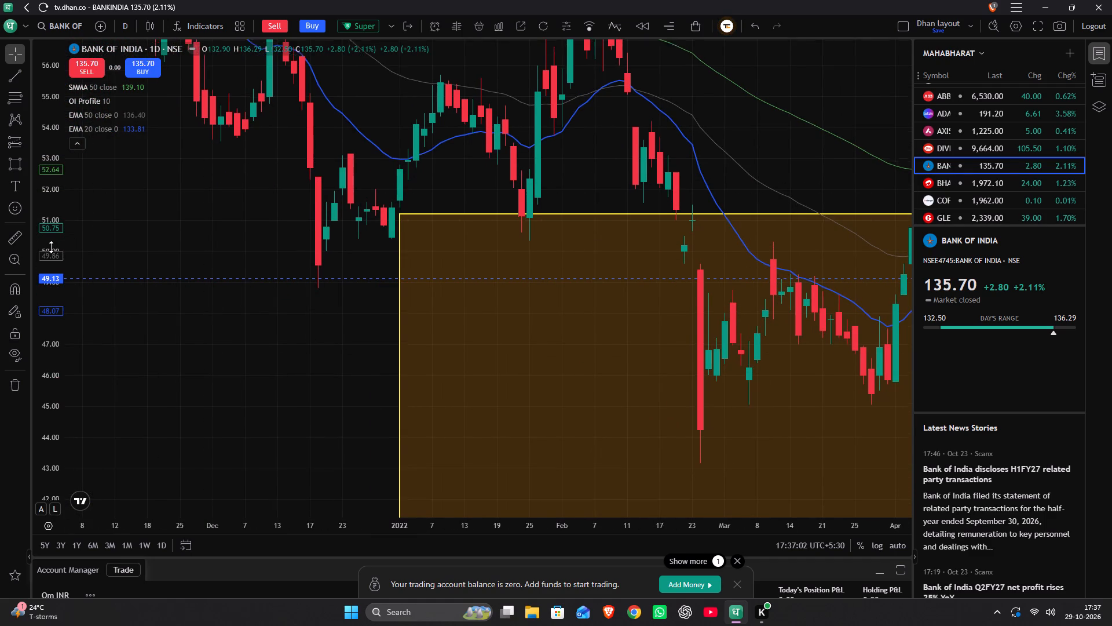
scroll(51, 247, "up", 15)
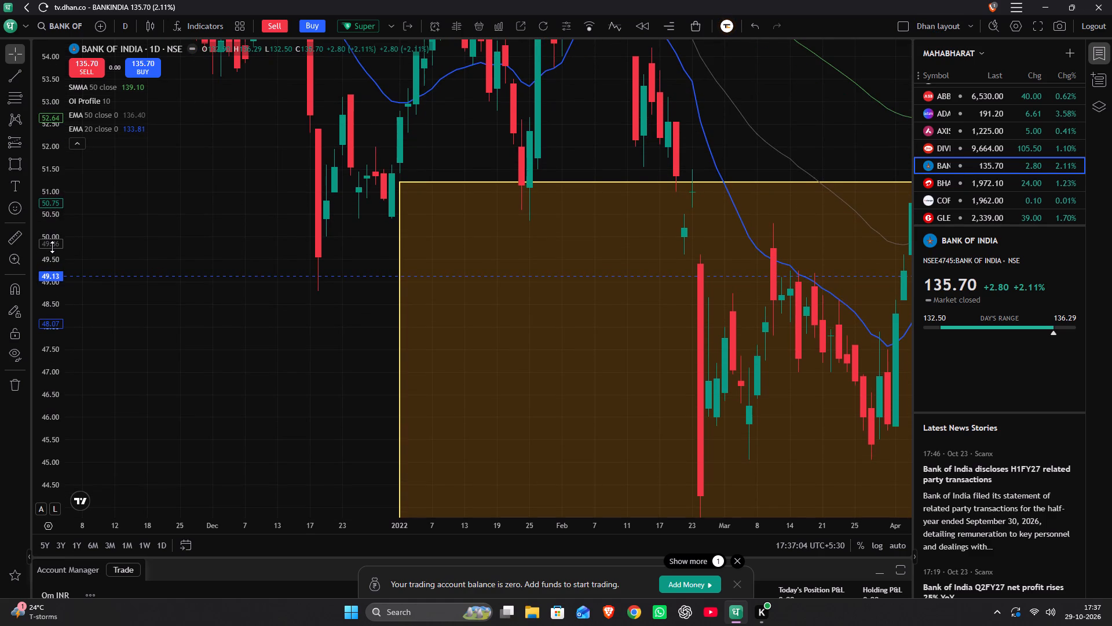
left_click_drag(281, 185, 279, 259)
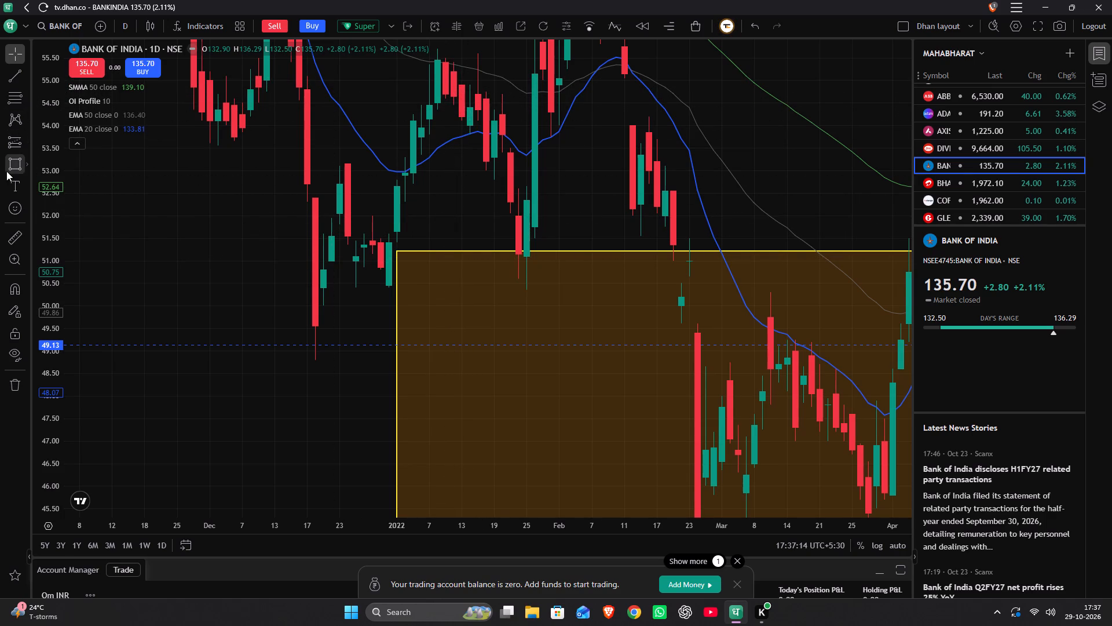
left_click(20, 143)
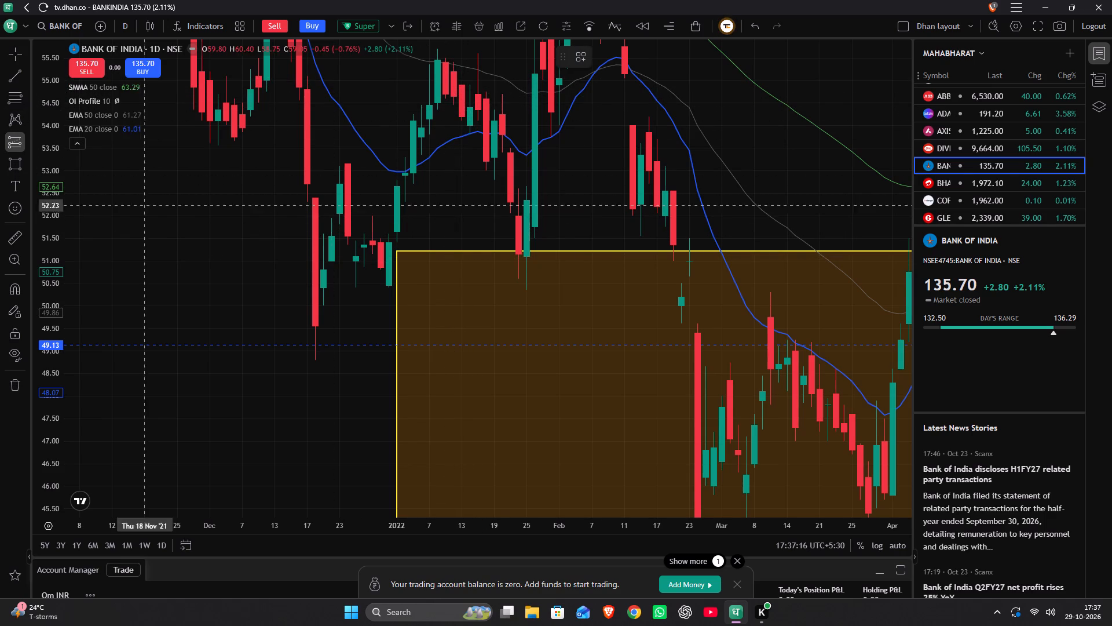
left_click(438, 267)
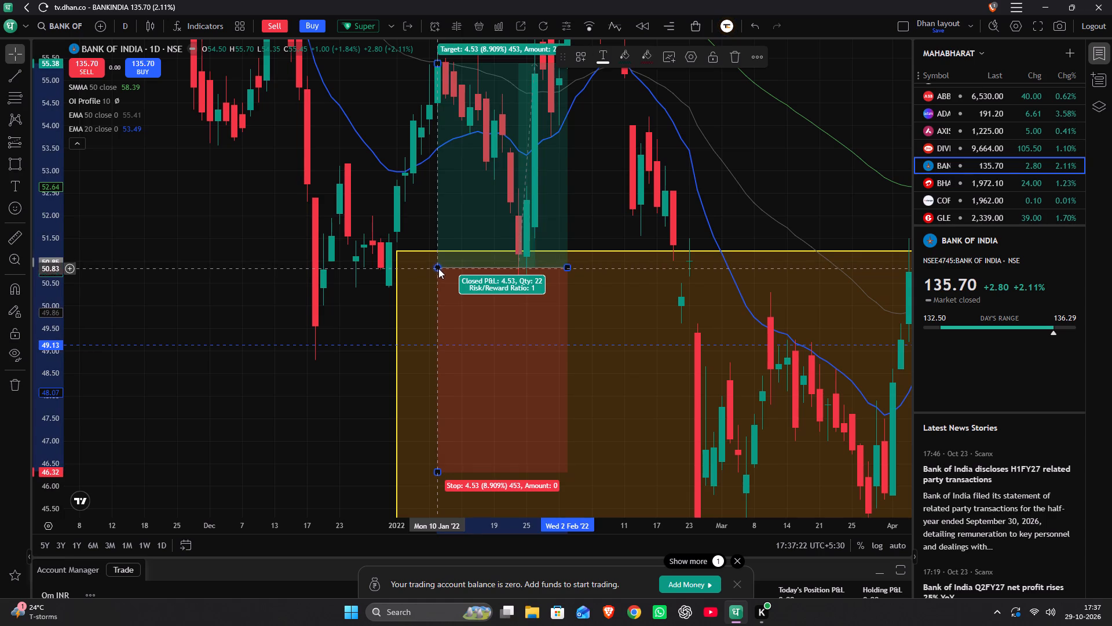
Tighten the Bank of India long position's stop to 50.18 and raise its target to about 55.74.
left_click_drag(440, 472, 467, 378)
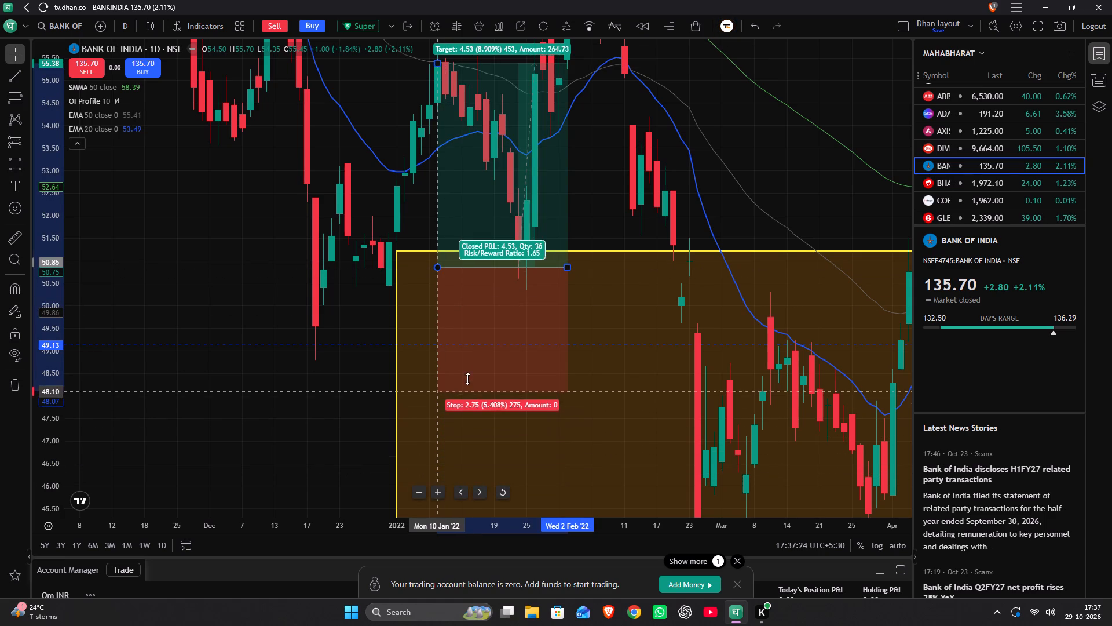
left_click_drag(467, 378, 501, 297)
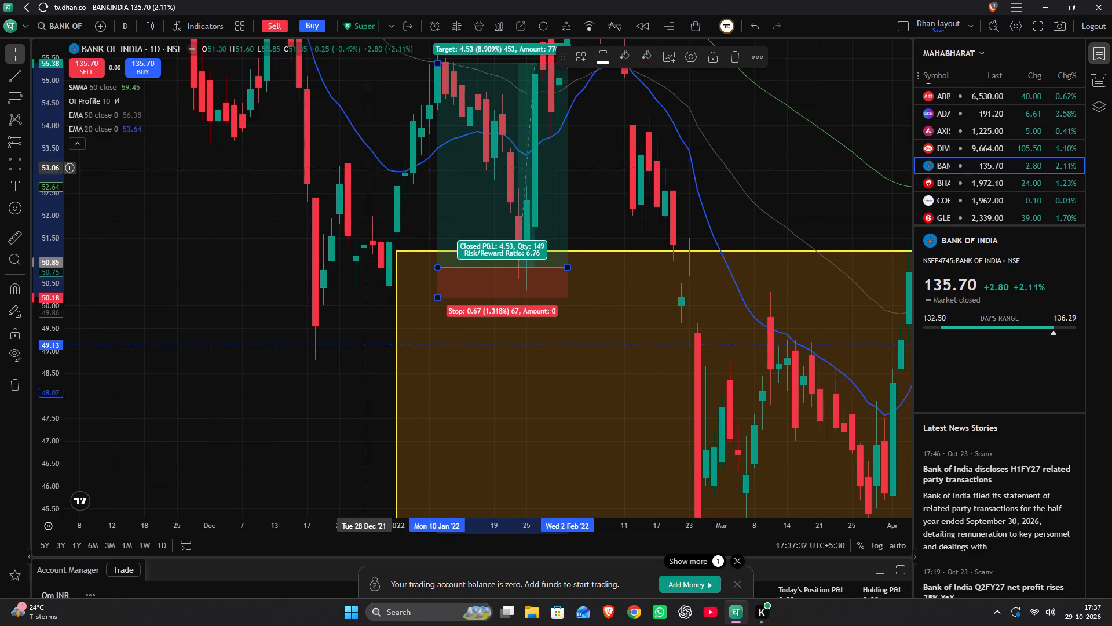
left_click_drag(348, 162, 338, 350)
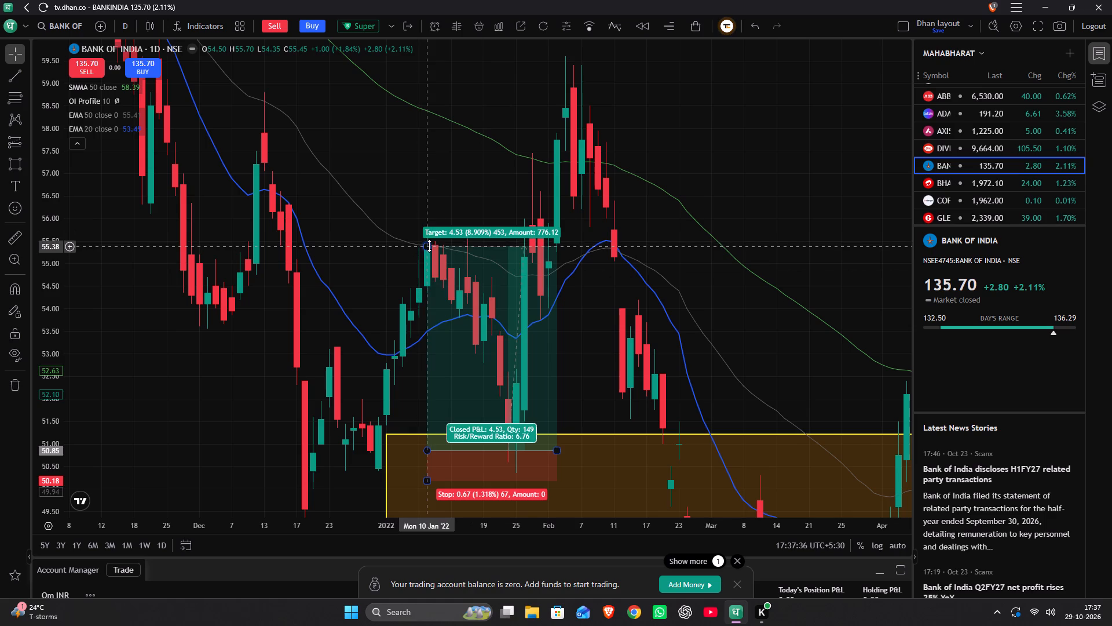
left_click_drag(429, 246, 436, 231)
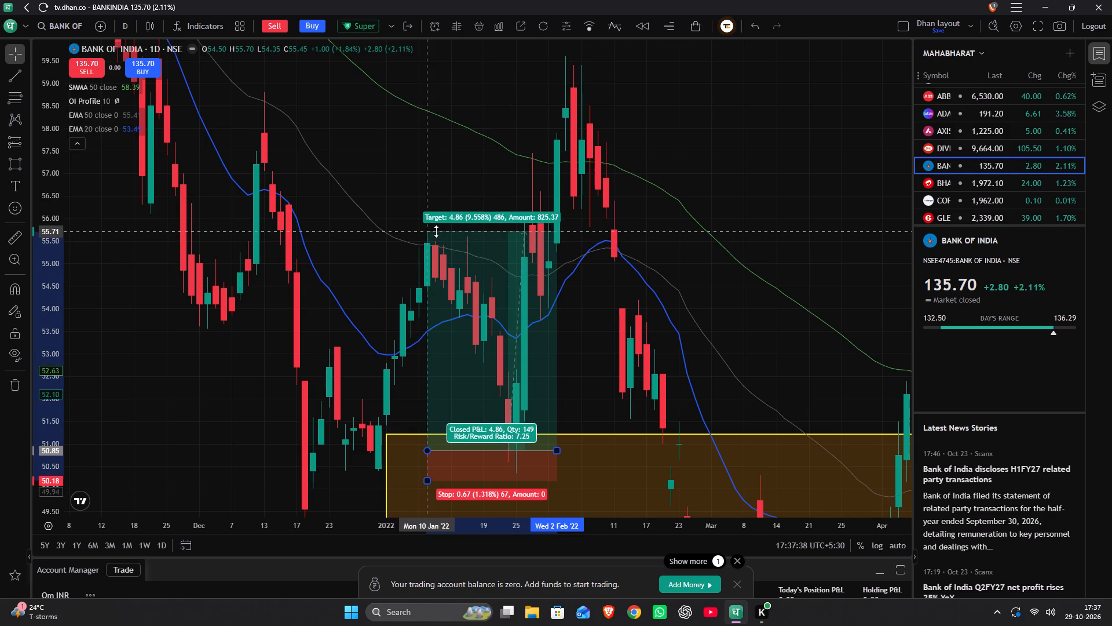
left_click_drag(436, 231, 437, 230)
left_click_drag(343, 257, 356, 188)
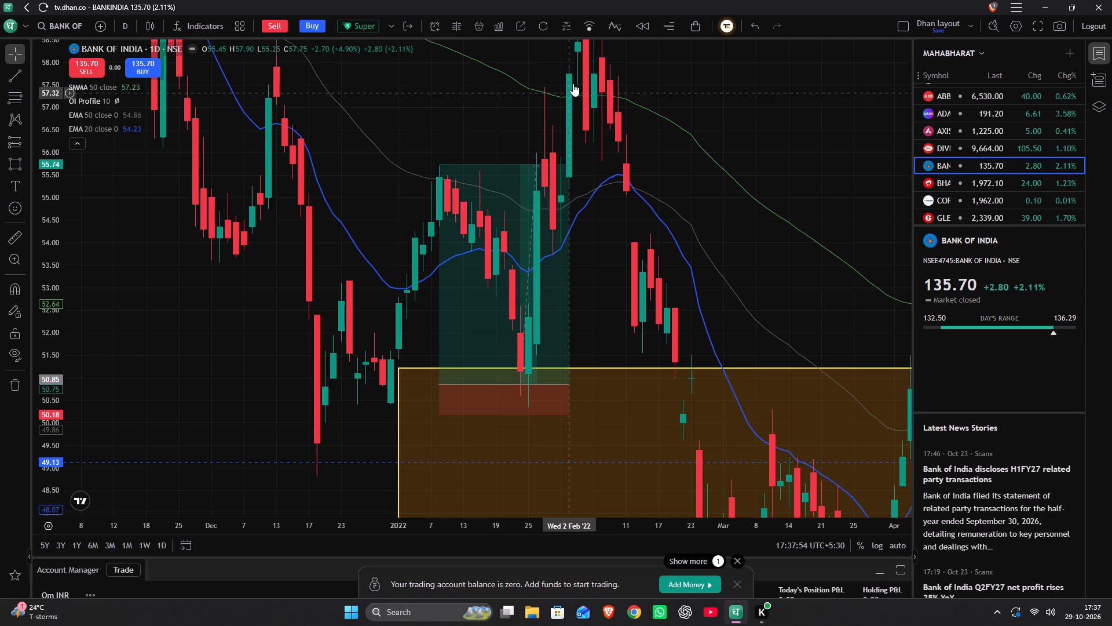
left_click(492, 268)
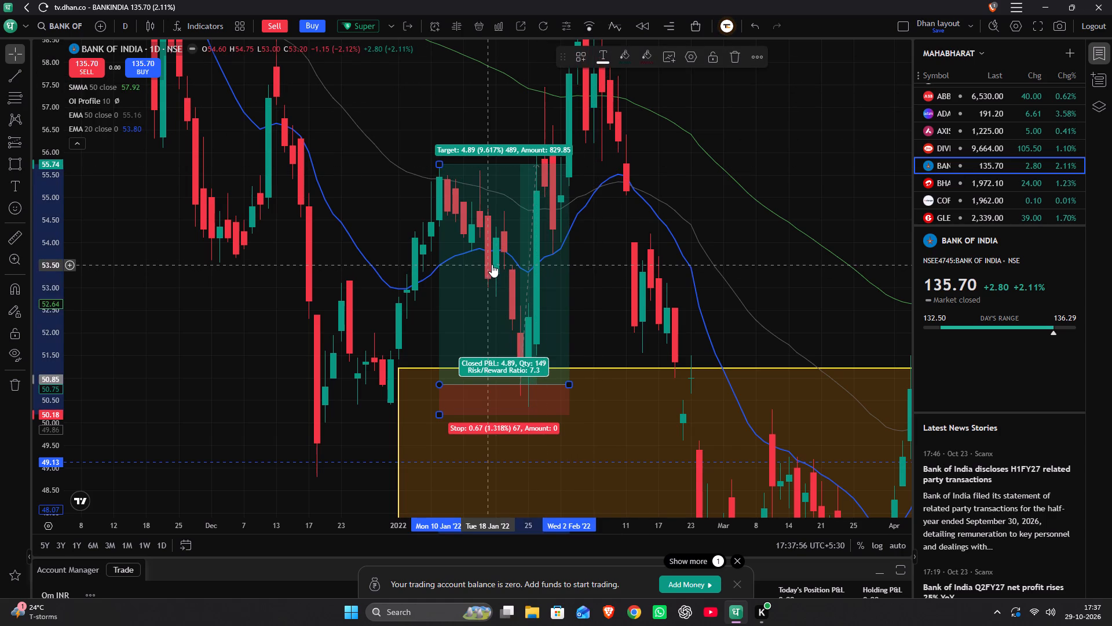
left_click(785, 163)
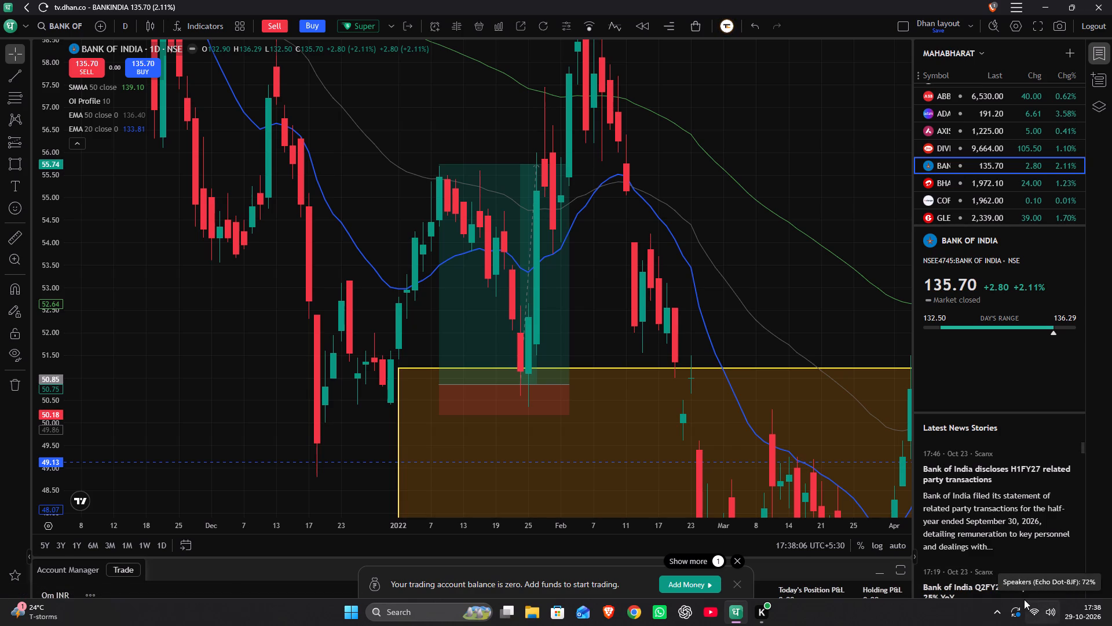
Delete the long position starting at 10 Jan '22 from the Bank of India daily chart.
left_click(541, 285)
key("Delete")
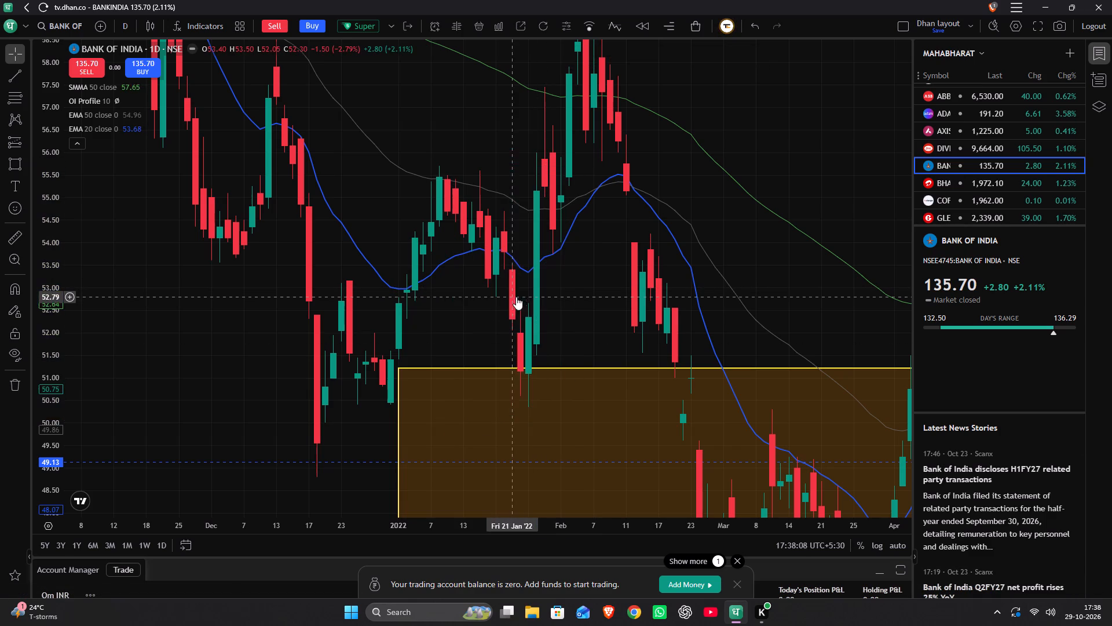
Delete the dashed horizontal line at 49.13 from the Bank of India chart.
left_click(499, 458)
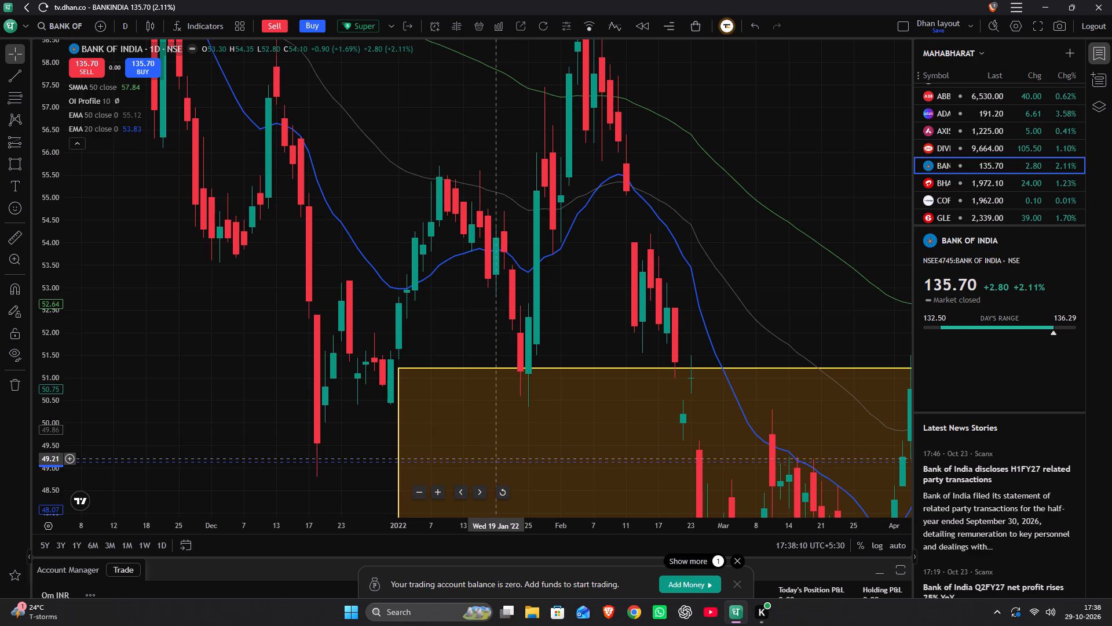
left_click(494, 465)
left_click(495, 463)
key("Delete")
Delete the dashed horizontal line at 38.22 from the Bank of India chart.
scroll(503, 446, "down", 5)
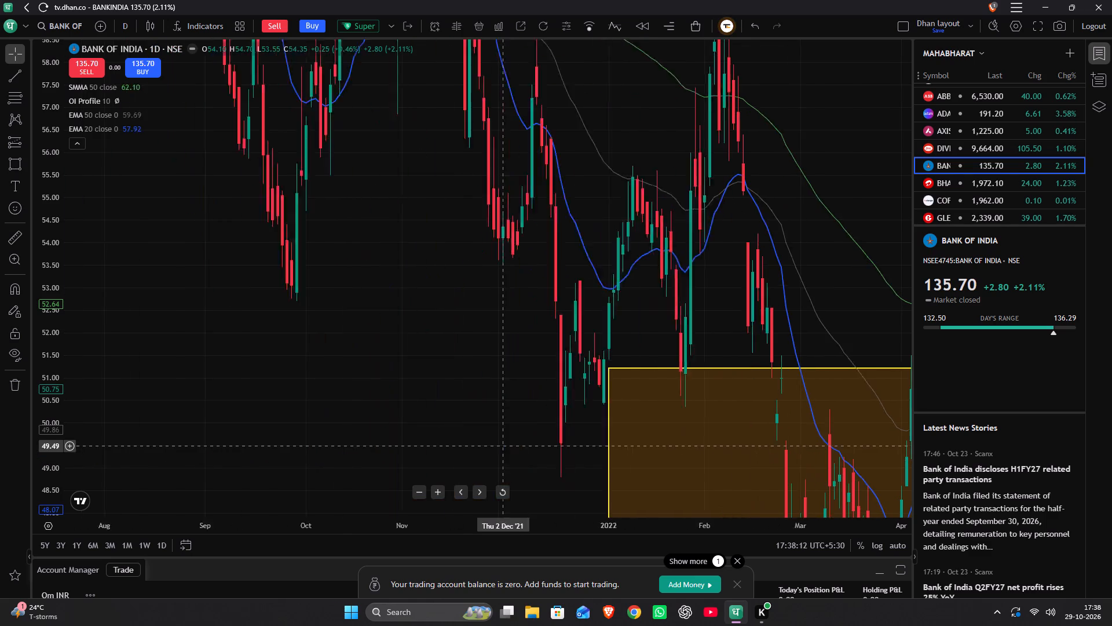
scroll(503, 446, "down", 2)
left_click(175, 345)
key("Delete")
left_click_drag(346, 454, 346, 452)
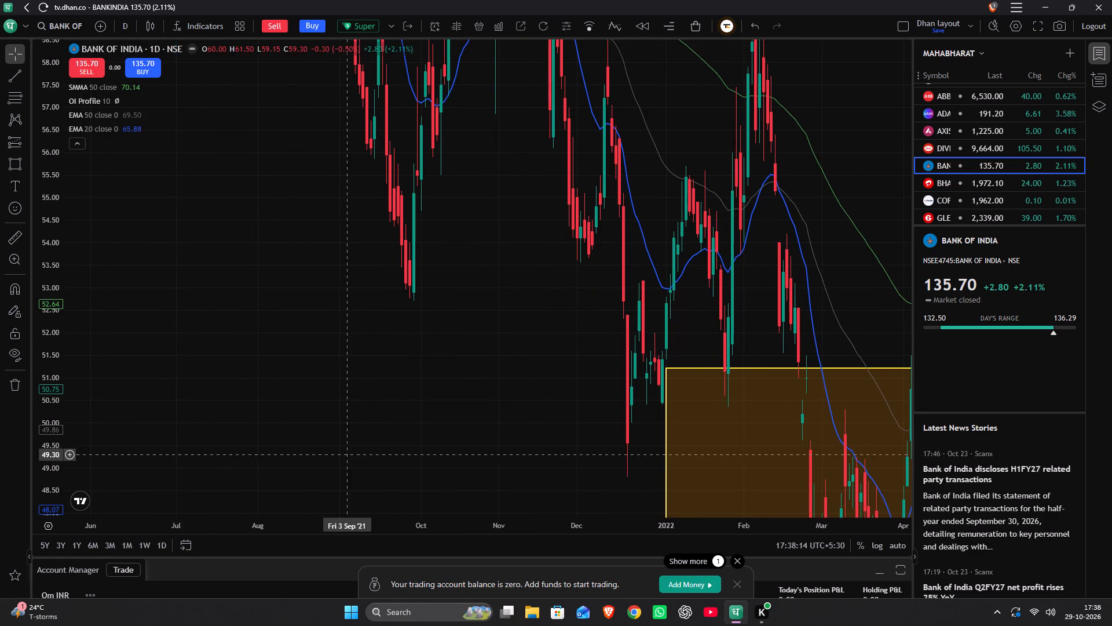
left_click_drag(346, 452, 405, 1)
left_click_drag(463, 391, 446, 212)
key("Delete")
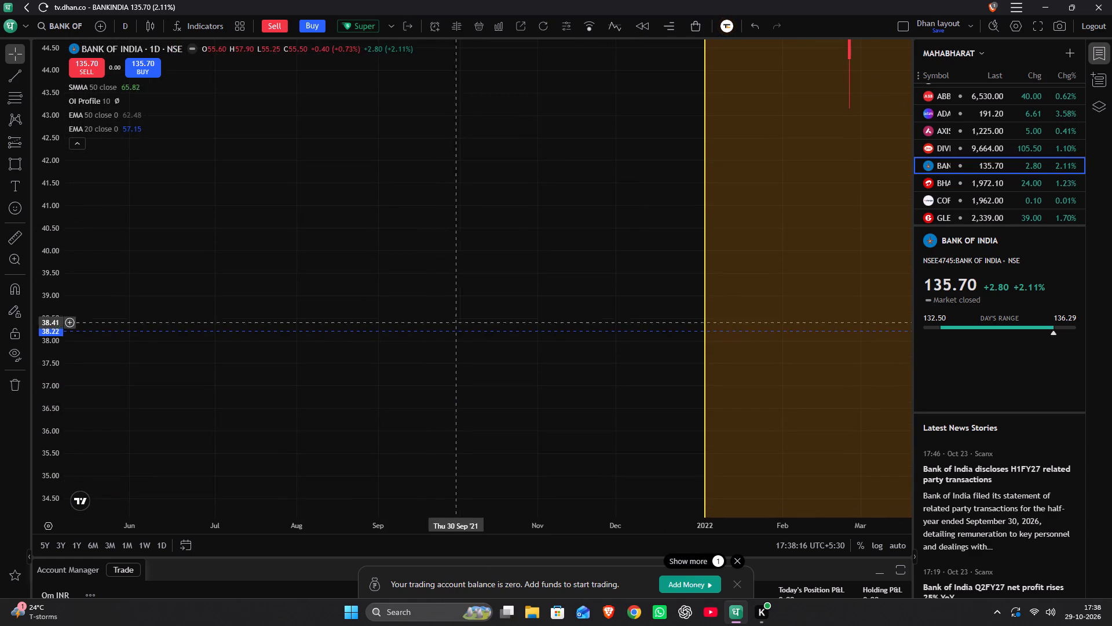
left_click(474, 330)
key("Delete")
Check the Bank of India daily chart around the lower and upper yellow zones for remaining drawings.
left_click_drag(493, 204, 433, 458)
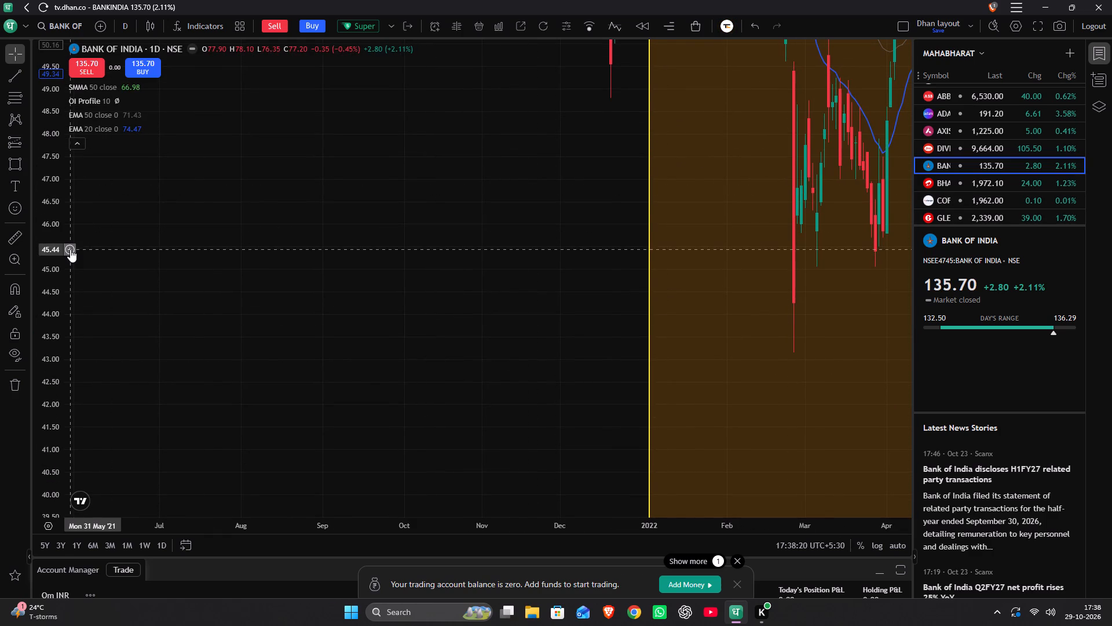
scroll(31, 239, "down", 15)
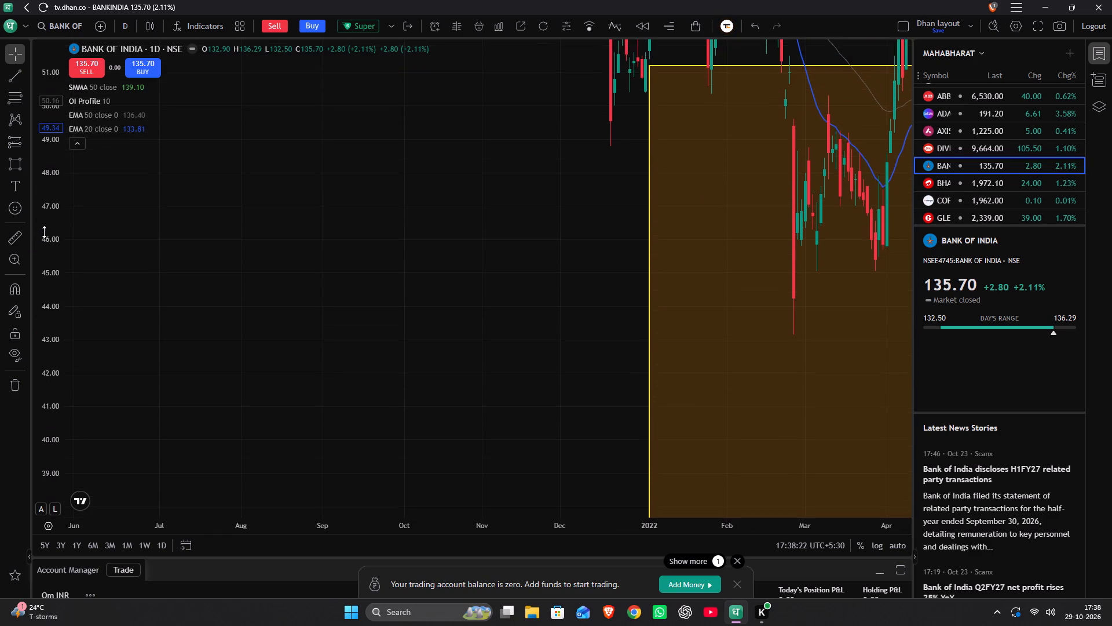
scroll(44, 232, "down", 20)
scroll(44, 232, "down", 5)
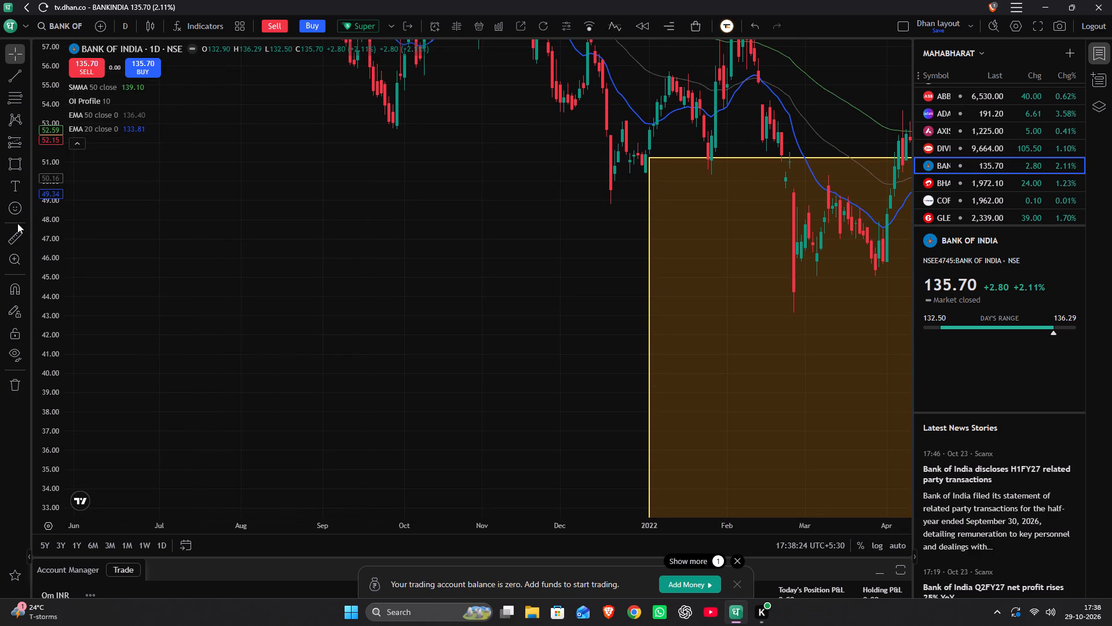
scroll(47, 216, "down", 19)
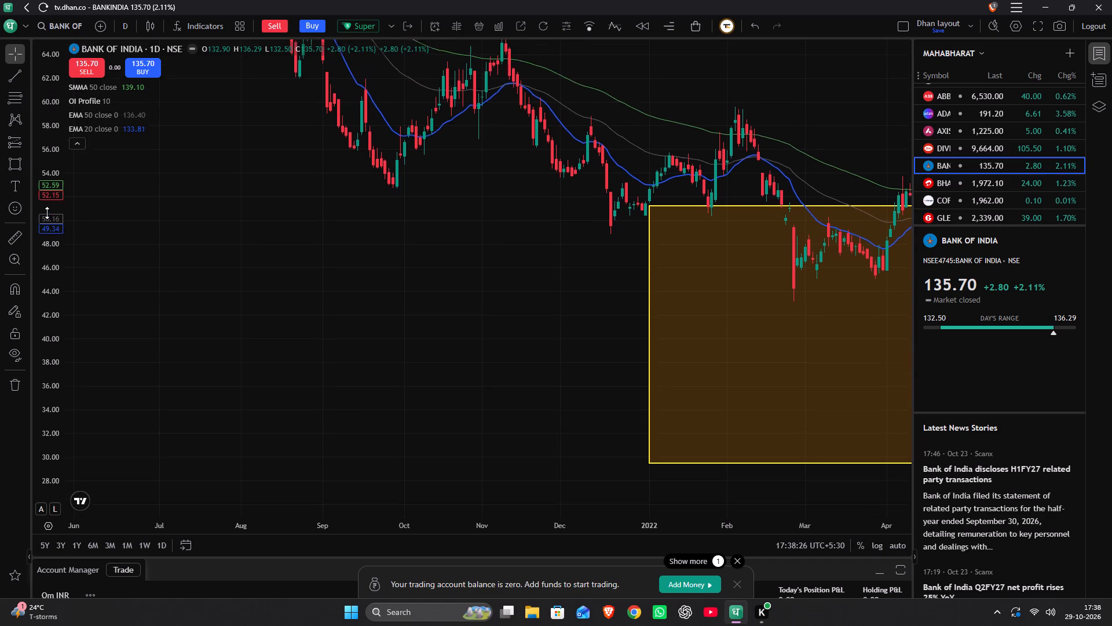
scroll(47, 213, "down", 11)
left_click_drag(540, 89, 165, 441)
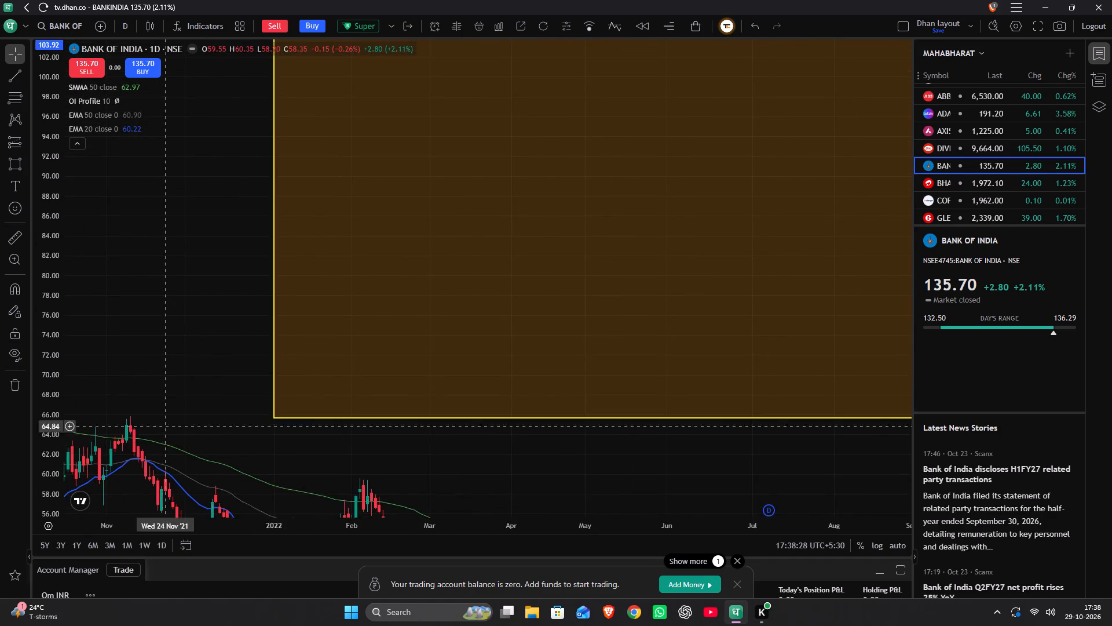
scroll(239, 323, "down", 1)
Open the Bharti Airtel chart from the MAHABHARAT watchlist.
left_click(1026, 183)
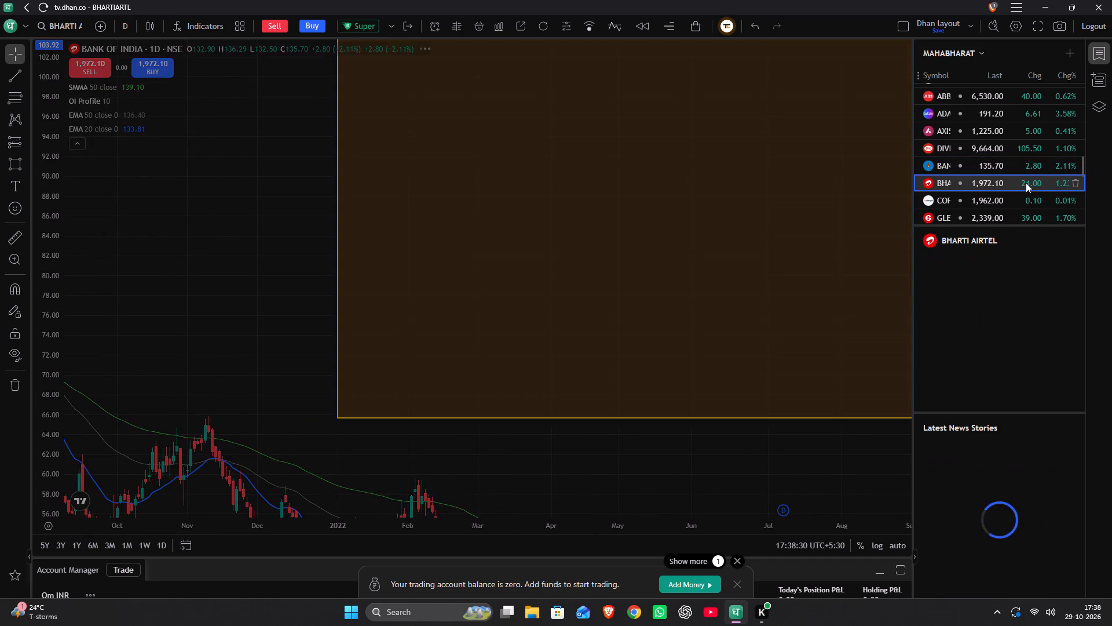
Examine Bharti Airtel's recent daily candles around the existing long position, the green and purple zones below and the red zone above.
left_click_drag(700, 227, 533, 118)
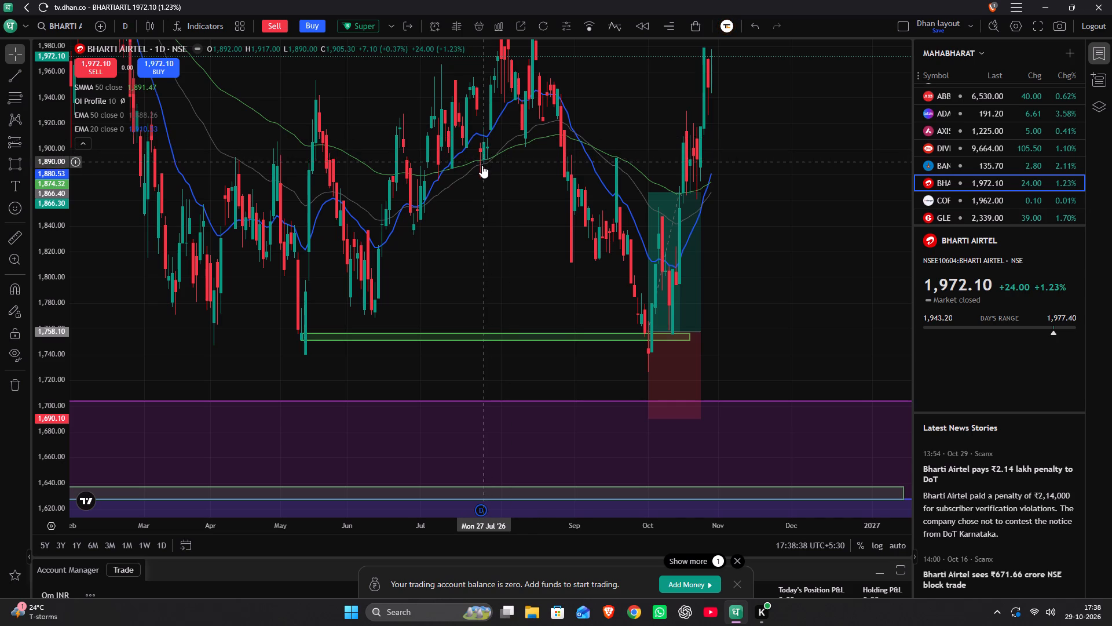
scroll(508, 183, "up", 5)
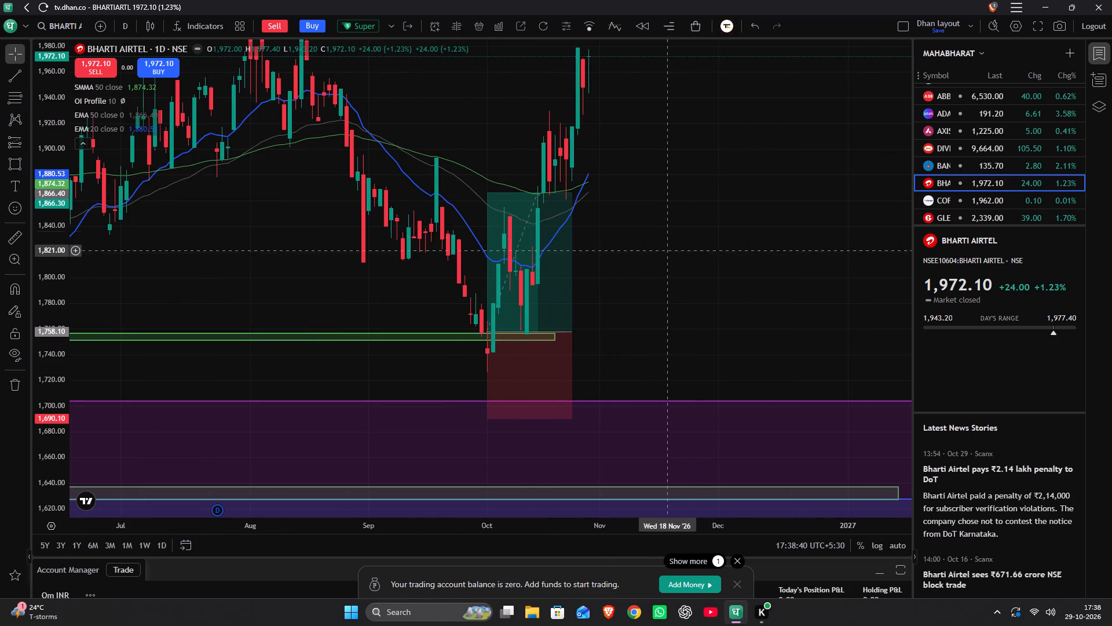
left_click_drag(632, 161, 729, 474)
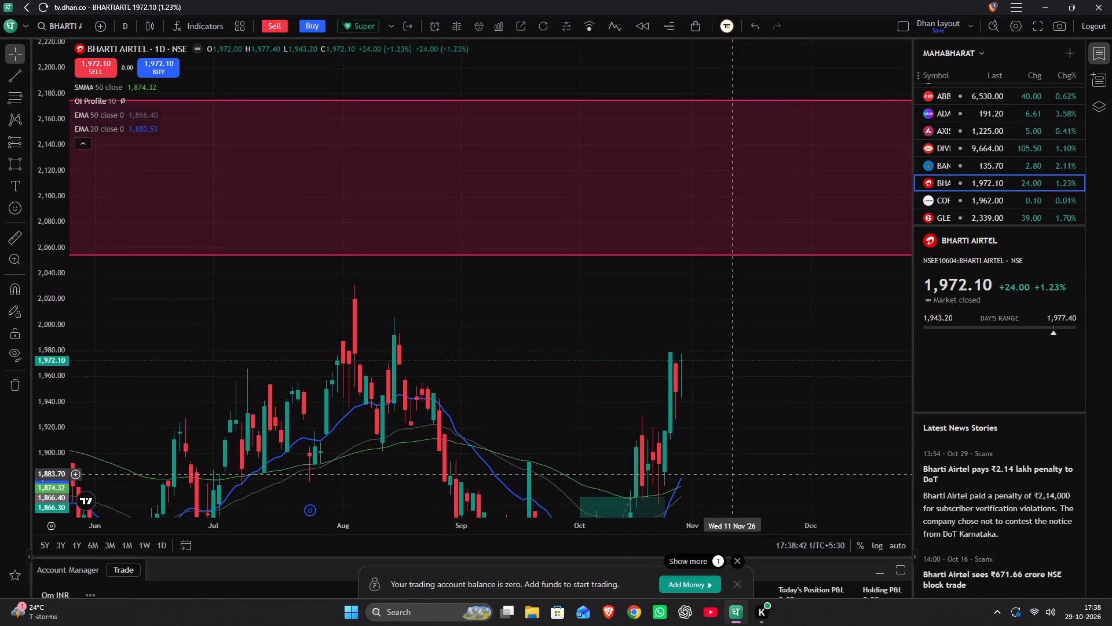
left_click_drag(729, 474, 729, 471)
left_click_drag(729, 408, 745, 293)
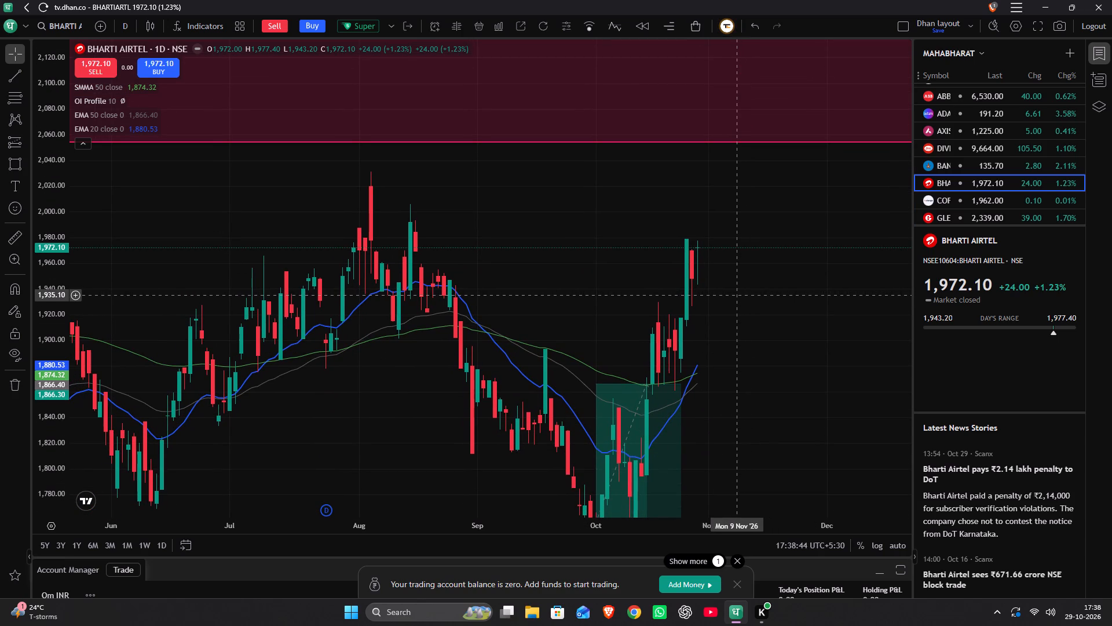
left_click_drag(739, 296, 743, 100)
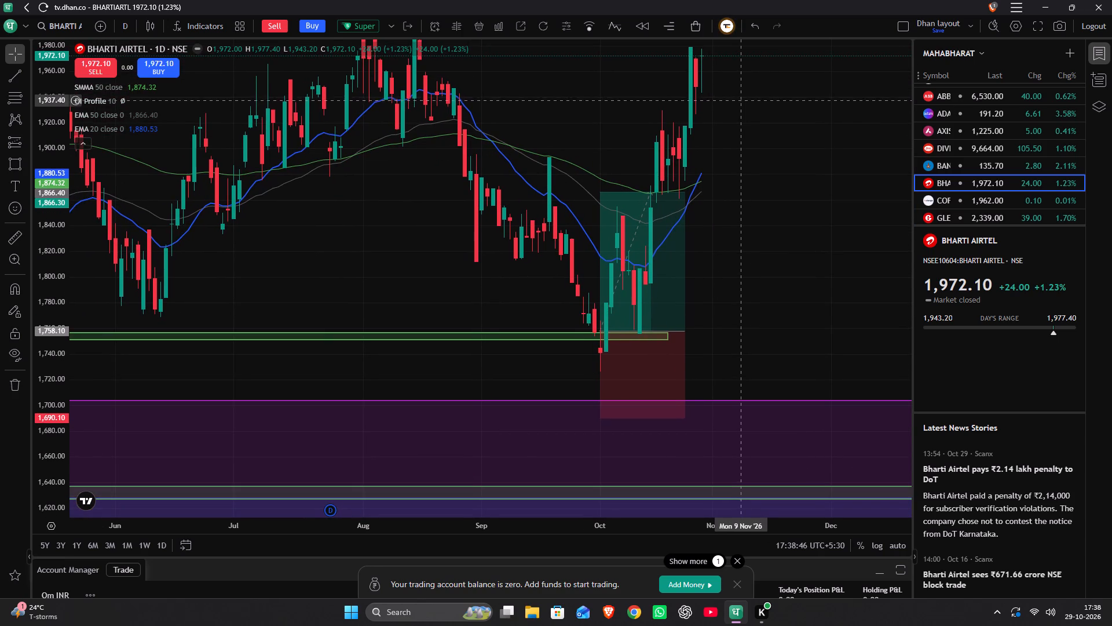
Switch the Bharti Airtel chart to the 3-month interval.
key("3")
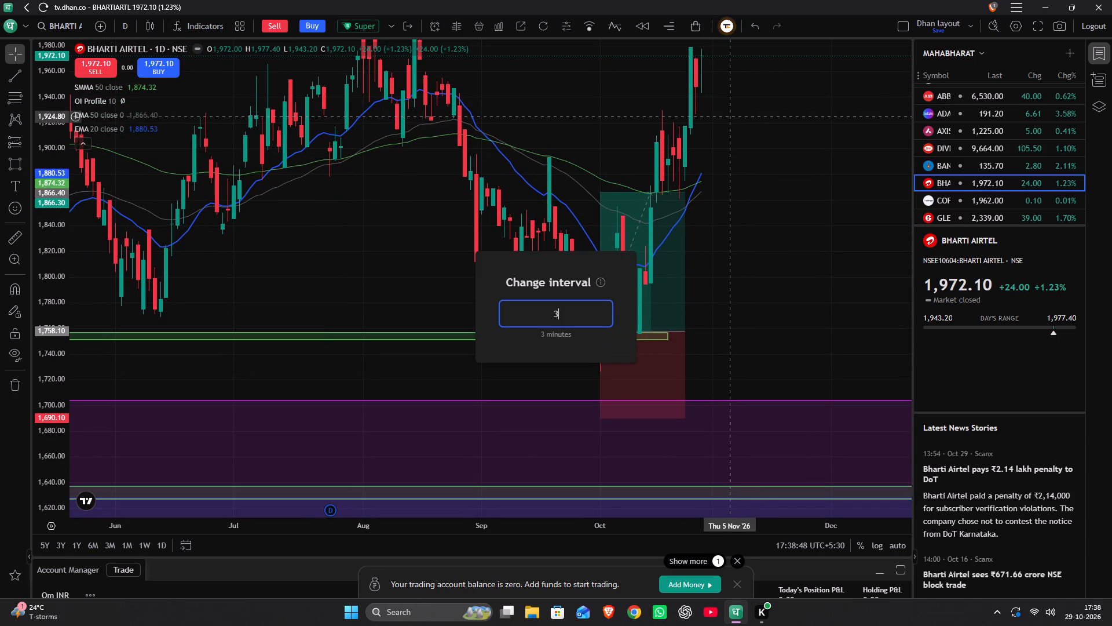
key("m")
key("Return")
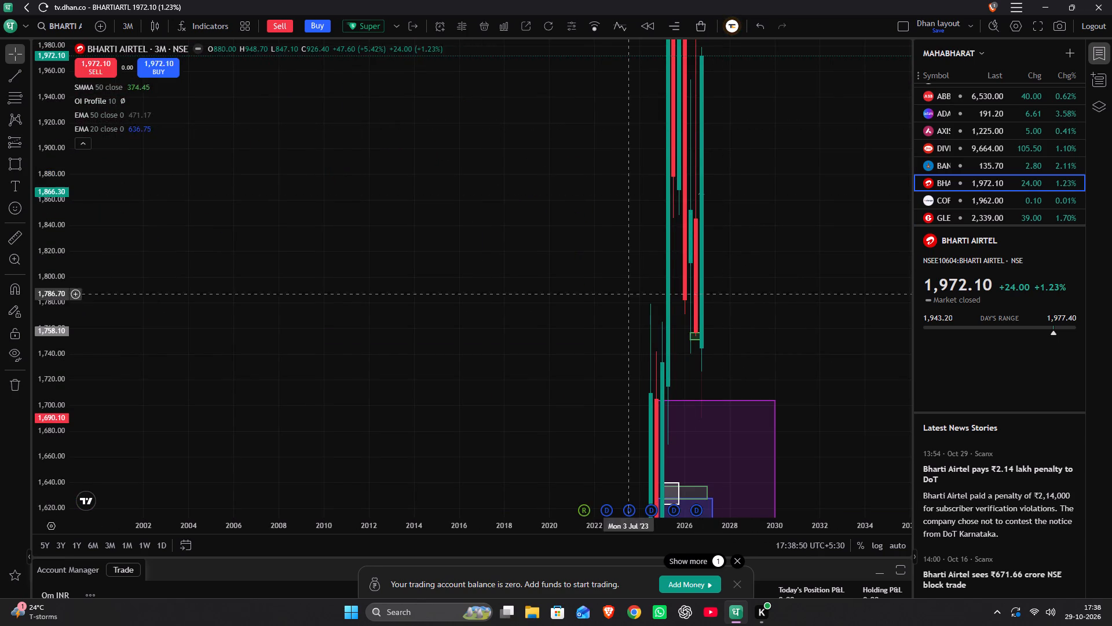
Examine Bharti Airtel's 3-month candles around the red, purple and blue zones and back through the long-term price history.
left_click_drag(335, 310, 240, 130)
scroll(60, 216, "down", 3)
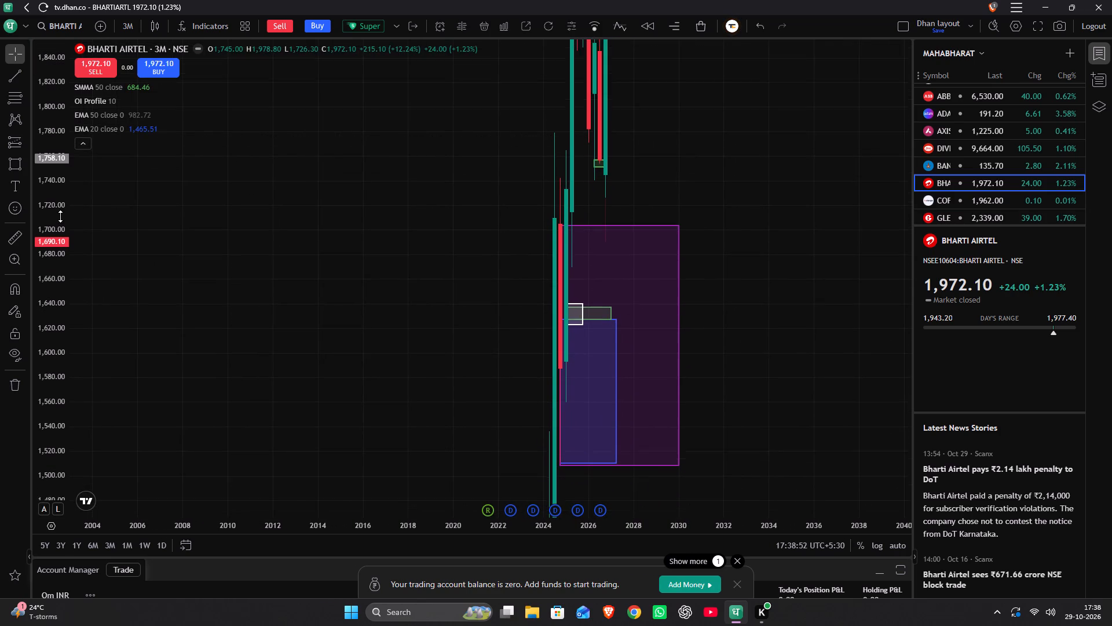
scroll(60, 216, "down", 18)
scroll(61, 214, "down", 13)
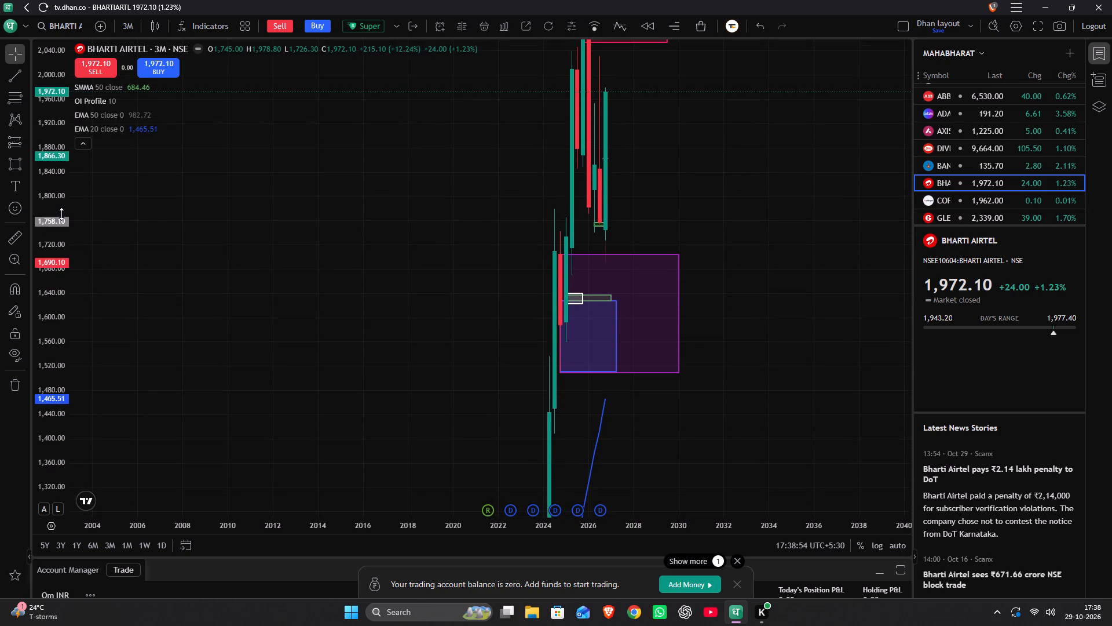
scroll(61, 214, "down", 2)
scroll(168, 173, "up", 4)
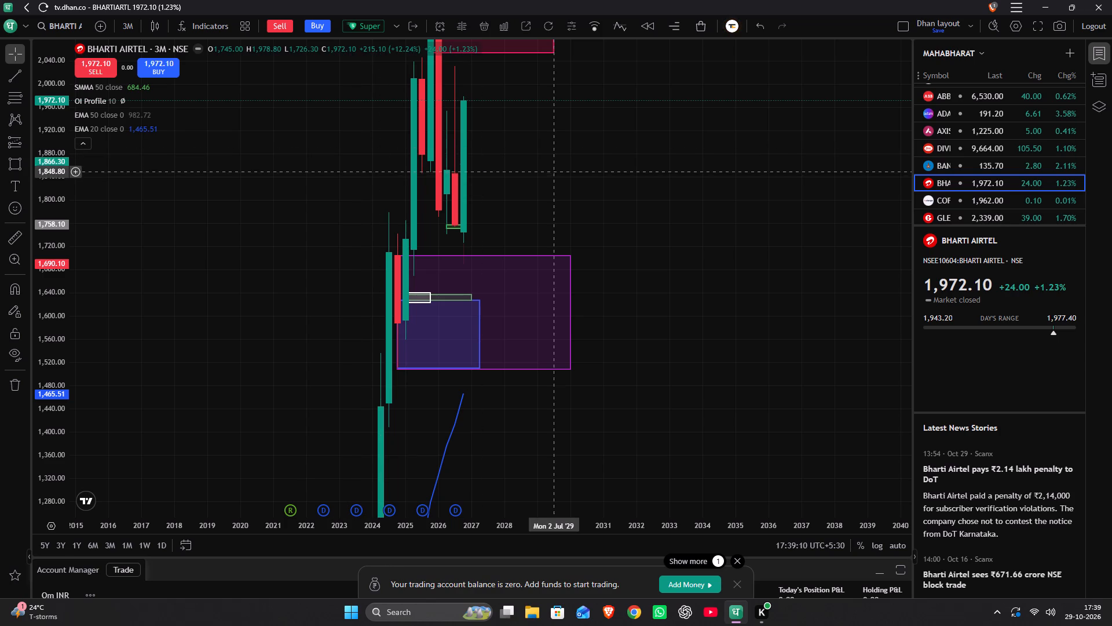
left_click_drag(556, 166, 586, 208)
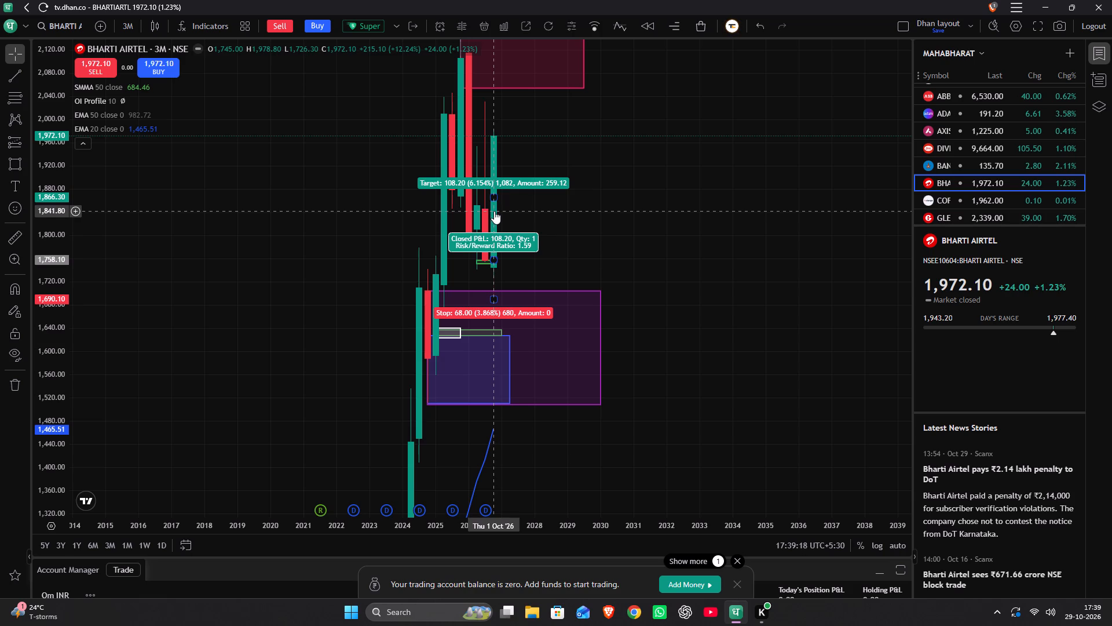
left_click_drag(643, 207, 678, 303)
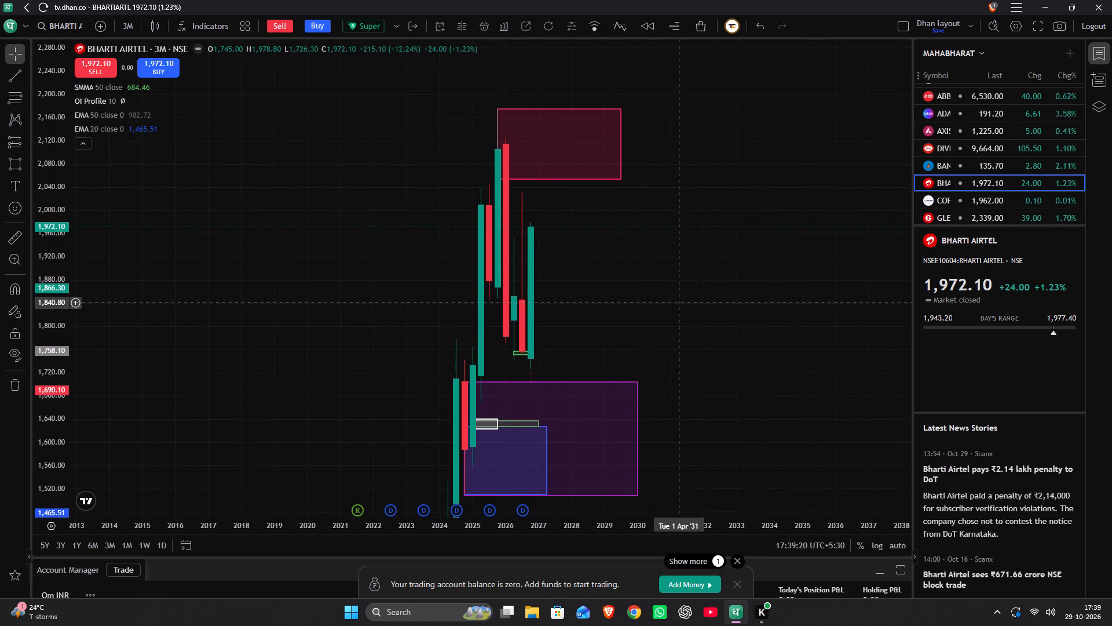
left_click_drag(678, 303, 684, 300)
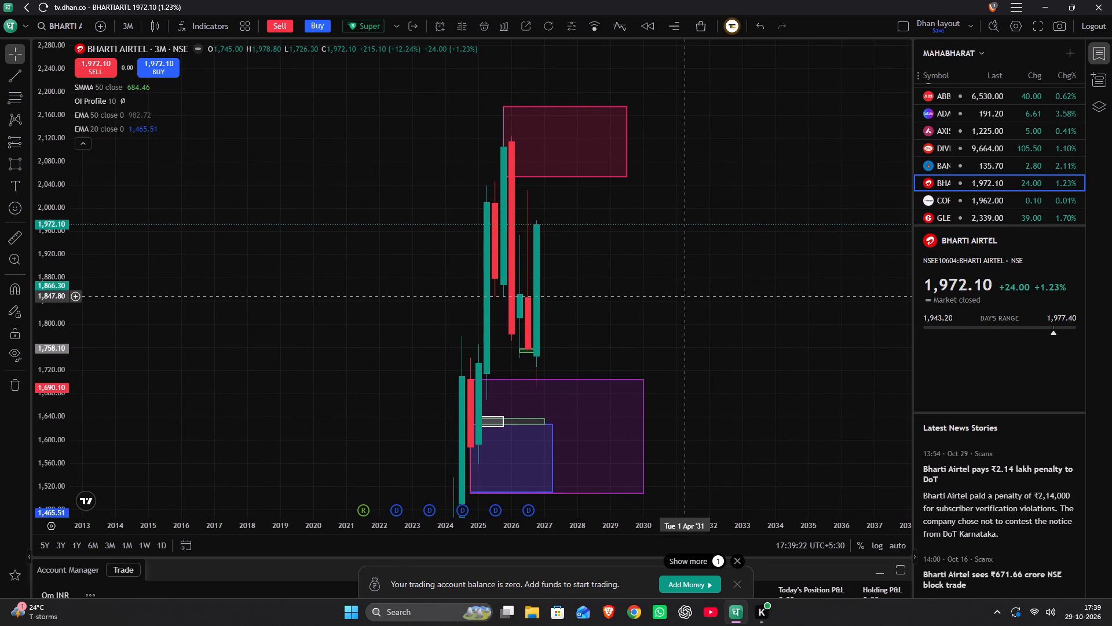
scroll(686, 295, "up", 4)
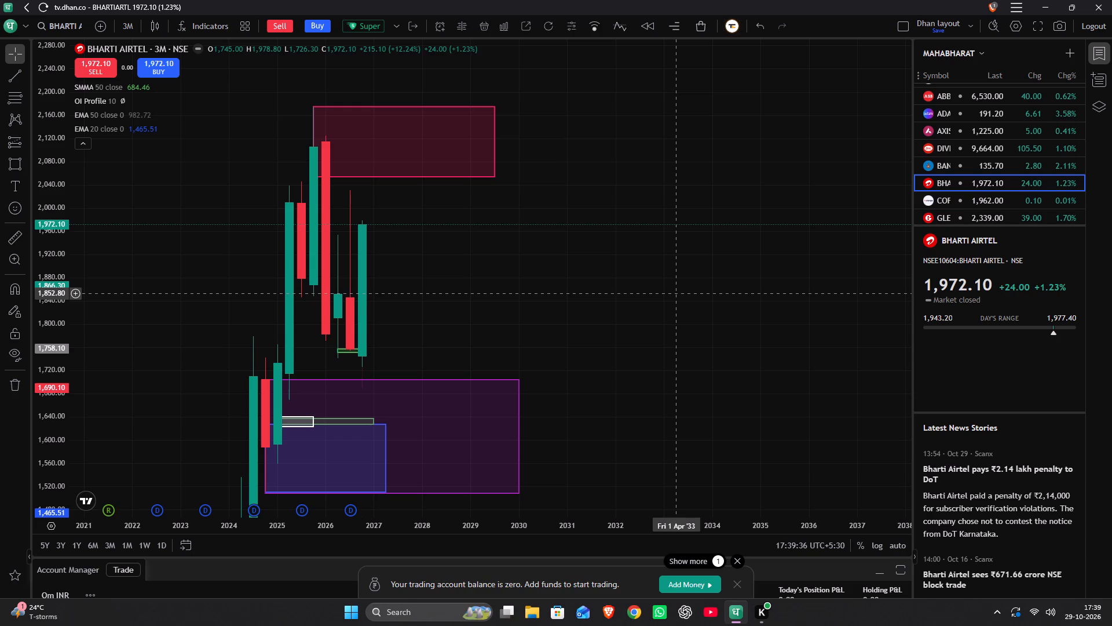
scroll(662, 293, "down", 4)
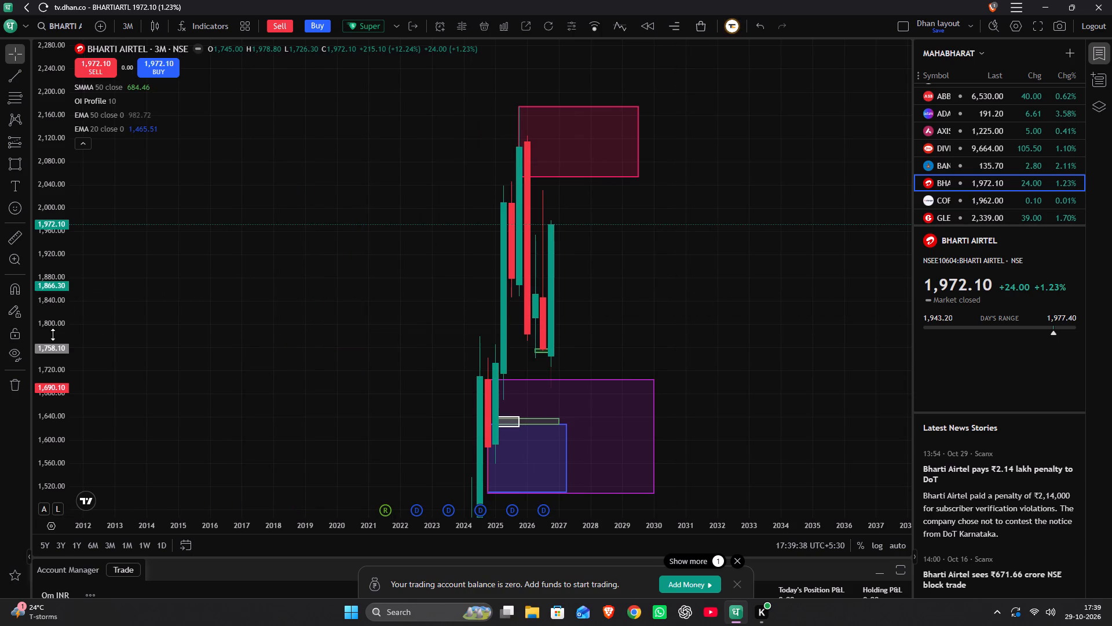
scroll(53, 334, "down", 20)
scroll(53, 334, "down", 12)
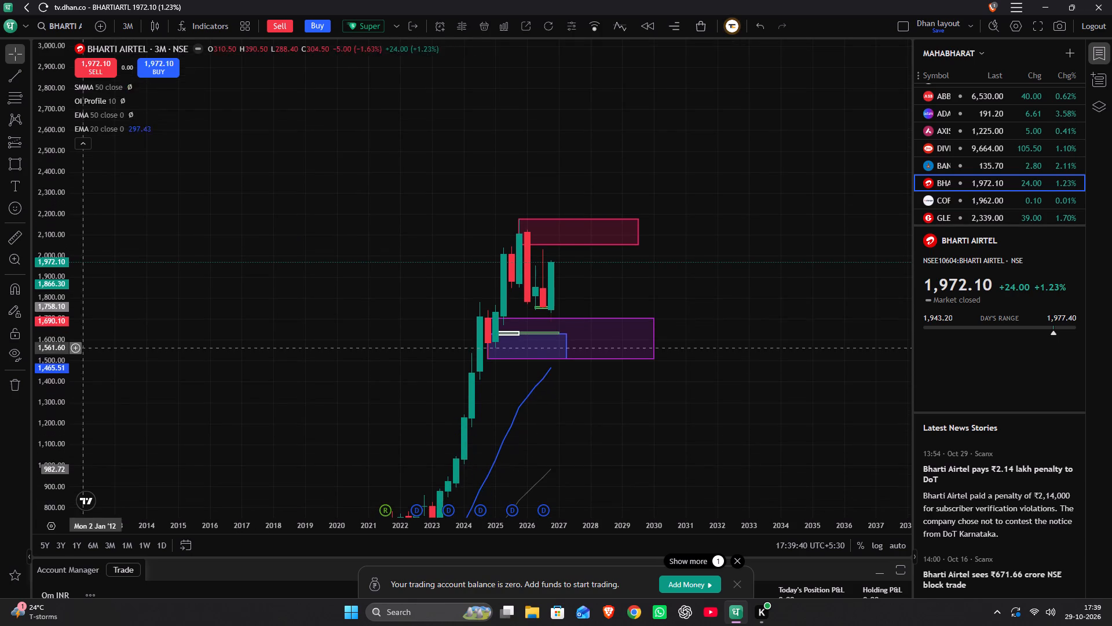
left_click_drag(173, 349, 431, 239)
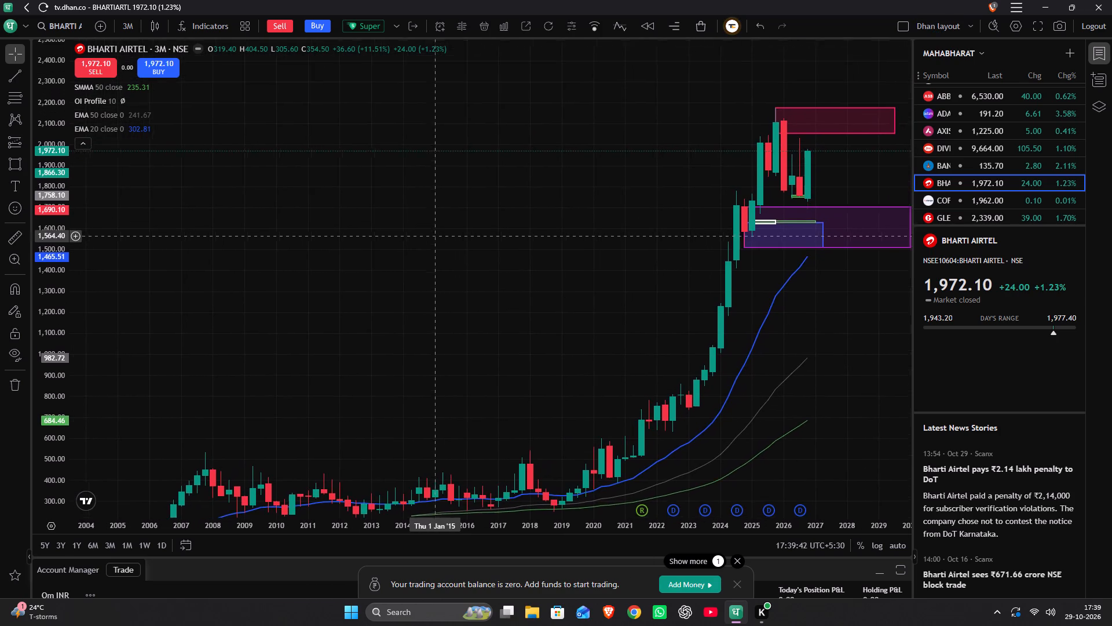
Look over Bharti Airtel's 3-month candles from the early price history up to the red, purple and blue zones.
left_click_drag(431, 239, 419, 261)
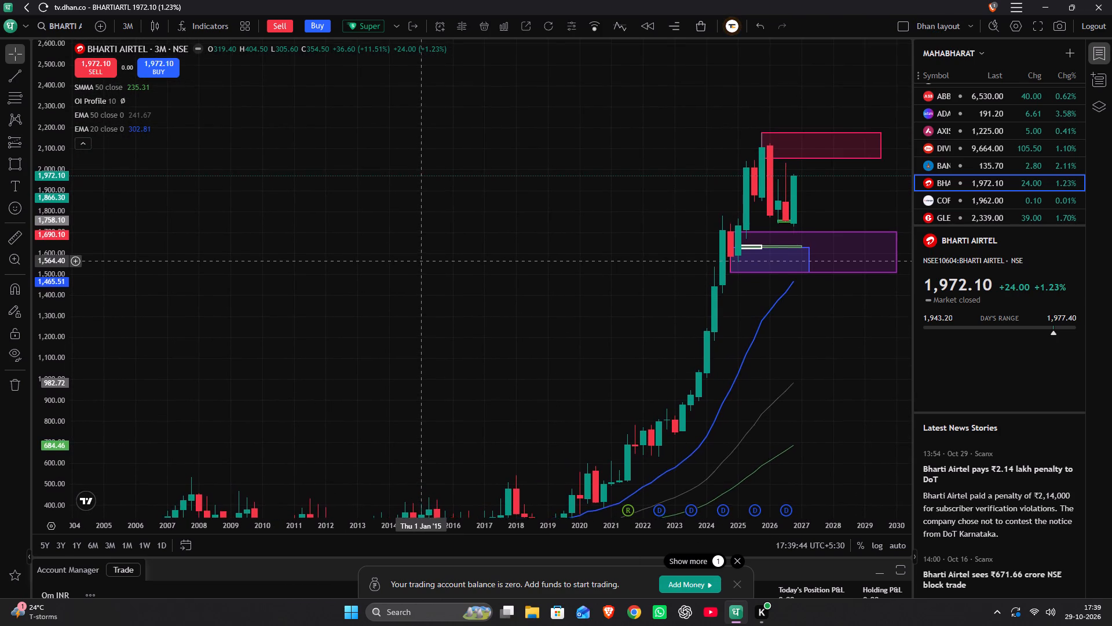
left_click_drag(419, 261, 693, 78)
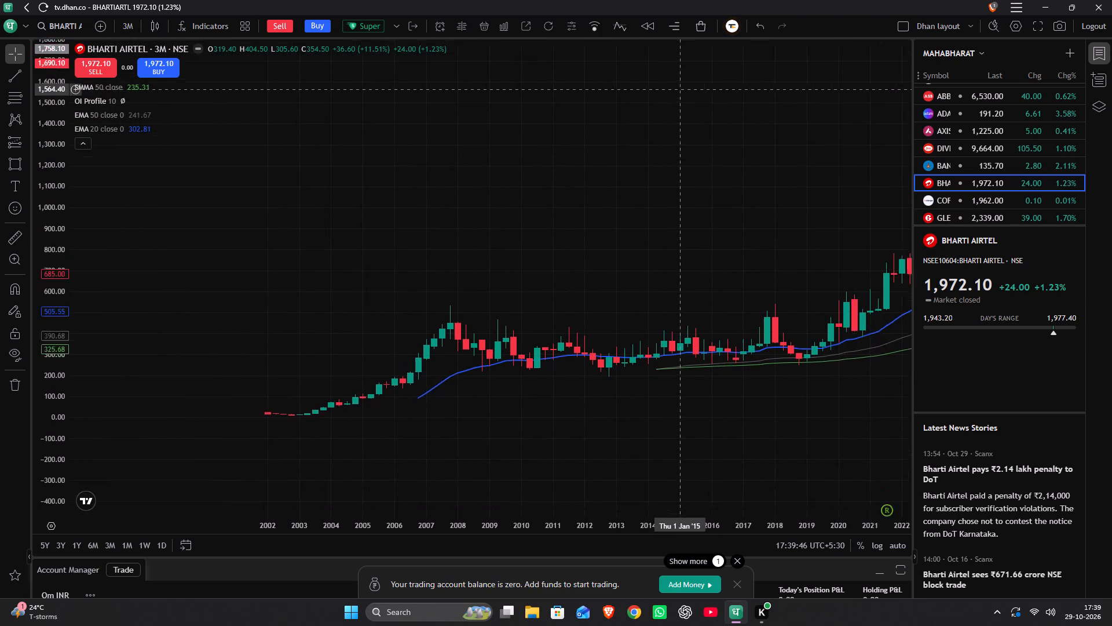
left_click_drag(693, 78, 282, 376)
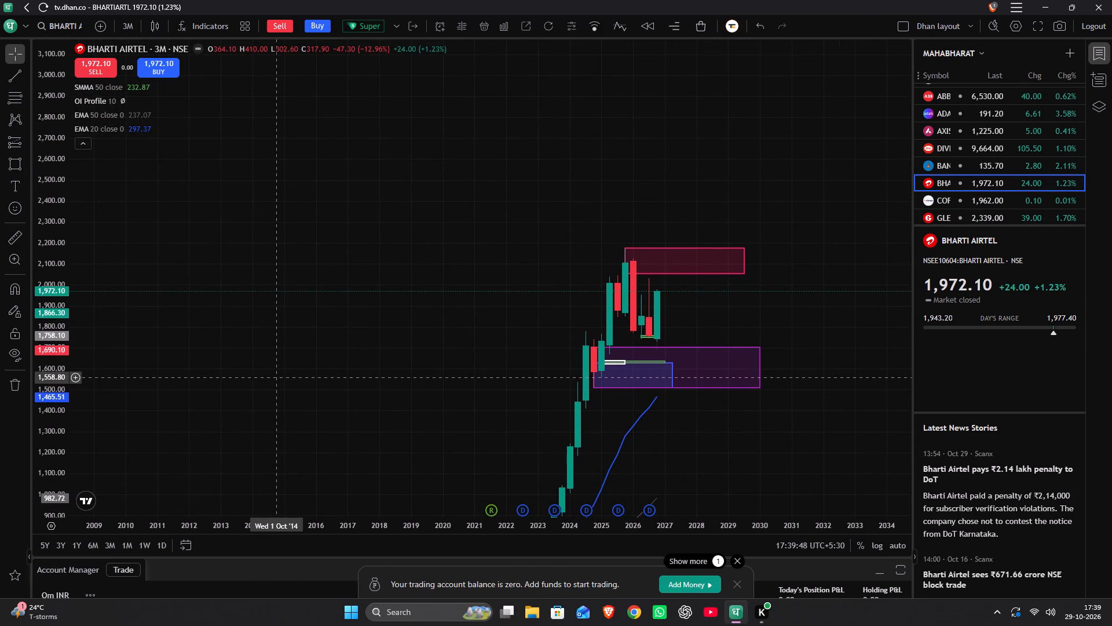
Switch the Bharti Airtel chart to the 1-day interval.
key("1")
key("d")
key("Return")
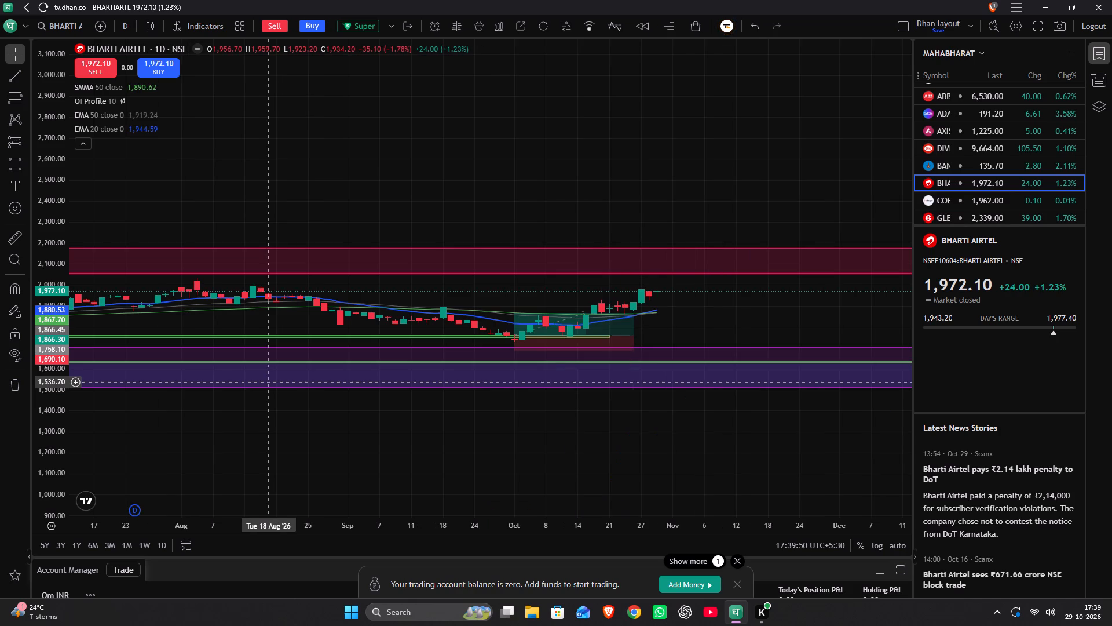
Examine Bharti Airtel's daily candles around the long position, the green zone and the white and purple zones back to early 2025.
scroll(53, 450, "up", 19)
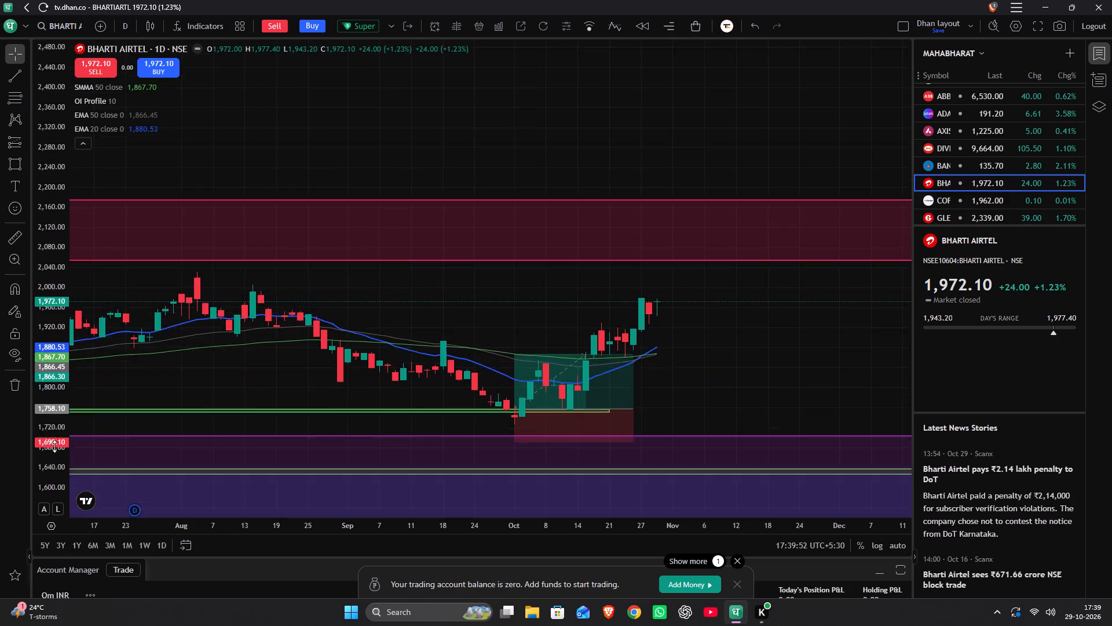
scroll(54, 446, "up", 17)
scroll(55, 443, "up", 4)
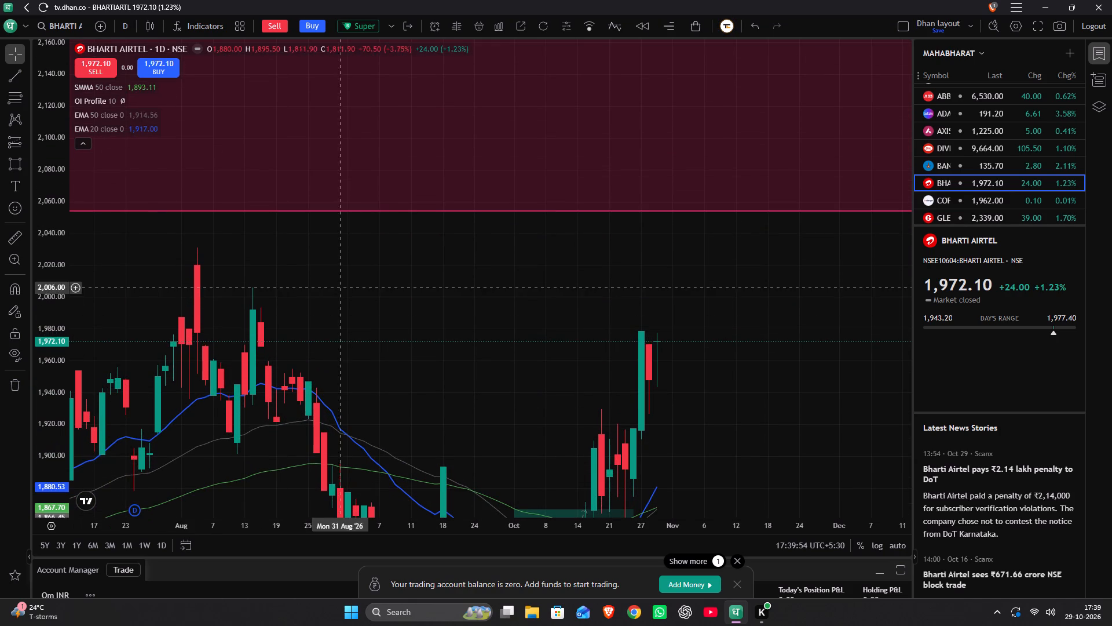
left_click_drag(319, 346, 448, 29)
left_click_drag(365, 423, 376, 416)
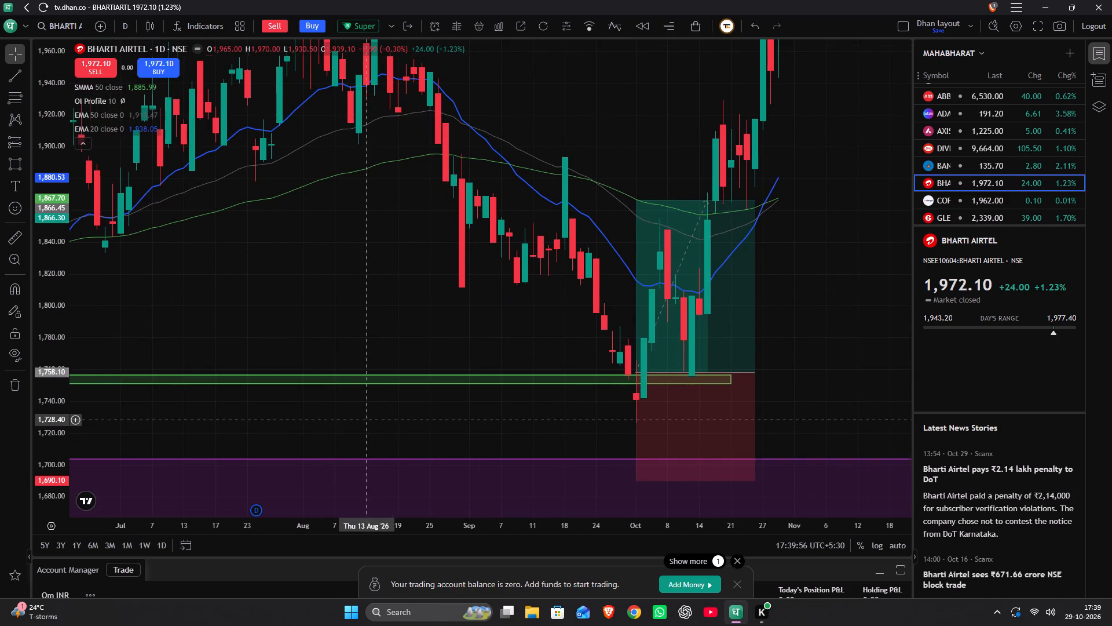
left_click_drag(376, 416, 659, 327)
scroll(657, 327, "down", 10)
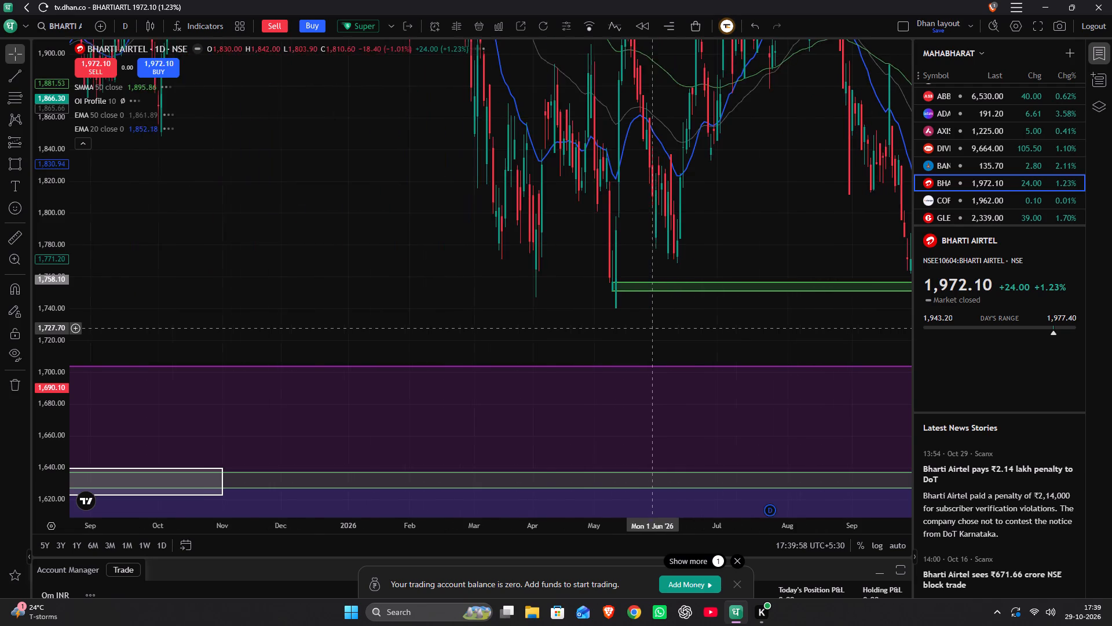
scroll(650, 328, "down", 5)
left_click_drag(295, 334, 301, 330)
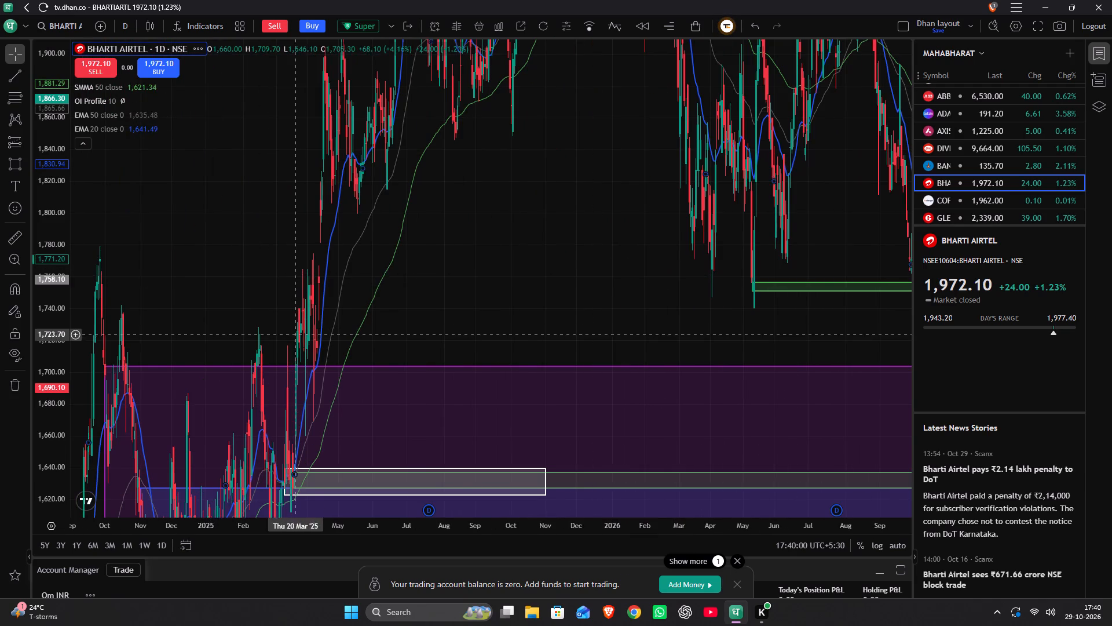
left_click_drag(301, 330, 576, 311)
scroll(573, 323, "up", 9)
left_click_drag(311, 278, 582, 270)
scroll(582, 270, "up", 4)
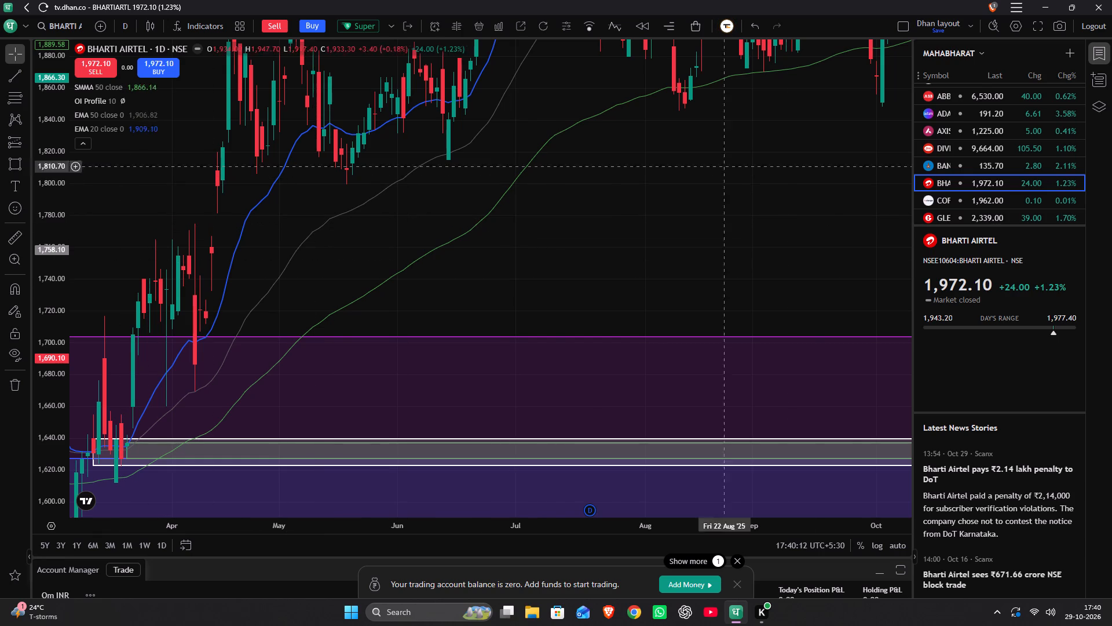
Open the Coforge chart from the MAHABHARAT watchlist.
left_click(954, 196)
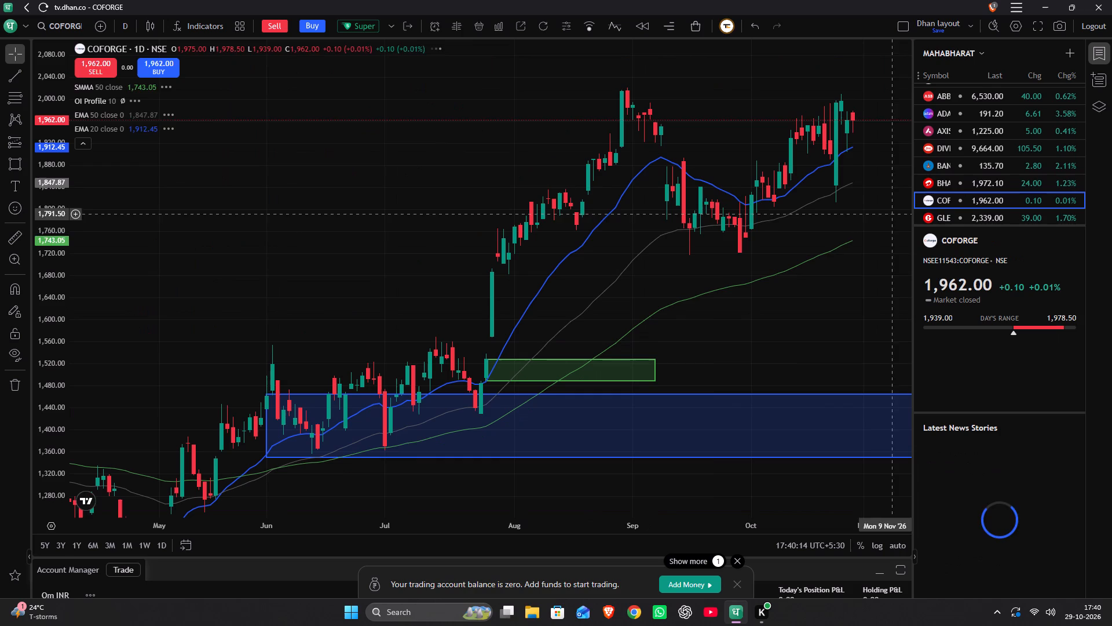
Examine Coforge's daily candles around the green, blue and white zones, from the 2026 lows up to the recent highs.
left_click_drag(706, 275, 647, 335)
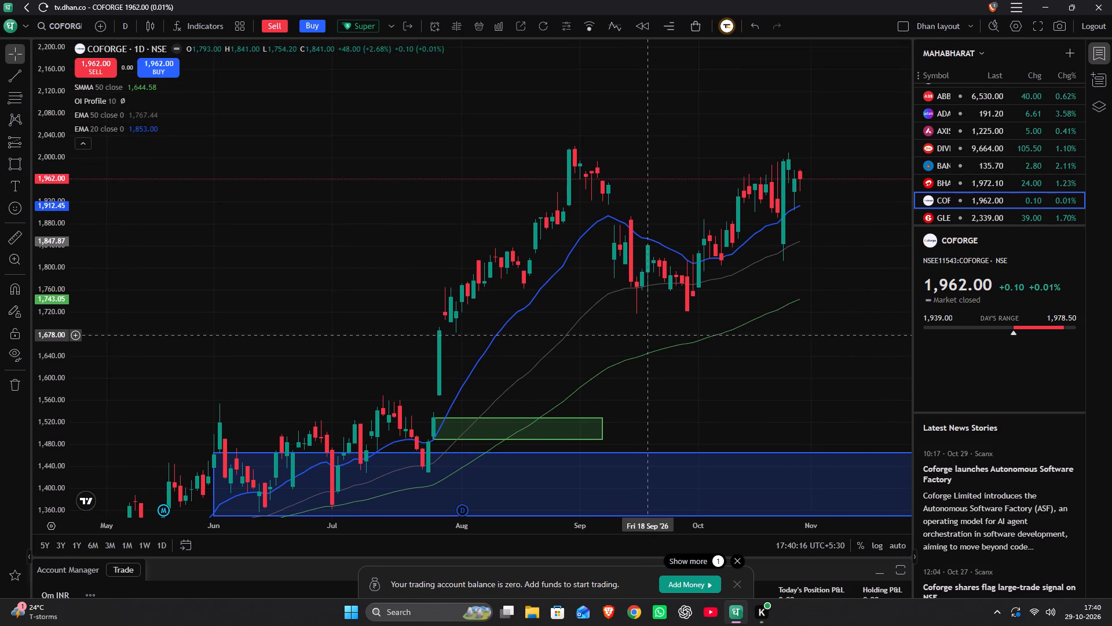
left_click_drag(647, 335, 668, 256)
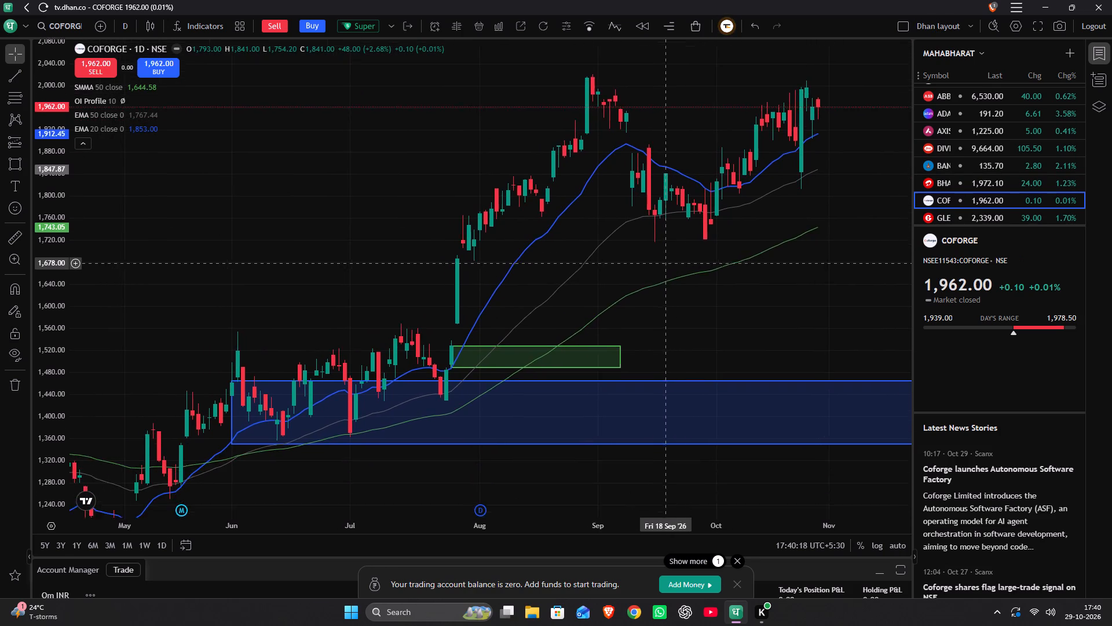
left_click_drag(668, 256, 467, 405)
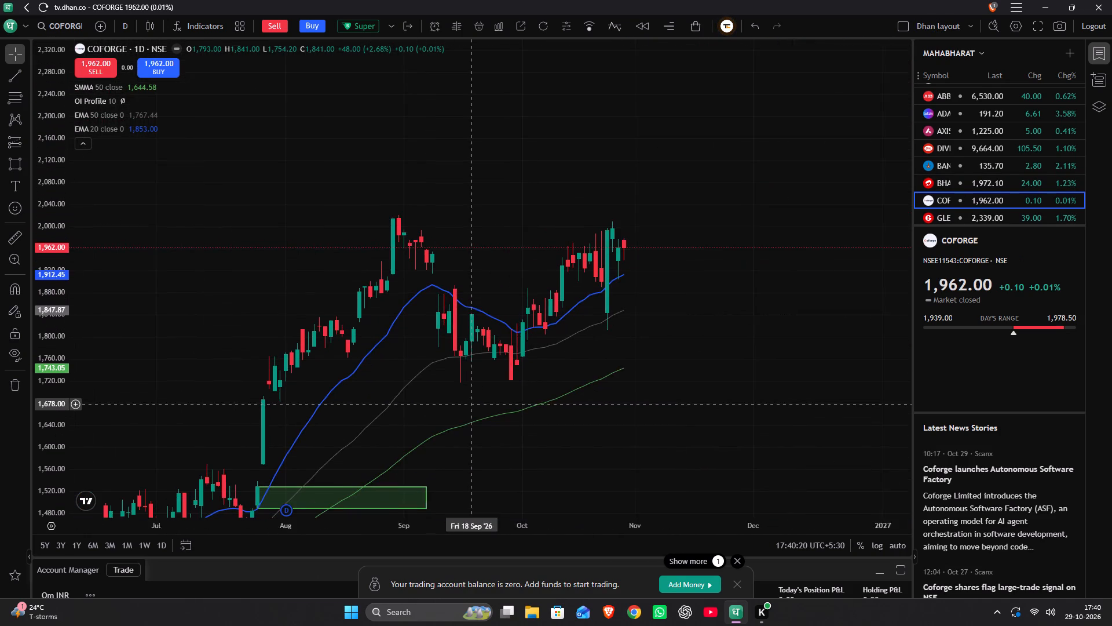
left_click_drag(467, 405, 833, 151)
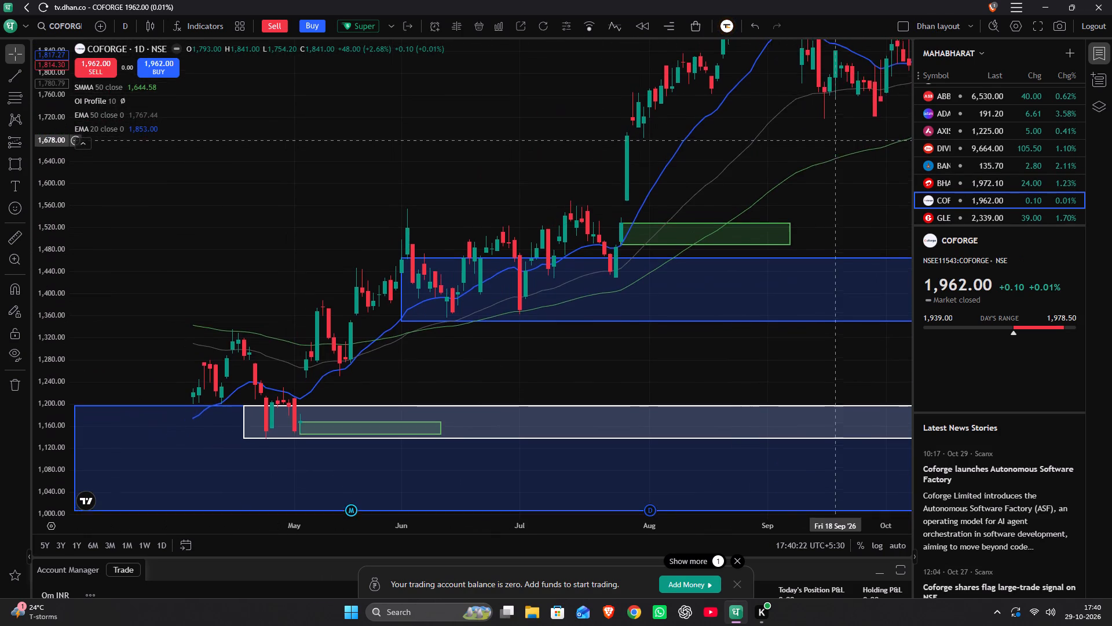
left_click_drag(833, 151, 828, 170)
left_click_drag(477, 238, 763, 111)
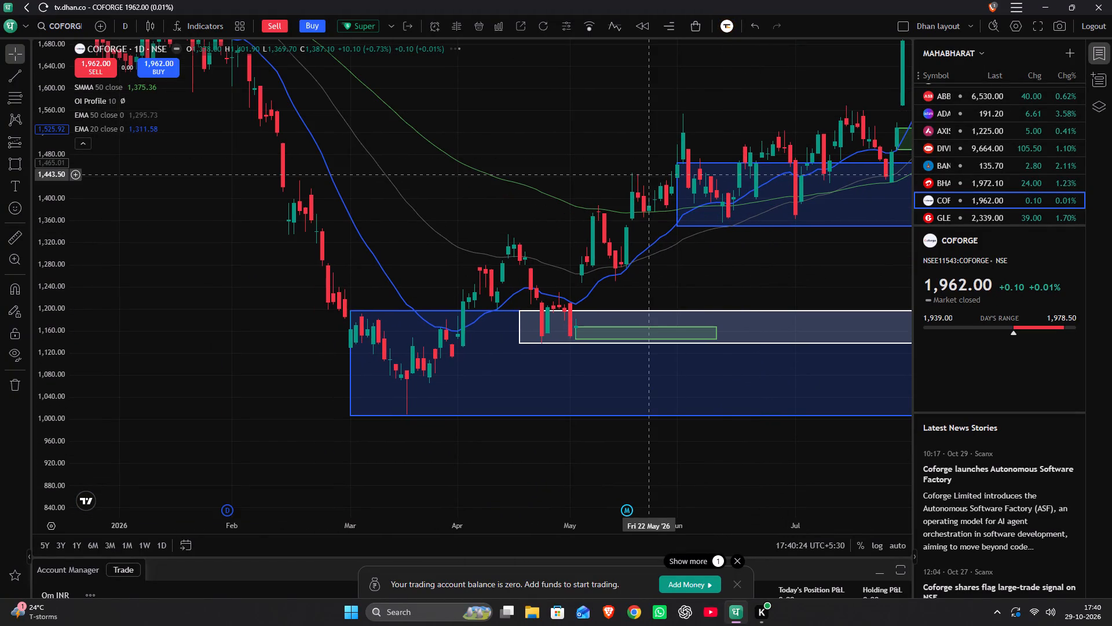
left_click_drag(652, 167, 326, 389)
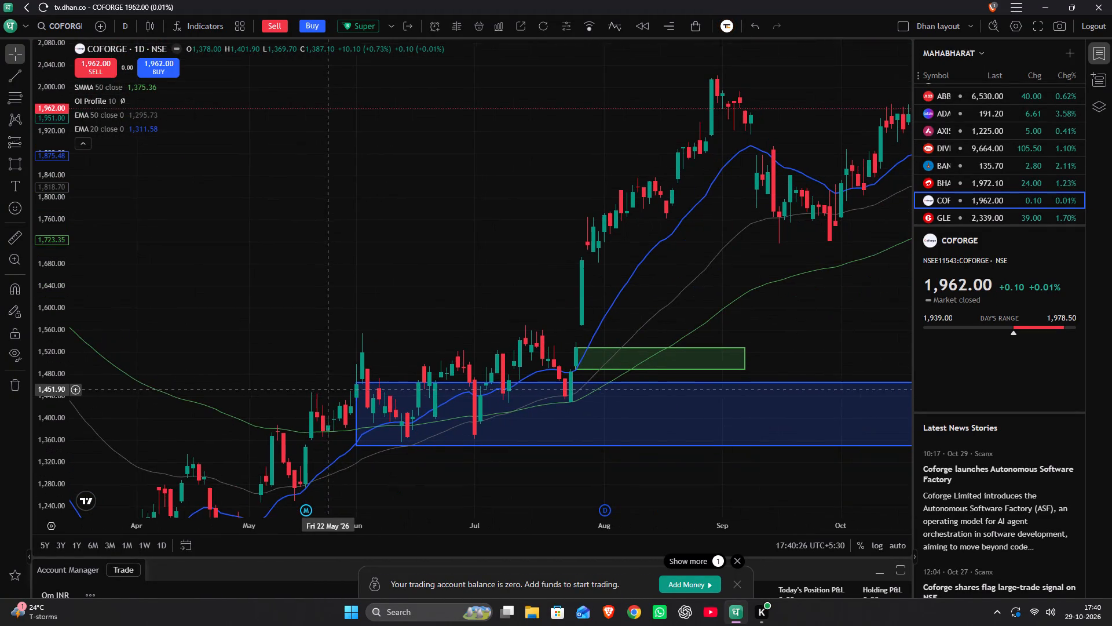
left_click_drag(326, 389, 324, 387)
Switch the Coforge chart to the 1-month interval.
key("1")
key("m")
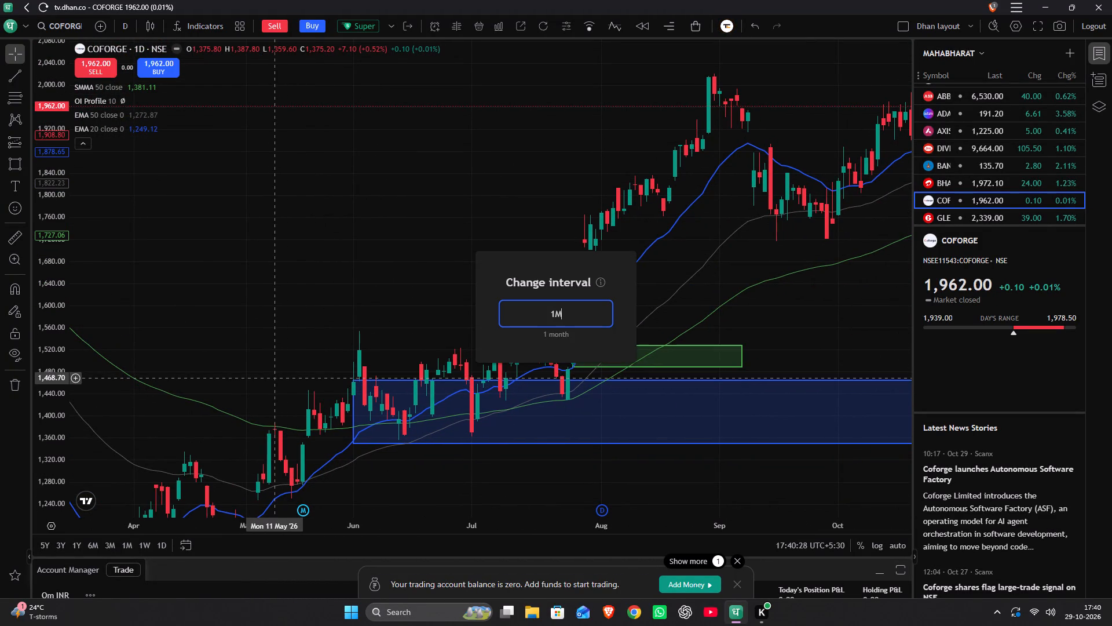
key("Return")
Examine Coforge's monthly candles around the blue and white zones and back through the 2024–2025 rally.
scroll(326, 354, "up", 1)
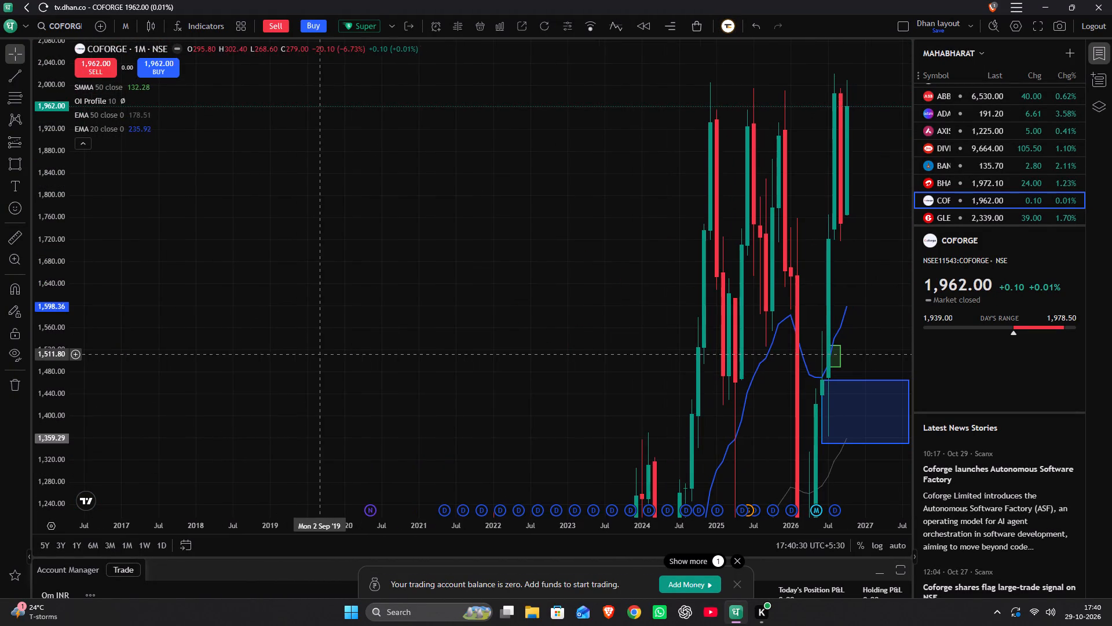
left_click_drag(317, 359, 119, 60)
scroll(43, 227, "down", 7)
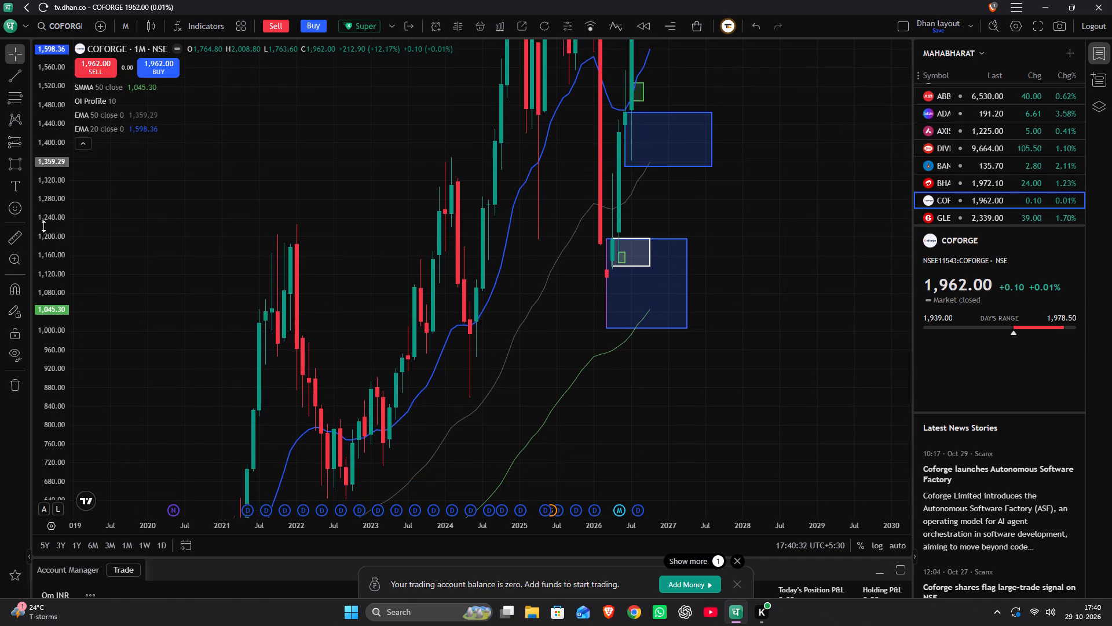
scroll(43, 225, "down", 16)
scroll(42, 224, "down", 13)
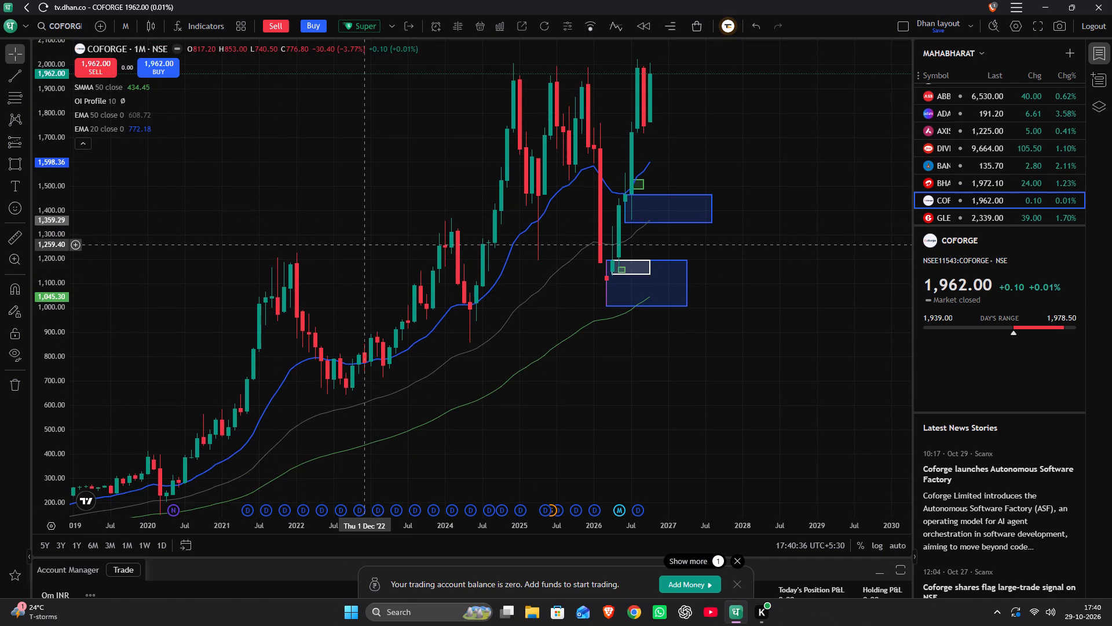
scroll(371, 242, "up", 5)
left_click_drag(327, 242, 594, 352)
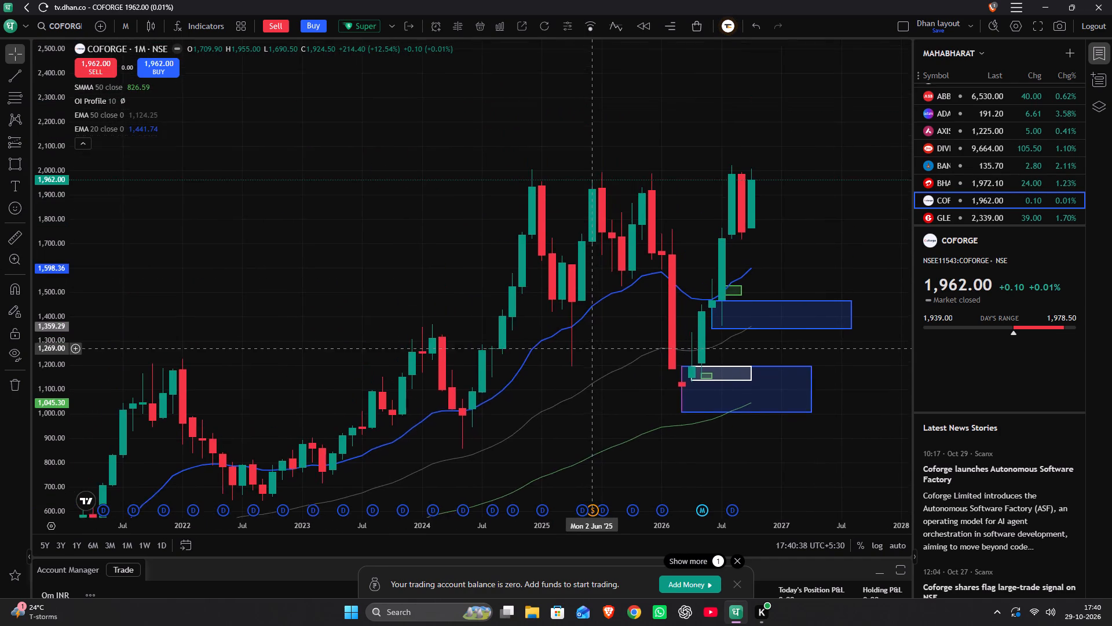
left_click_drag(594, 352, 598, 350)
scroll(63, 372, "up", 5)
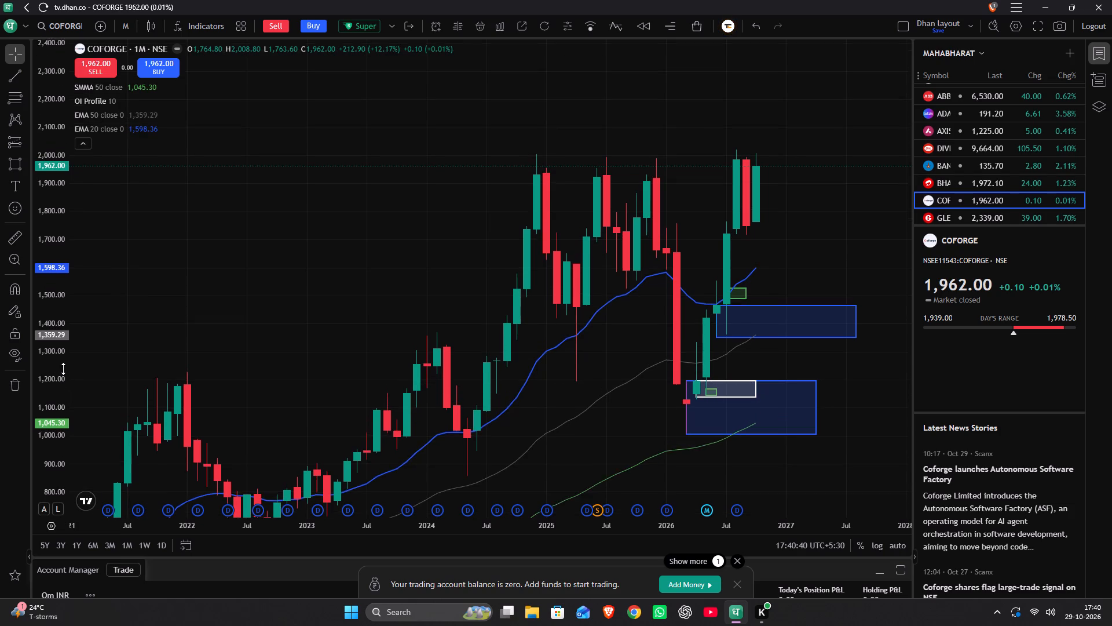
scroll(63, 369, "up", 3)
scroll(249, 338, "up", 4)
left_click_drag(246, 339, 525, 310)
scroll(533, 307, "up", 4)
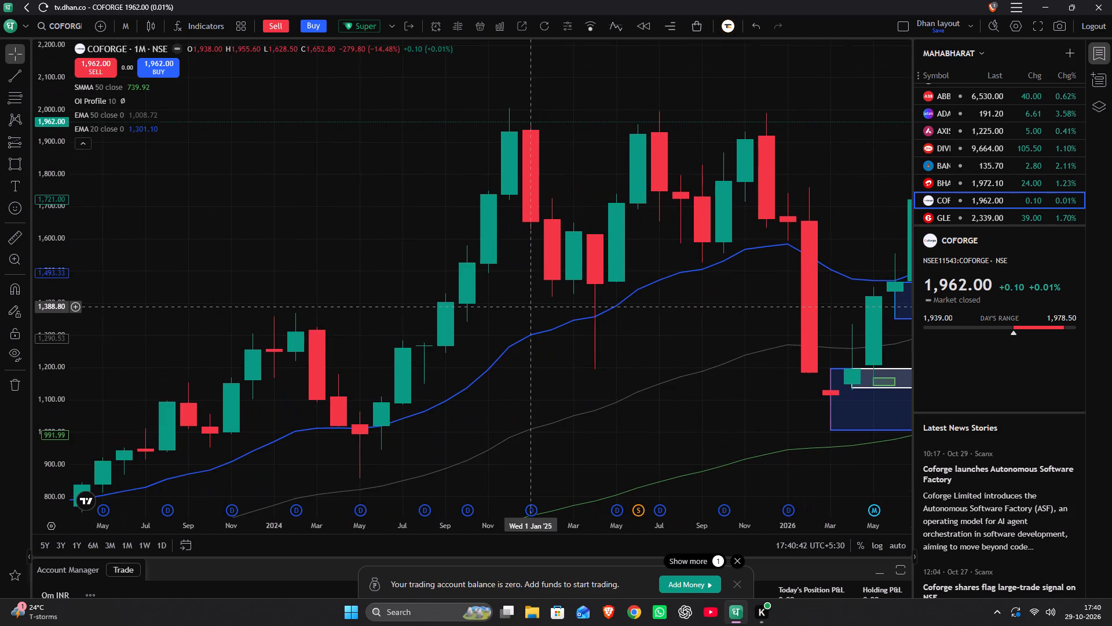
left_click_drag(485, 438, 354, 329)
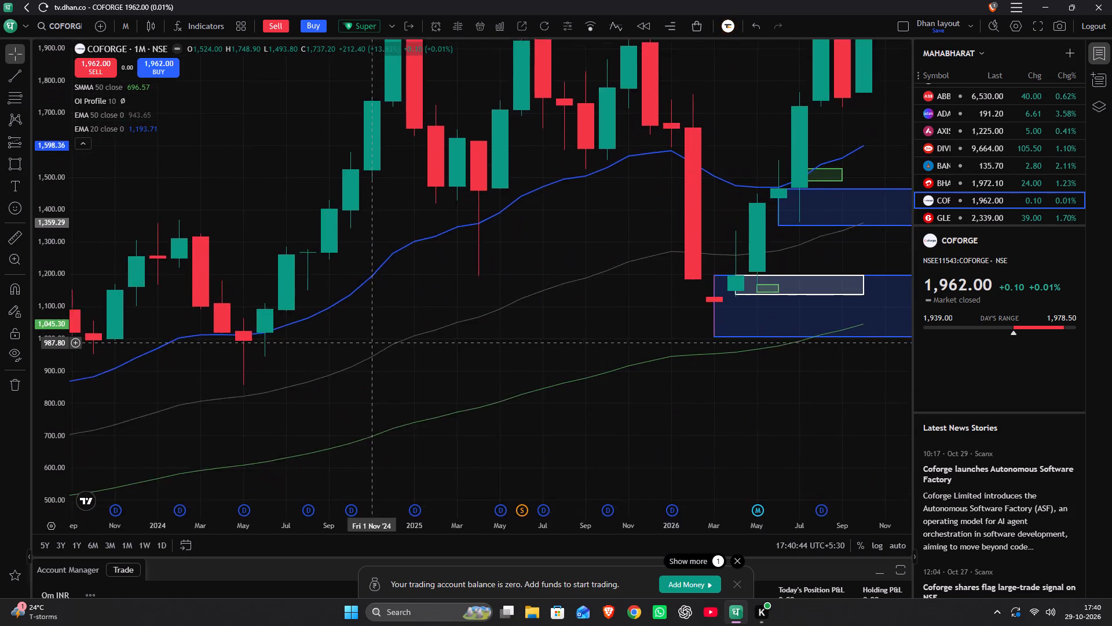
left_click_drag(354, 329, 550, 427)
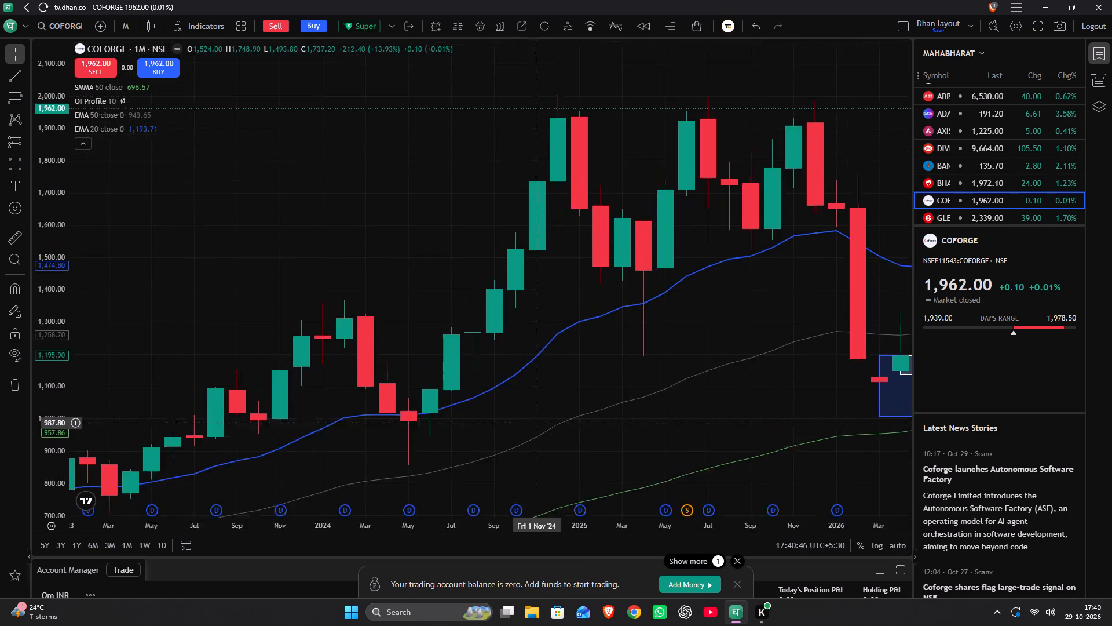
left_click_drag(550, 427, 579, 439)
Add horizontal lines at about 1,269.70 and 1,150.70 on Coforge's monthly chart, level with the August 2024 candle's body and low.
scroll(580, 435, "up", 3)
scroll(52, 352, "up", 4)
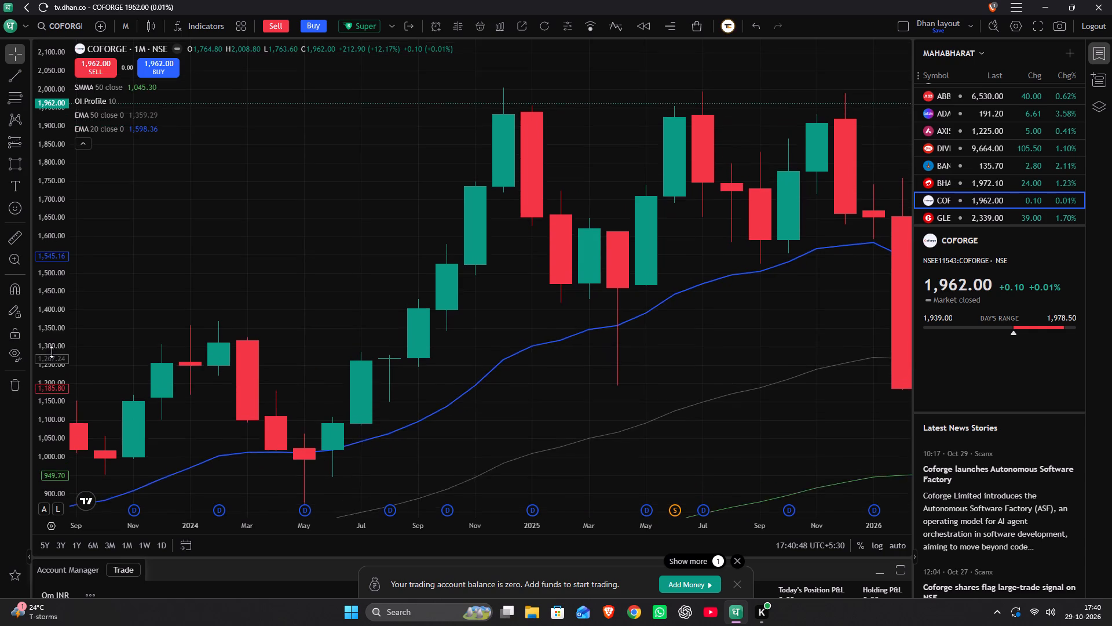
scroll(52, 352, "up", 4)
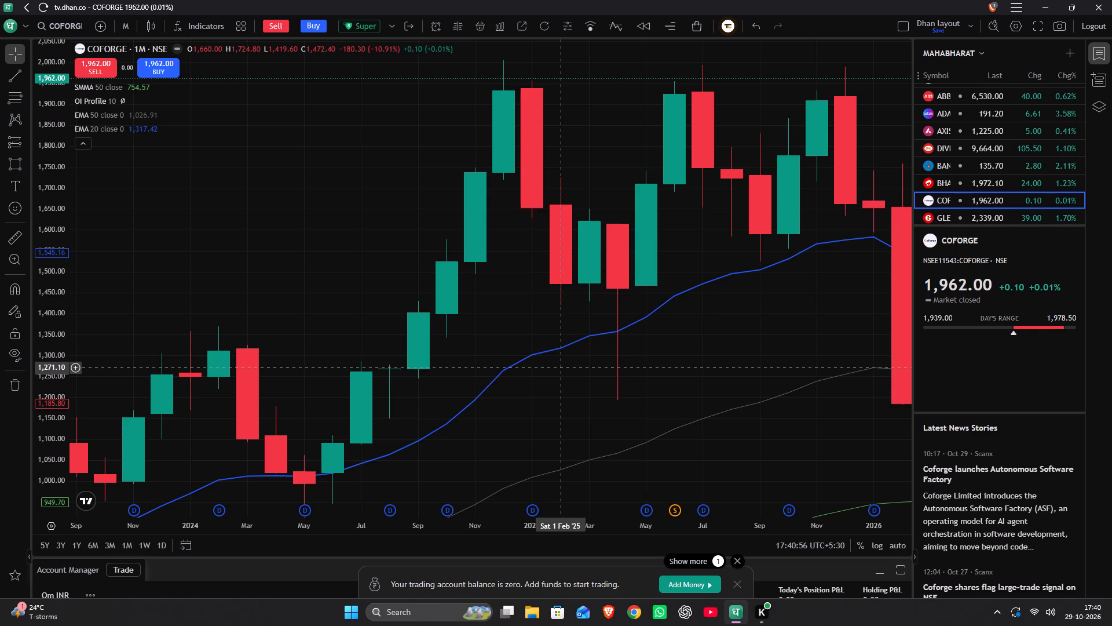
key("alt+h")
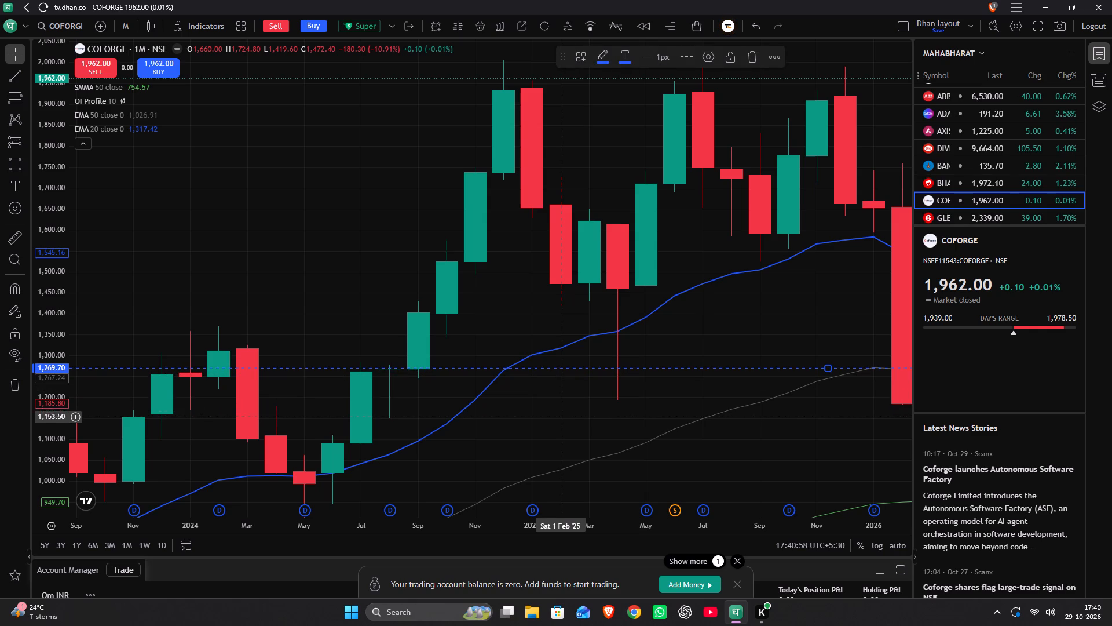
key("alt+h")
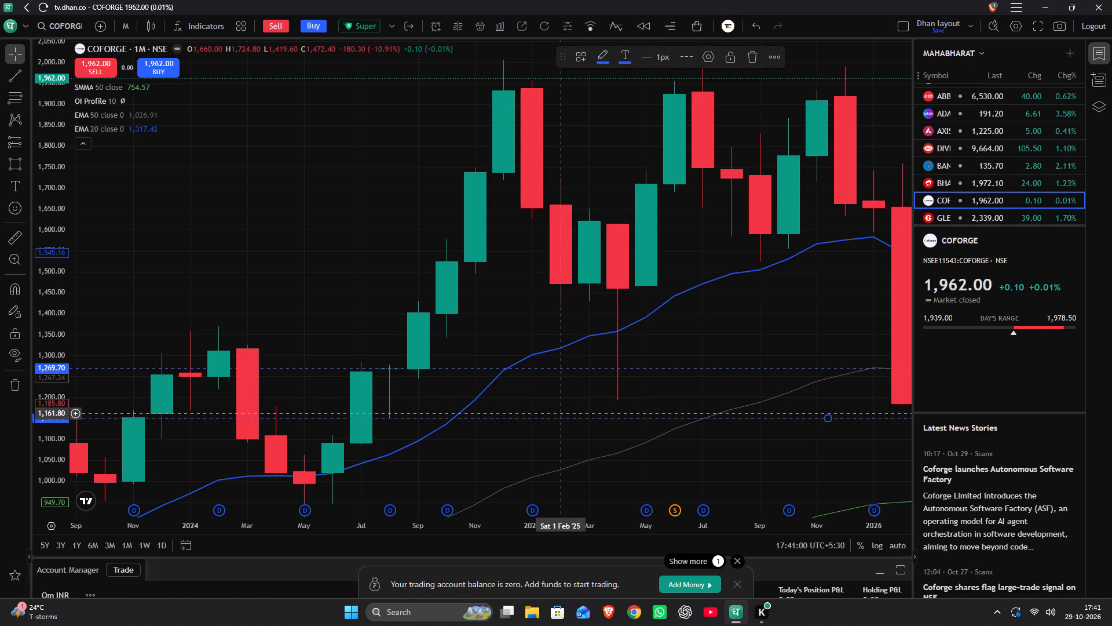
Add another horizontal line at about 1,107.80 on Coforge's monthly chart, below the existing two lines.
scroll(544, 347, "down", 6)
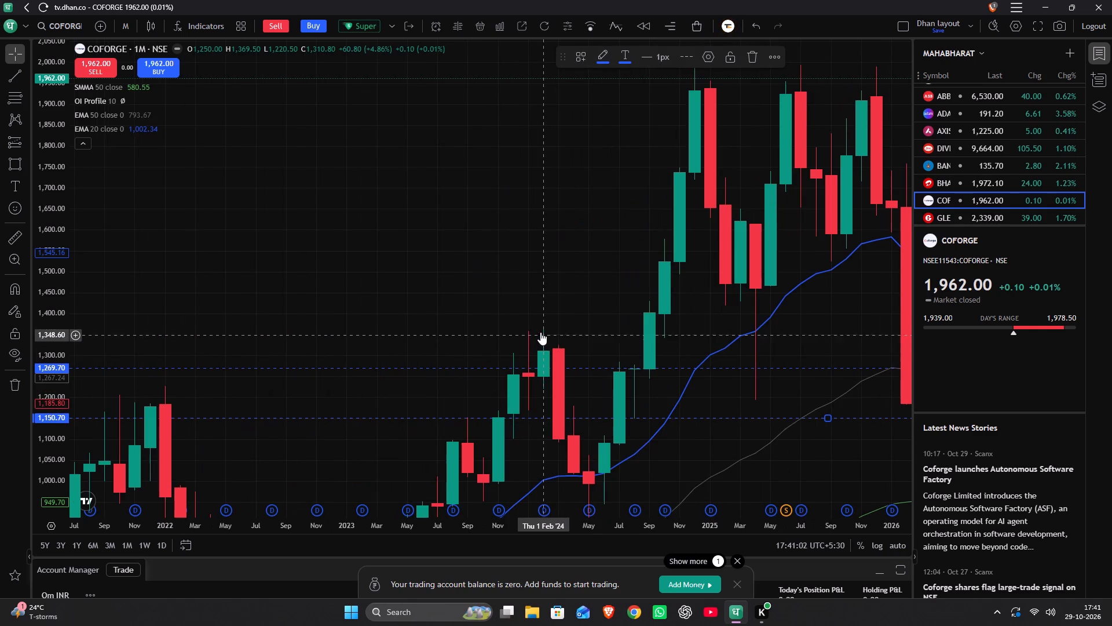
left_click_drag(539, 326, 585, 192)
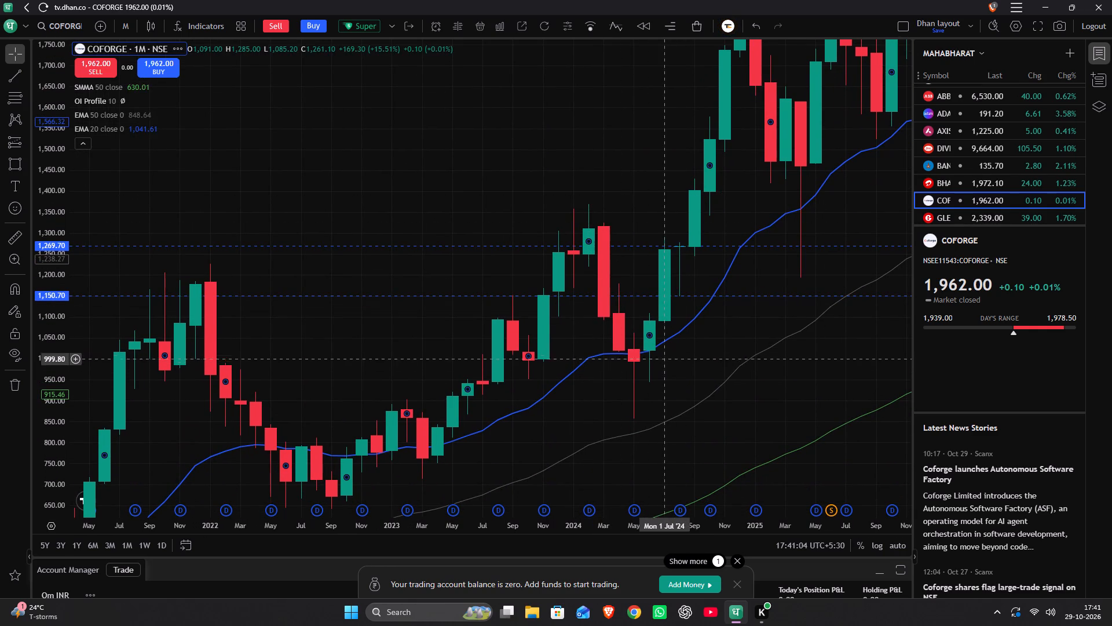
left_click_drag(676, 350, 598, 340)
left_click_drag(664, 349, 601, 355)
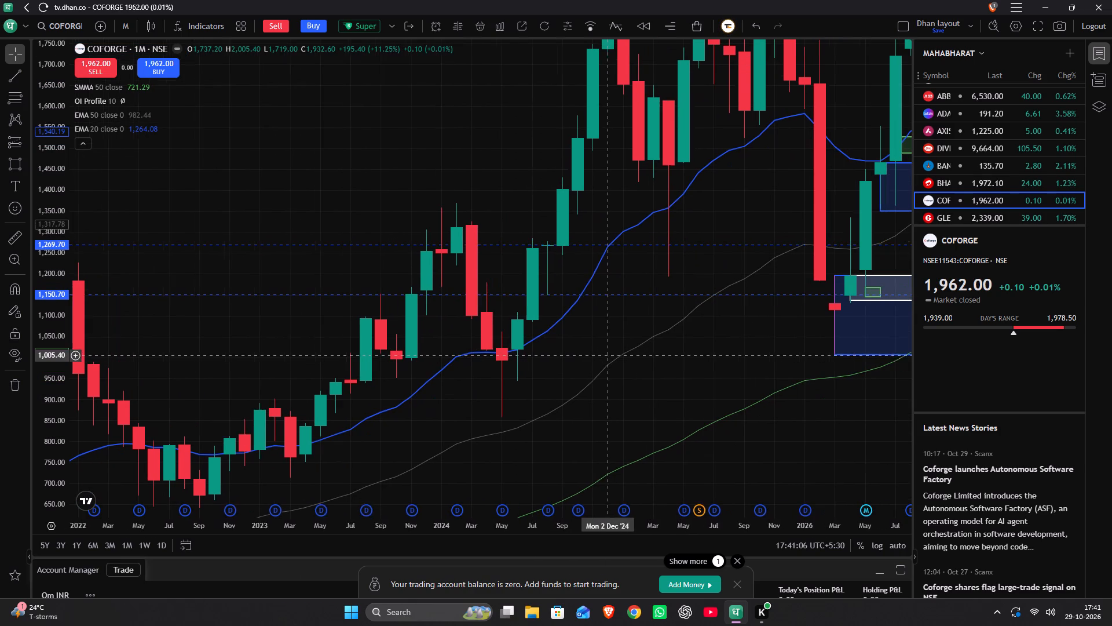
left_click_drag(601, 355, 601, 355)
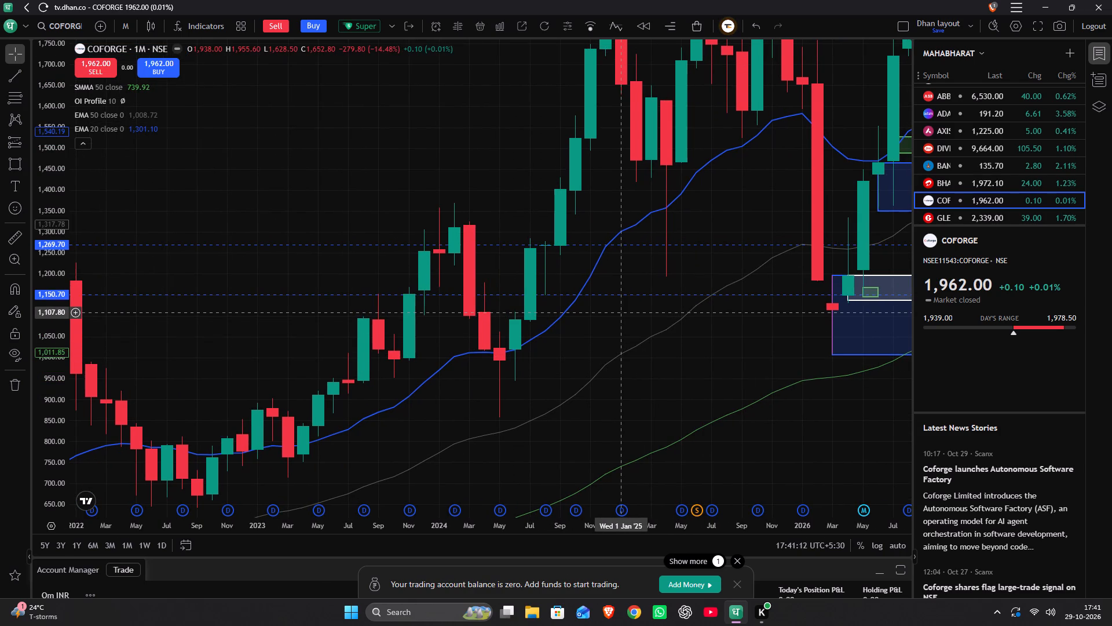
key("alt+h")
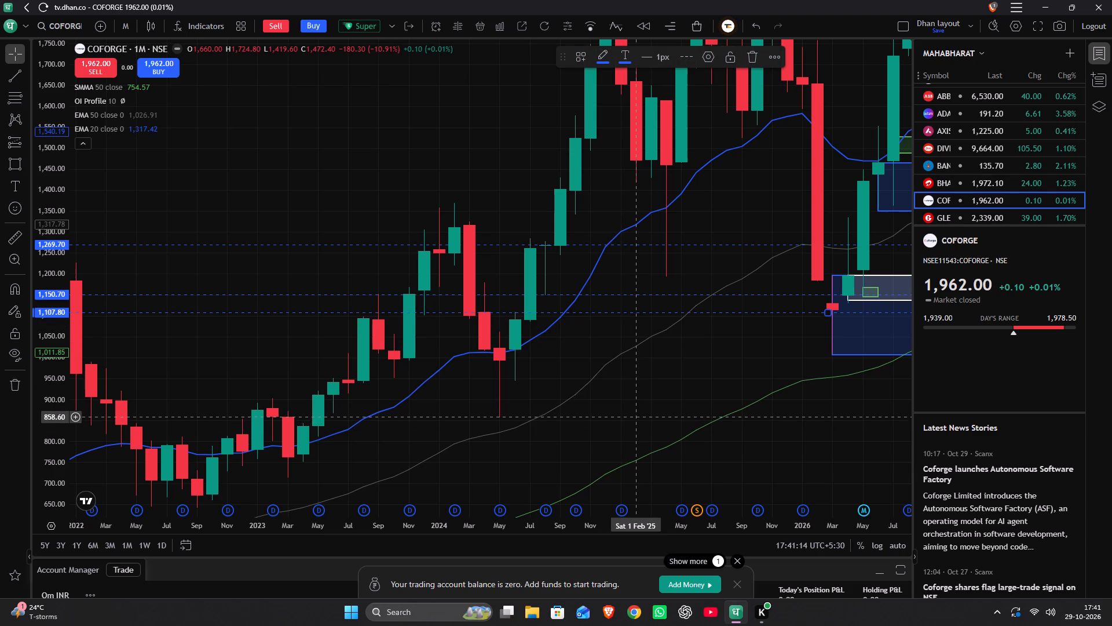
Add a horizontal line at about 861.40 on Coforge's monthly chart, near the low of the May 2024 candle.
key("alt+h")
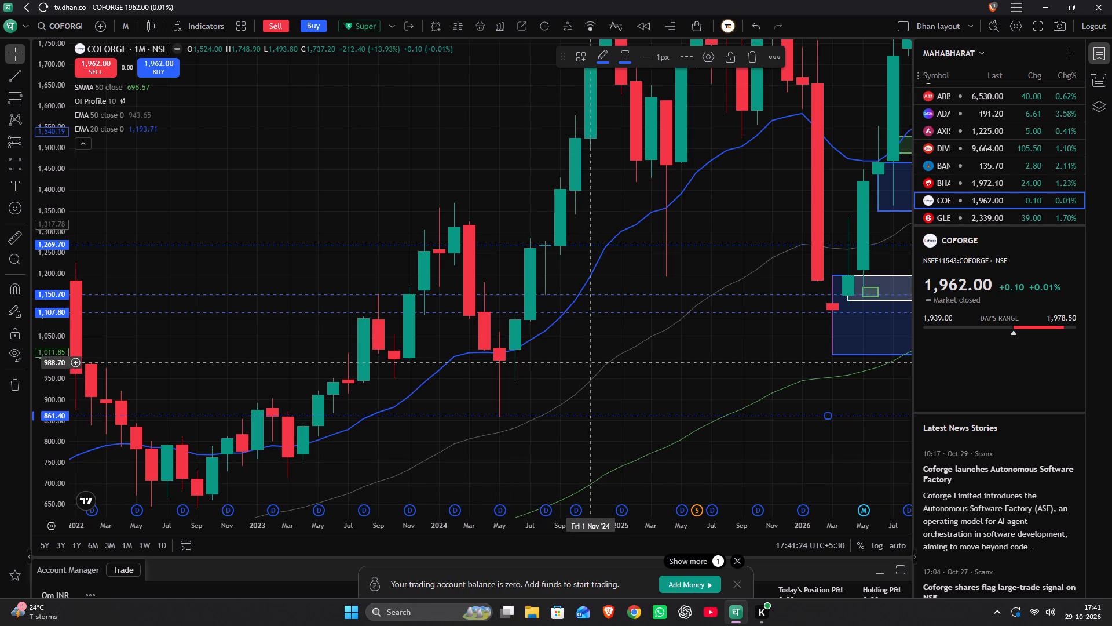
Check Coforge's marked levels on the 1-month and 1-day charts, and return to the 1-month interval.
left_click_drag(744, 179, 756, 374)
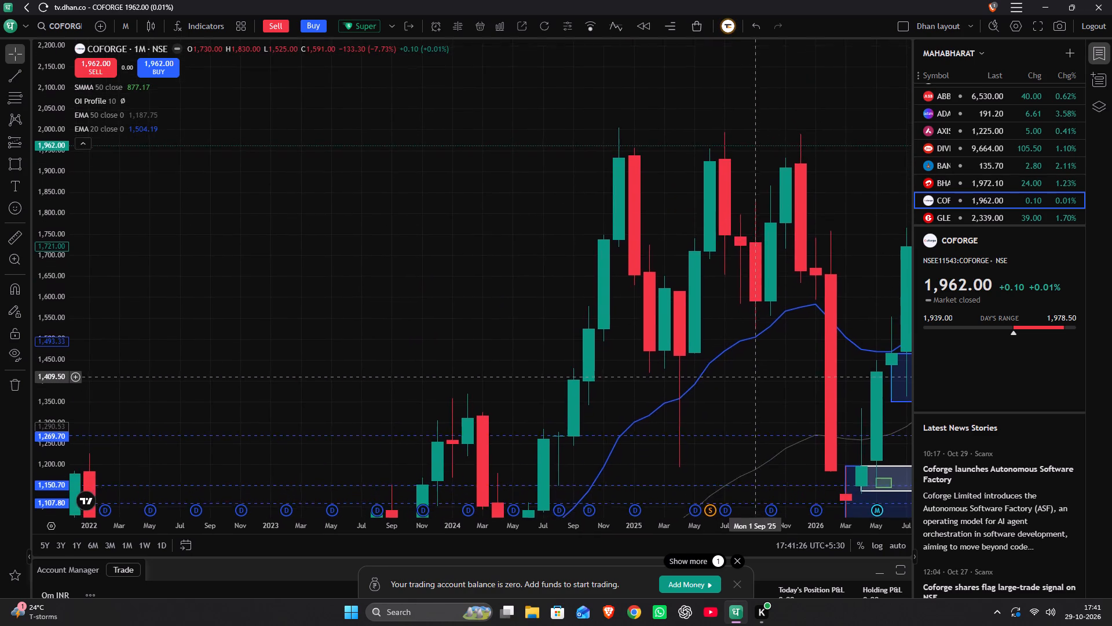
left_click_drag(756, 374, 761, 226)
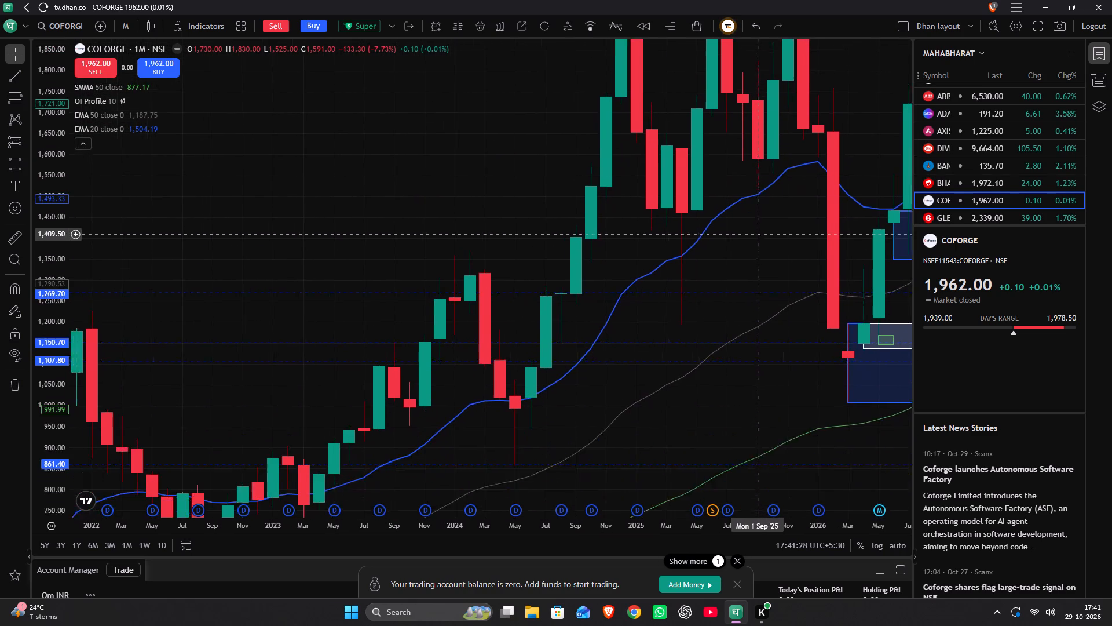
left_click_drag(761, 226, 828, 125)
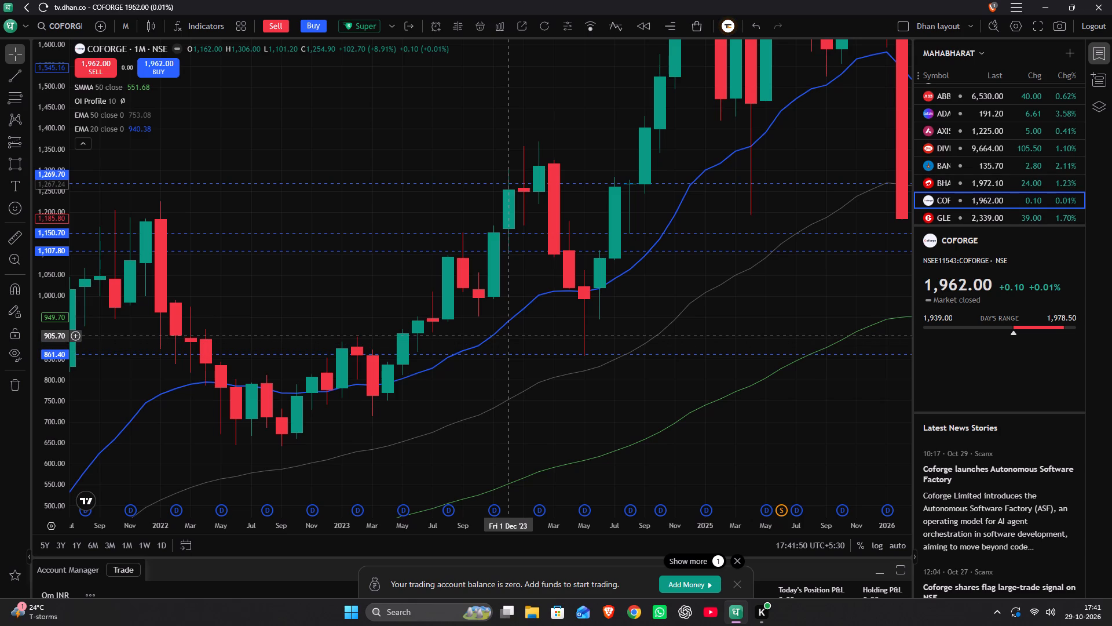
key("1")
key("d")
key("Return")
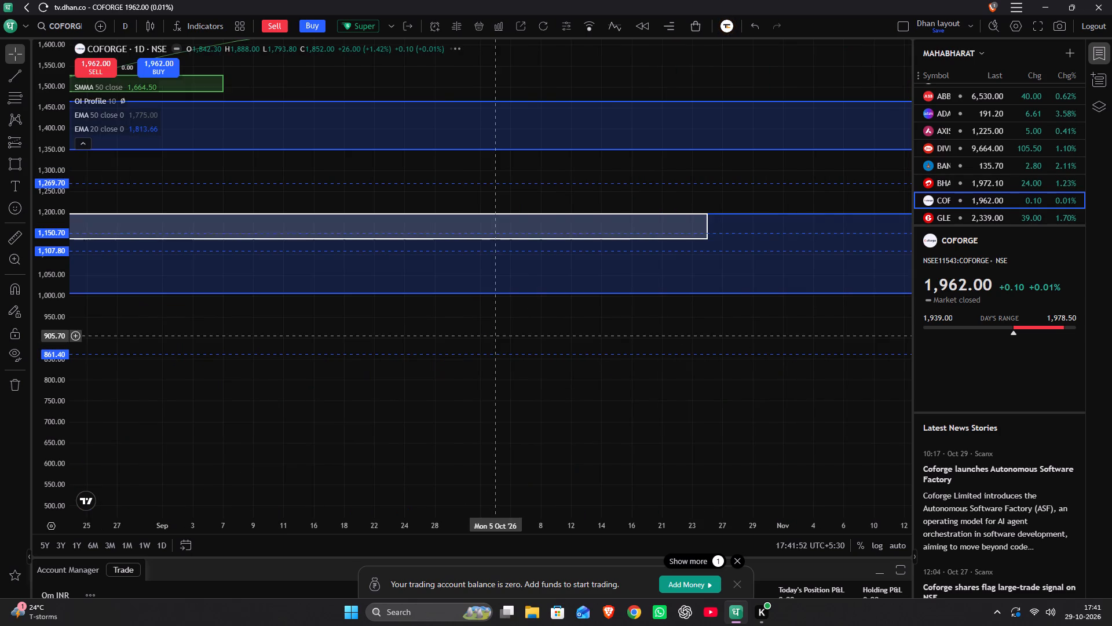
scroll(546, 288, "down", 20)
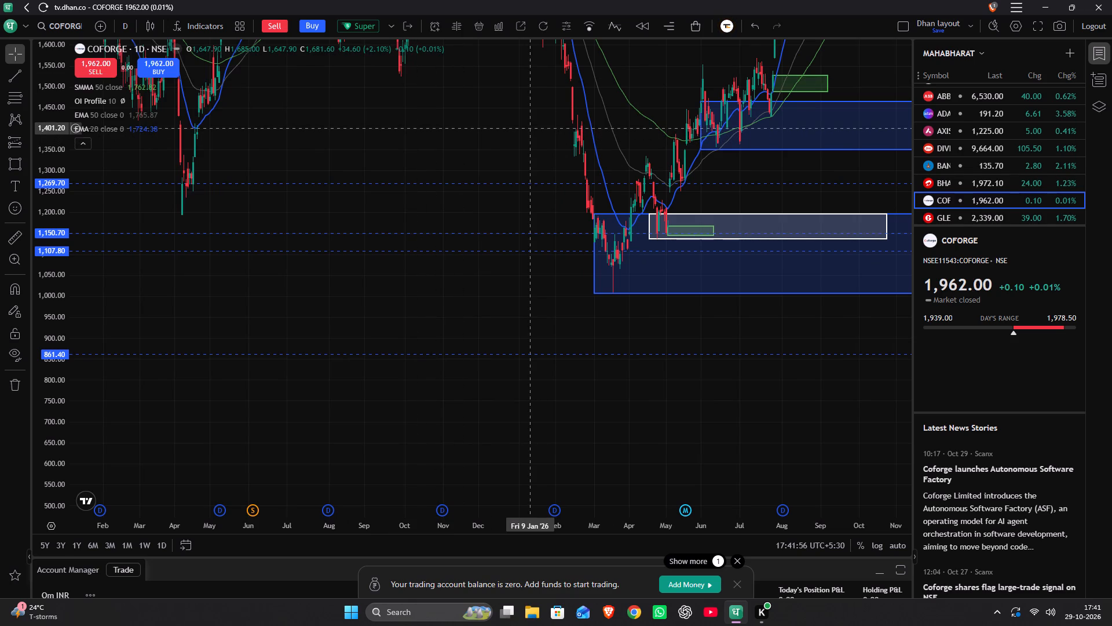
key("1")
key("m")
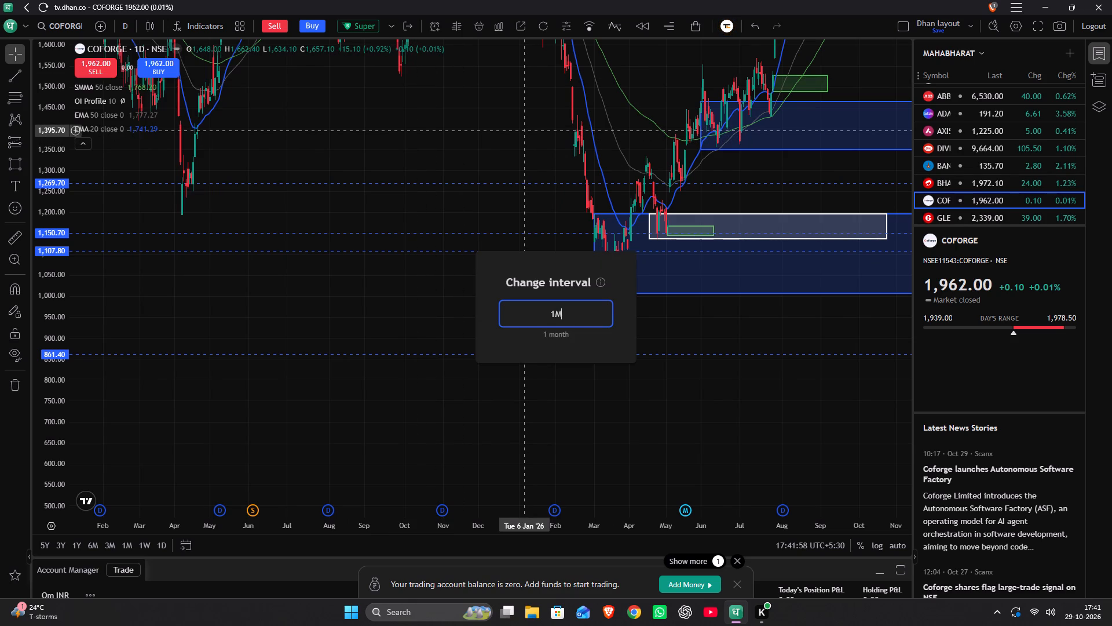
key("Return")
Add a vertical line at the March 2025 candle on Coforge's monthly chart.
scroll(648, 225, "up", 10)
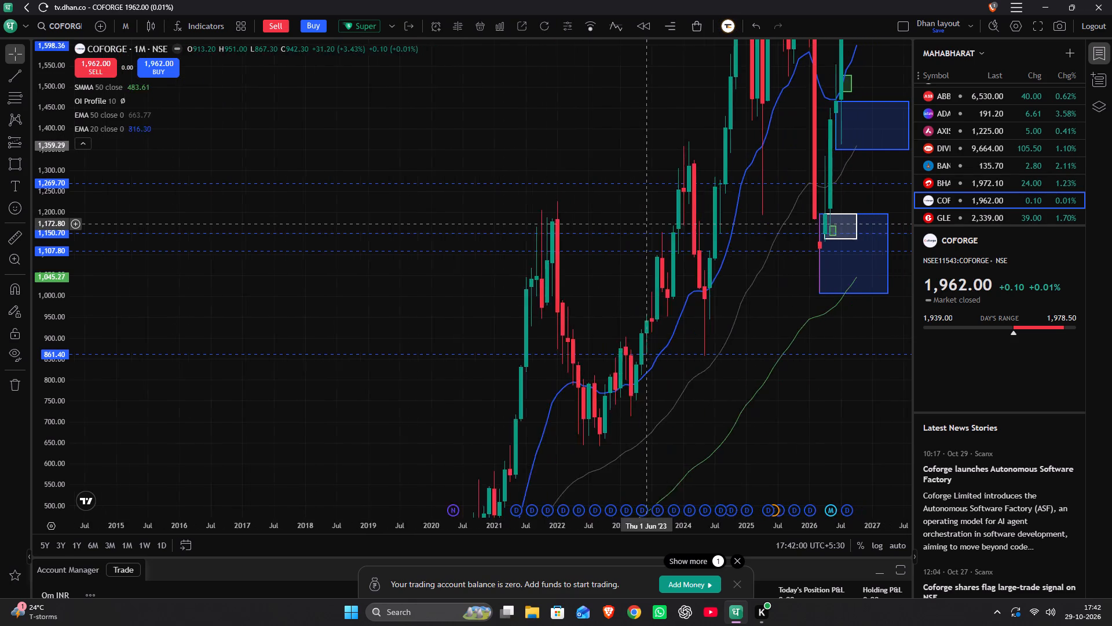
scroll(647, 224, "up", 5)
left_click_drag(550, 131, 507, 261)
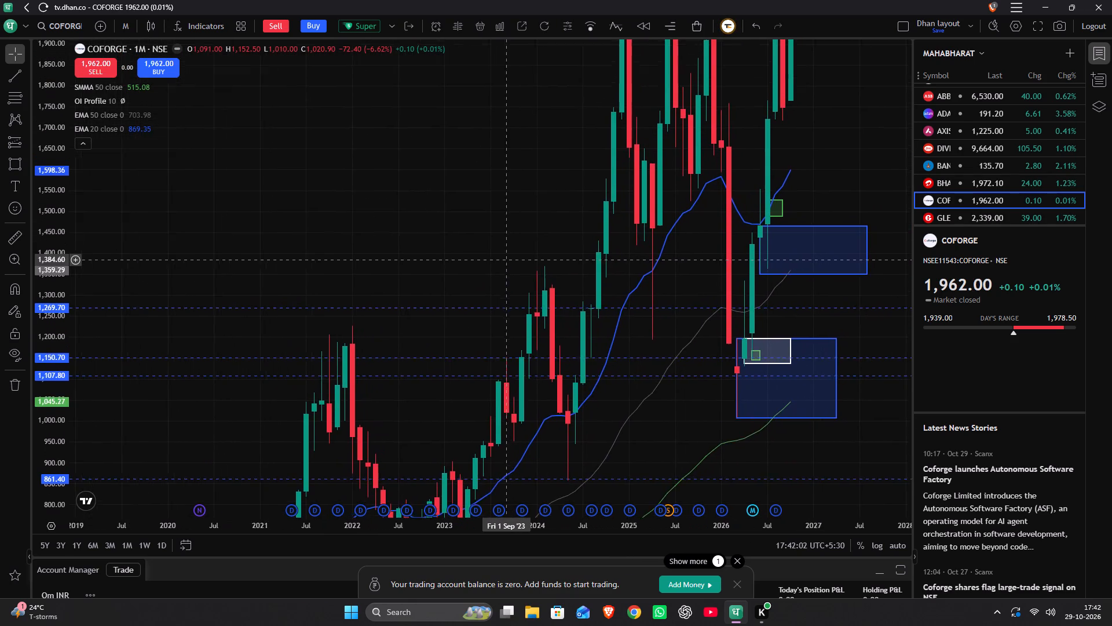
left_click_drag(507, 261, 475, 290)
scroll(52, 292, "up", 6)
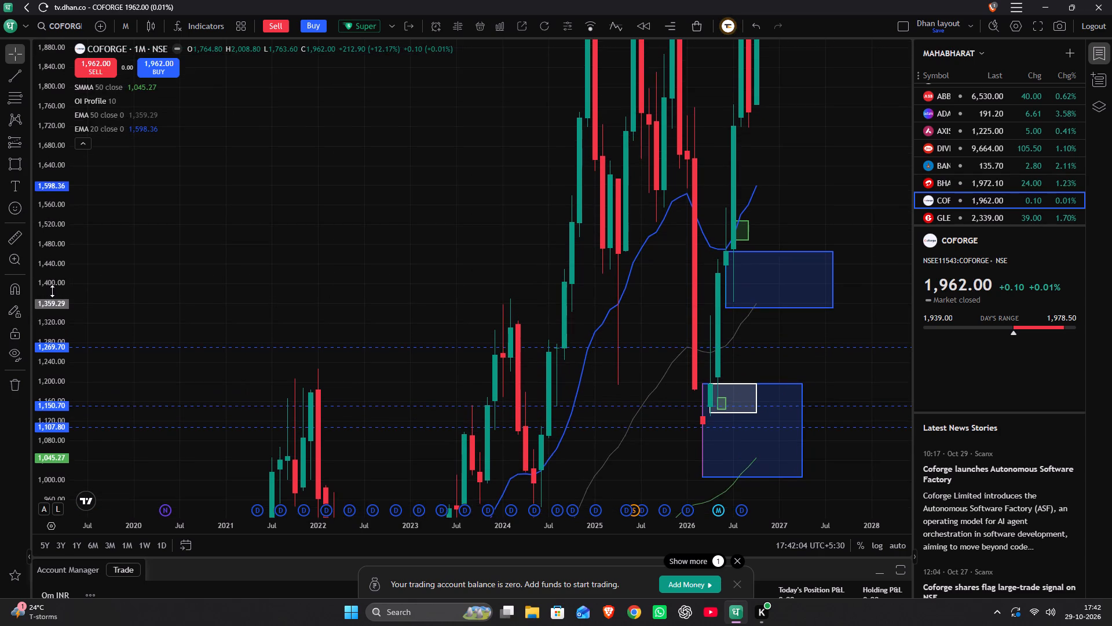
scroll(53, 291, "up", 5)
scroll(224, 271, "up", 3)
left_click_drag(219, 268, 319, 187)
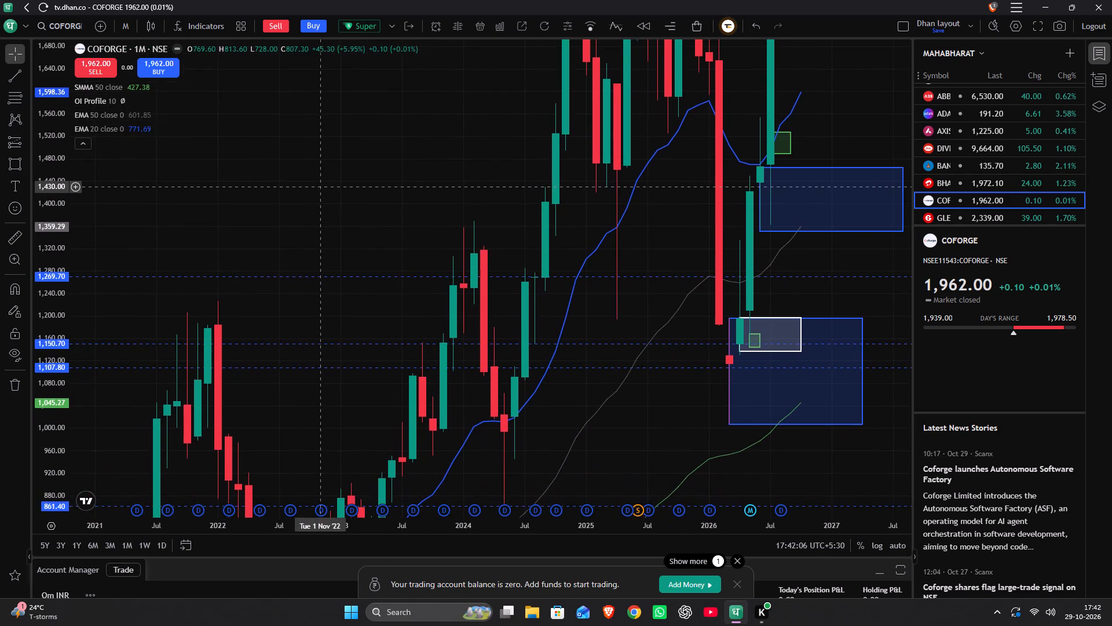
left_click_drag(319, 187, 310, 205)
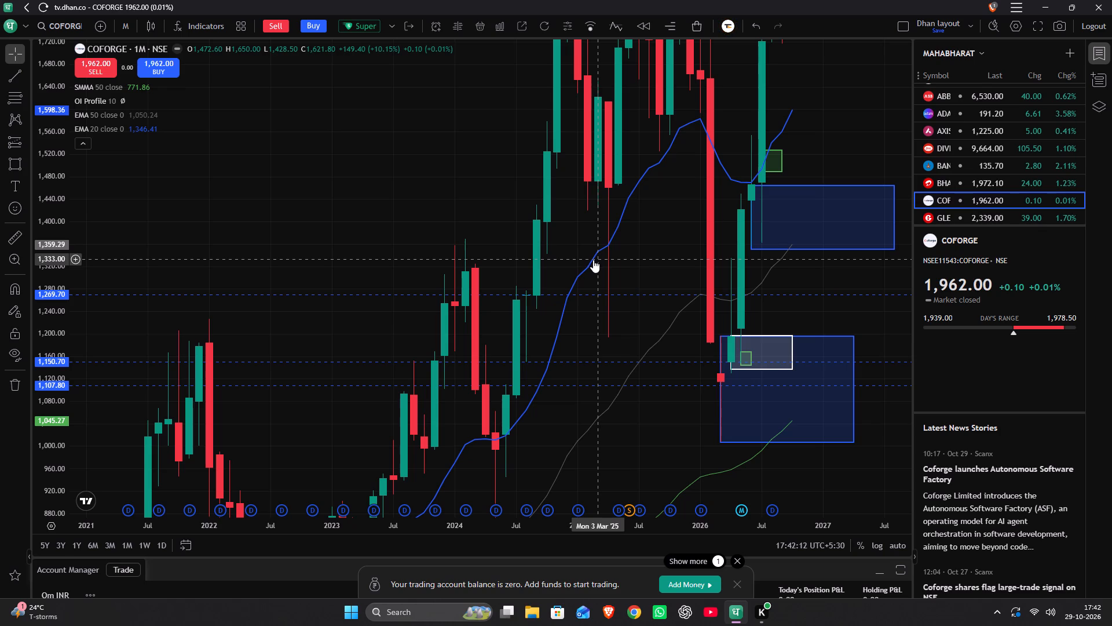
key("alt+v")
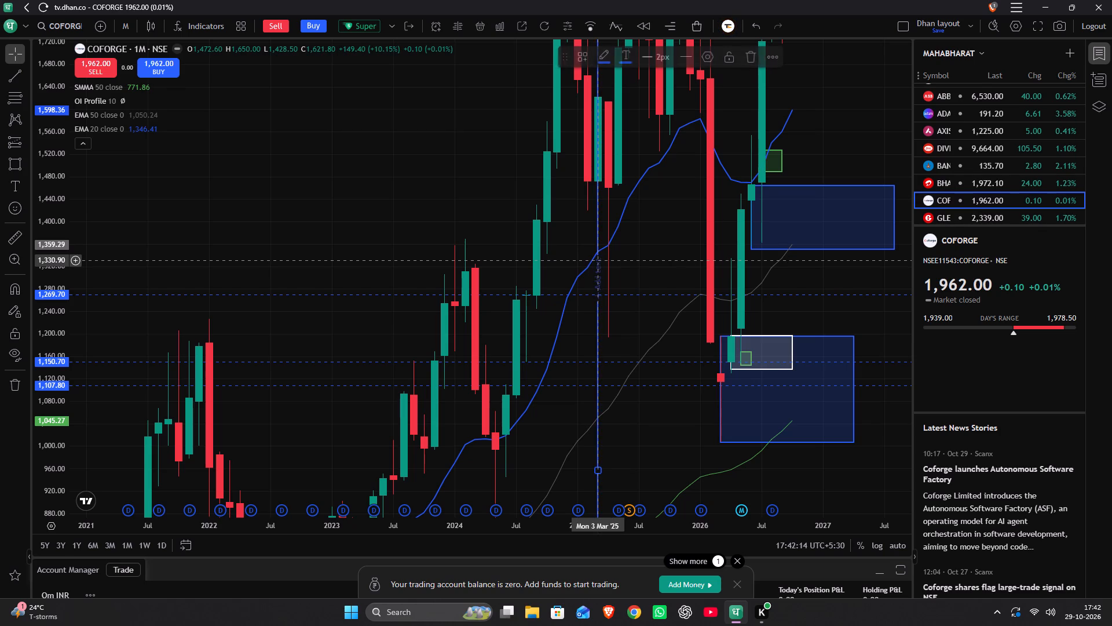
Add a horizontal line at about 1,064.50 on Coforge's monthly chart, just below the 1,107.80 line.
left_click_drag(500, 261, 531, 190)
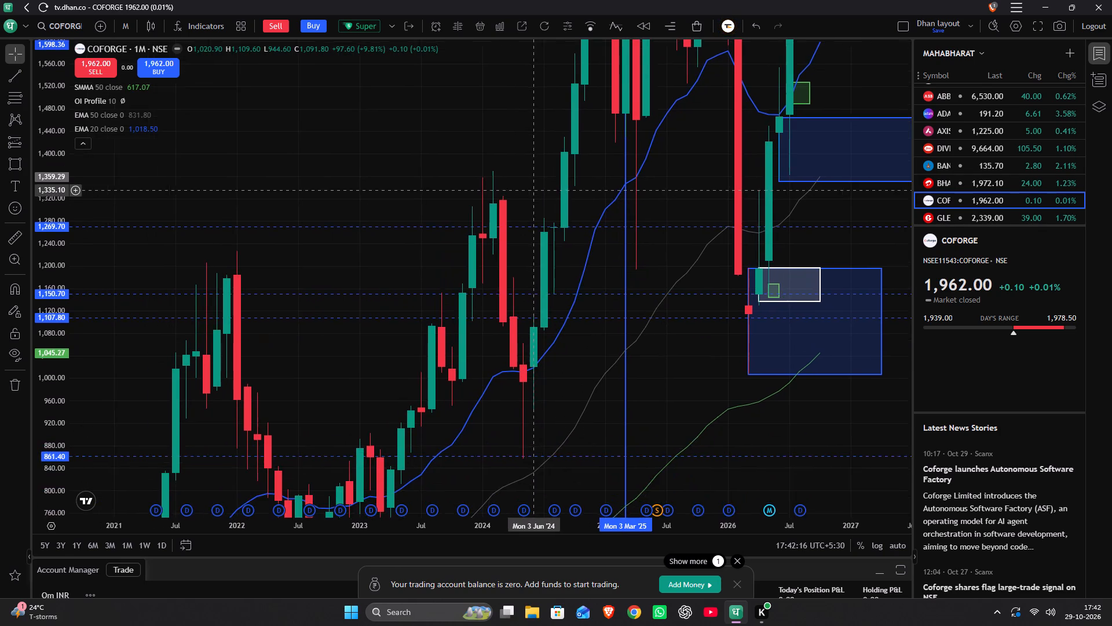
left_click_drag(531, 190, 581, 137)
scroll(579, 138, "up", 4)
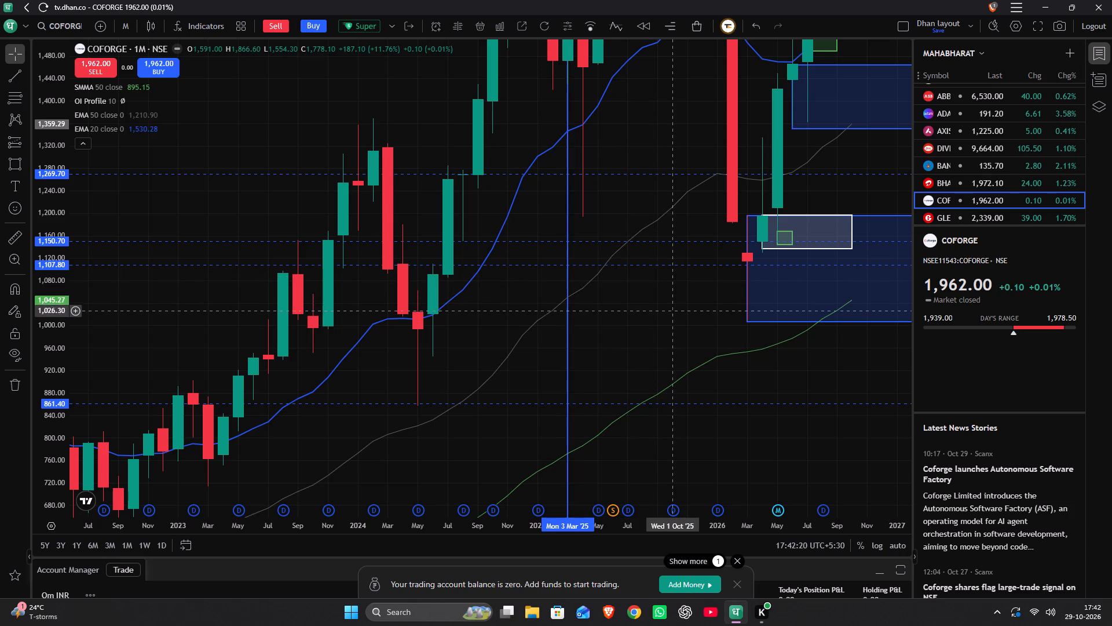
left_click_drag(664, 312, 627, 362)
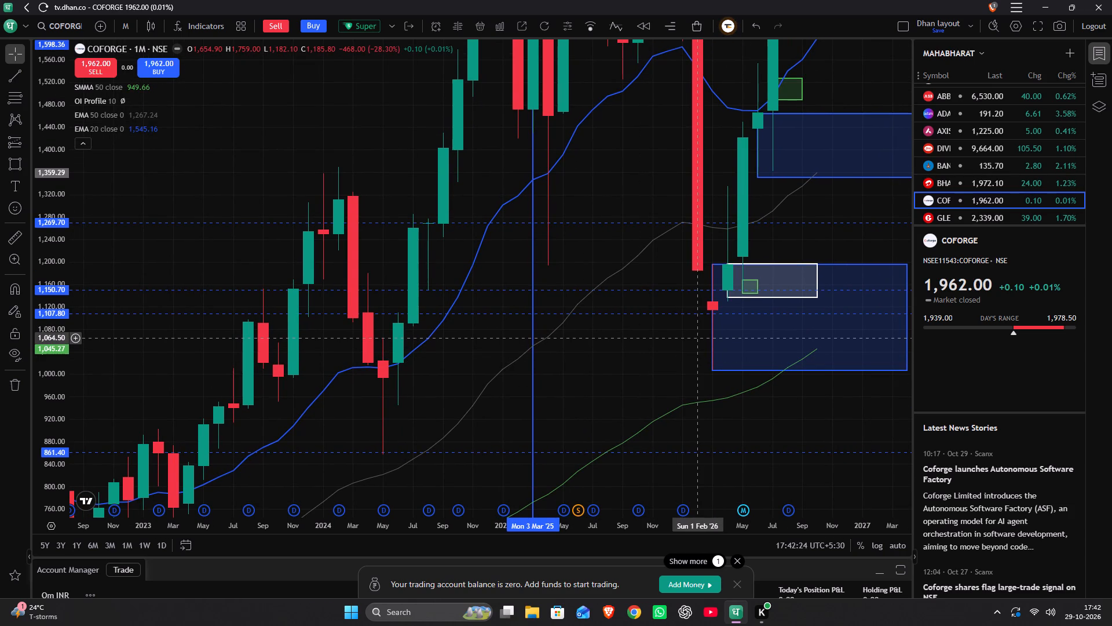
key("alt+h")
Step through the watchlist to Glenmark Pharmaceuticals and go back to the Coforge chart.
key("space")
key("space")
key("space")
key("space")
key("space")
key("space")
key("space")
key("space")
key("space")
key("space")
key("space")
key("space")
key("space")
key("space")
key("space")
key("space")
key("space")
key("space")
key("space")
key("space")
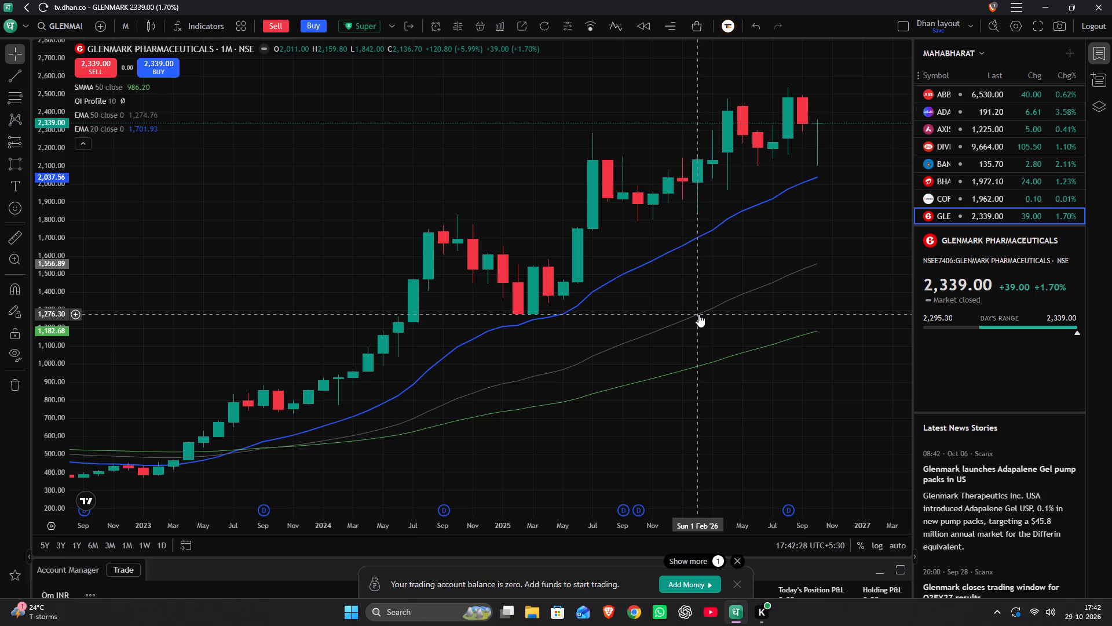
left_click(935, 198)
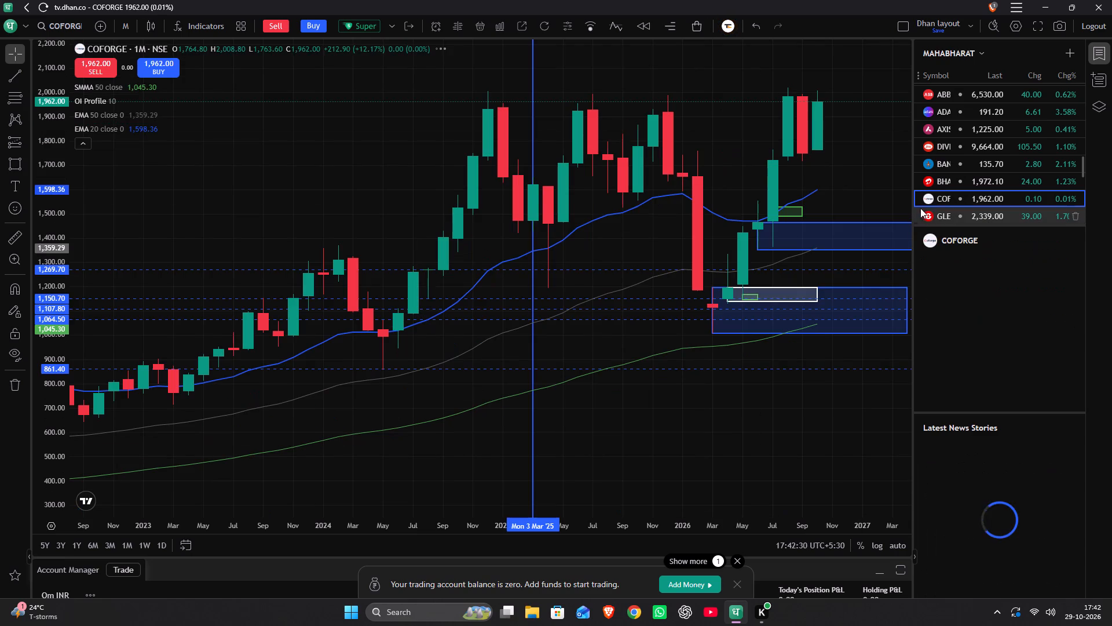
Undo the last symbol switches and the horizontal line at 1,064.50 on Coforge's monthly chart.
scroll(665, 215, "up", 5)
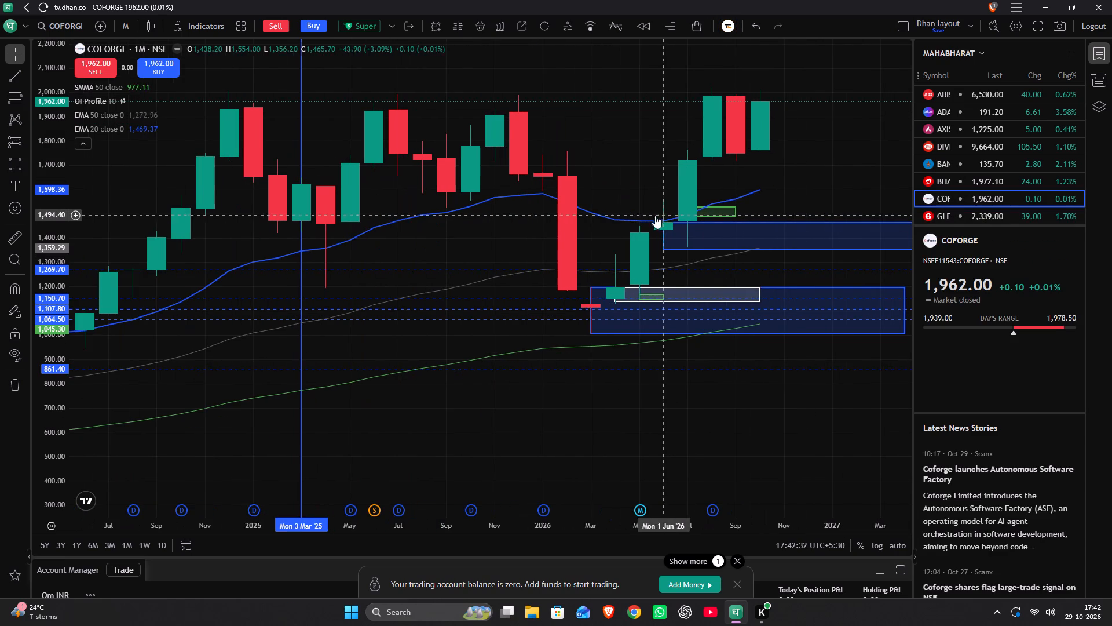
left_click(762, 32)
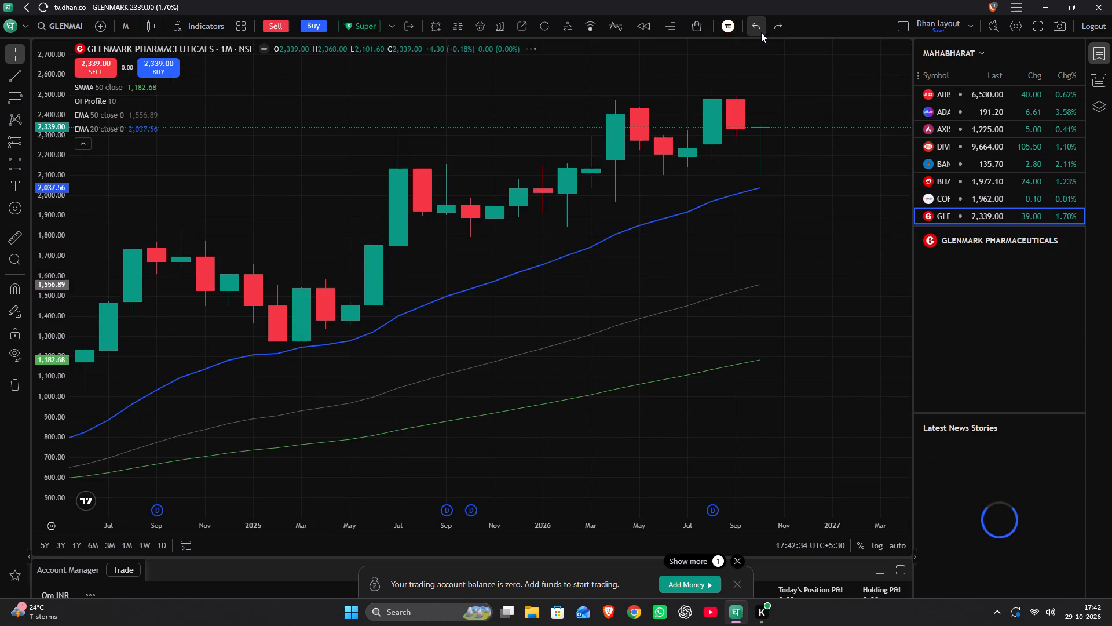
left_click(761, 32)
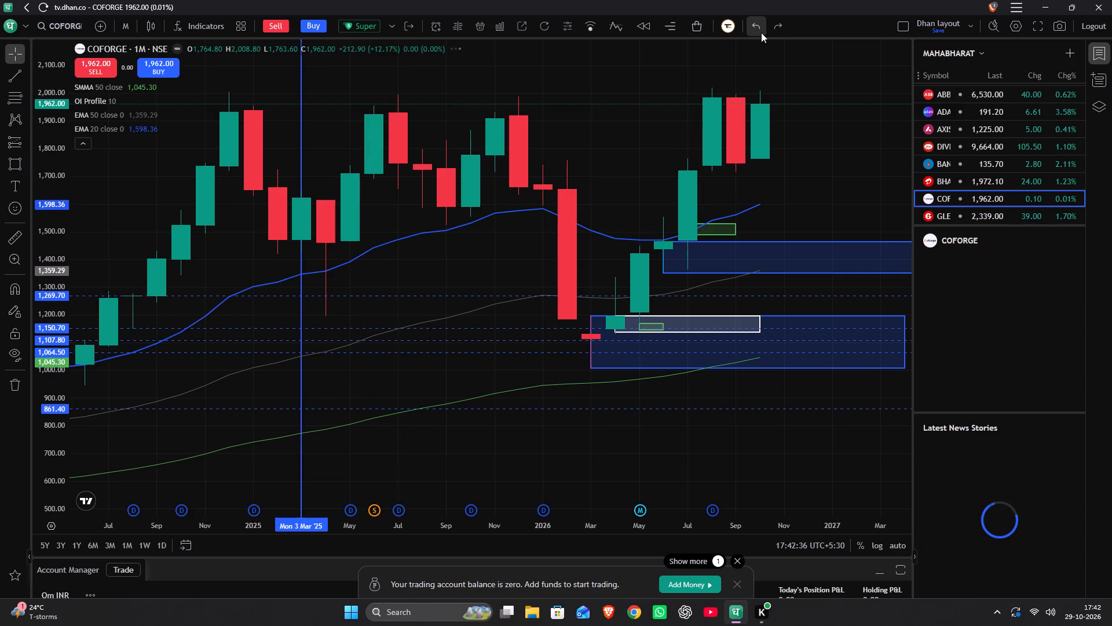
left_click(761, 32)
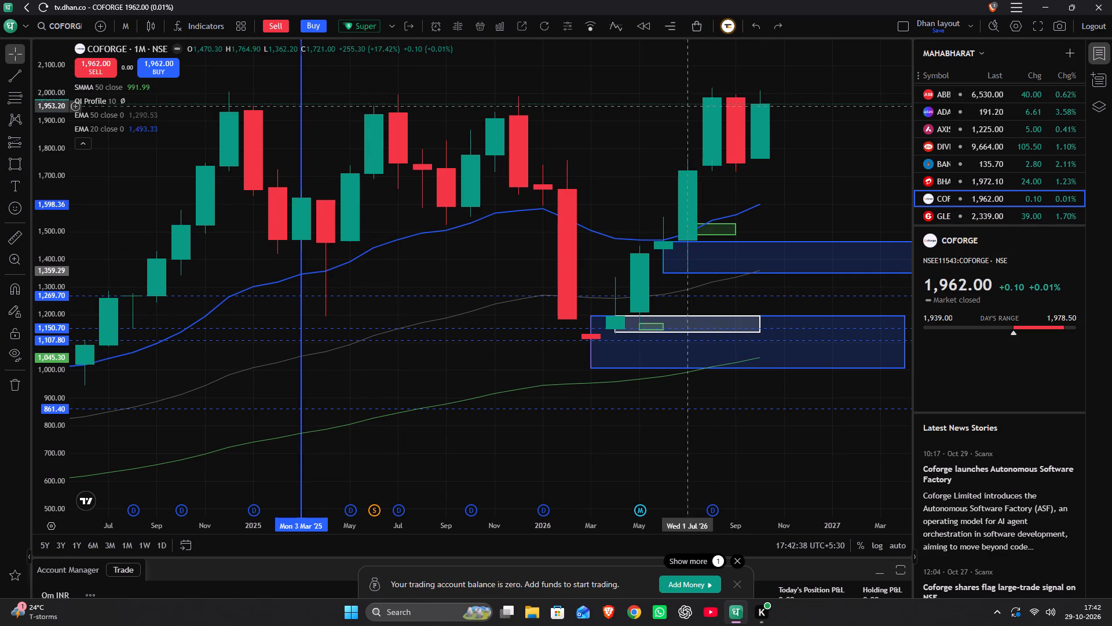
Add a vertical line at the large red February 2026 candle on Coforge's monthly chart.
left_click_drag(603, 147, 745, 104)
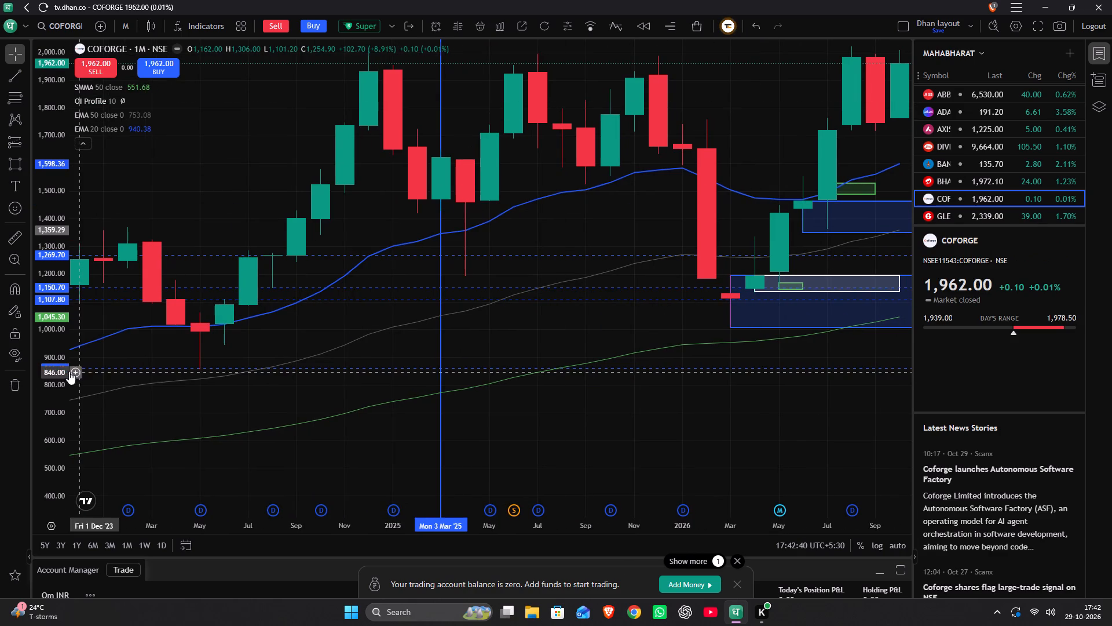
scroll(60, 372, "up", 9)
scroll(60, 370, "down", 2)
scroll(60, 370, "up", 8)
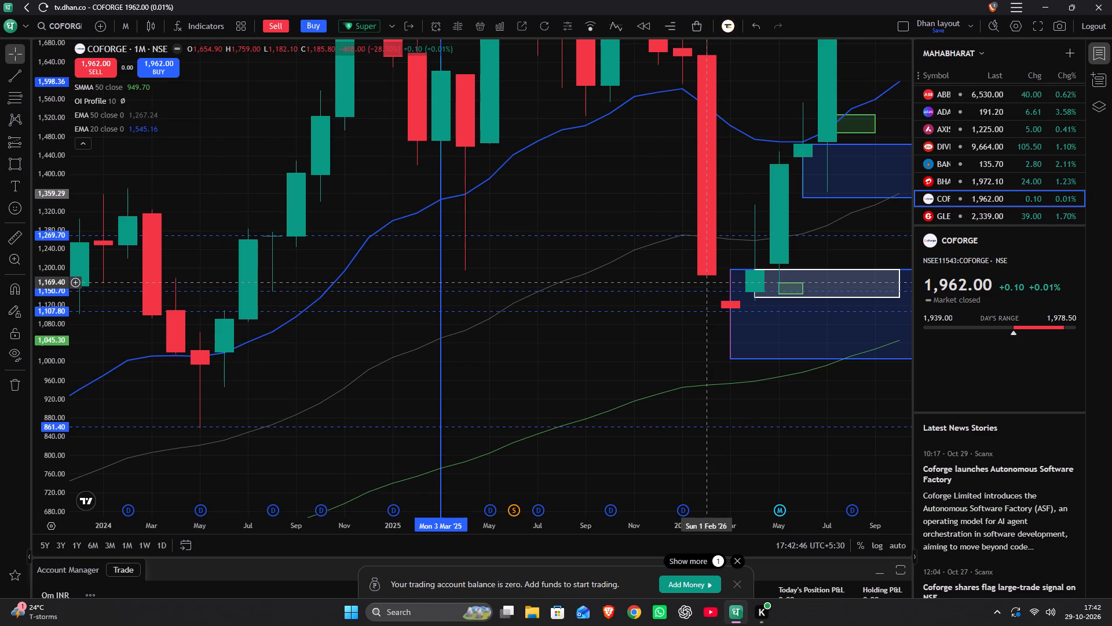
key("alt+v")
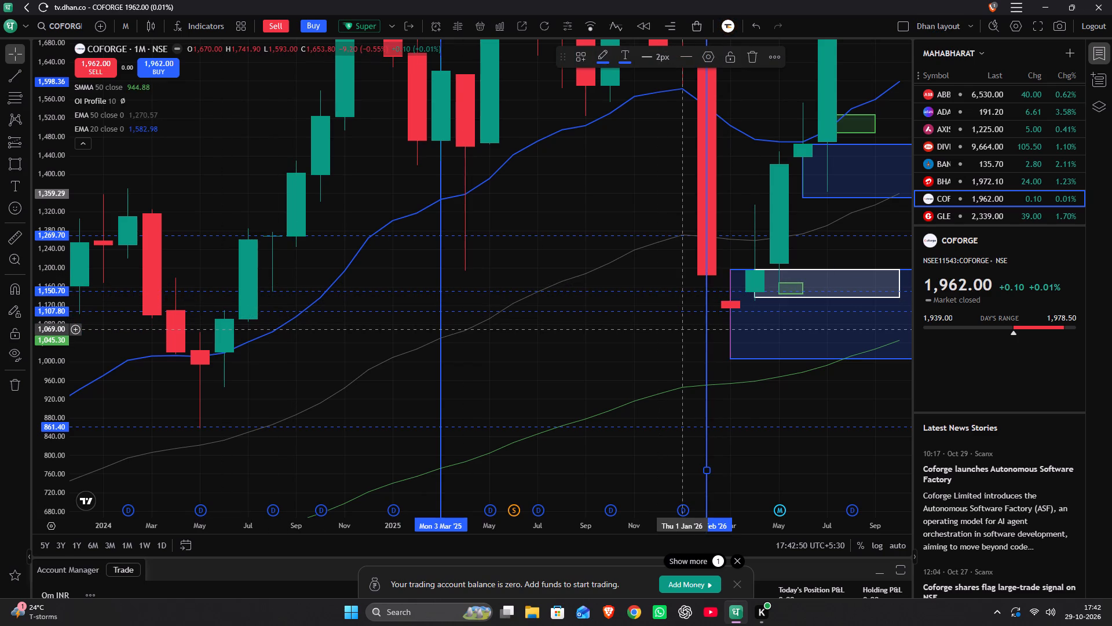
Switch the Coforge chart to the 1-day interval.
key("1")
key("d")
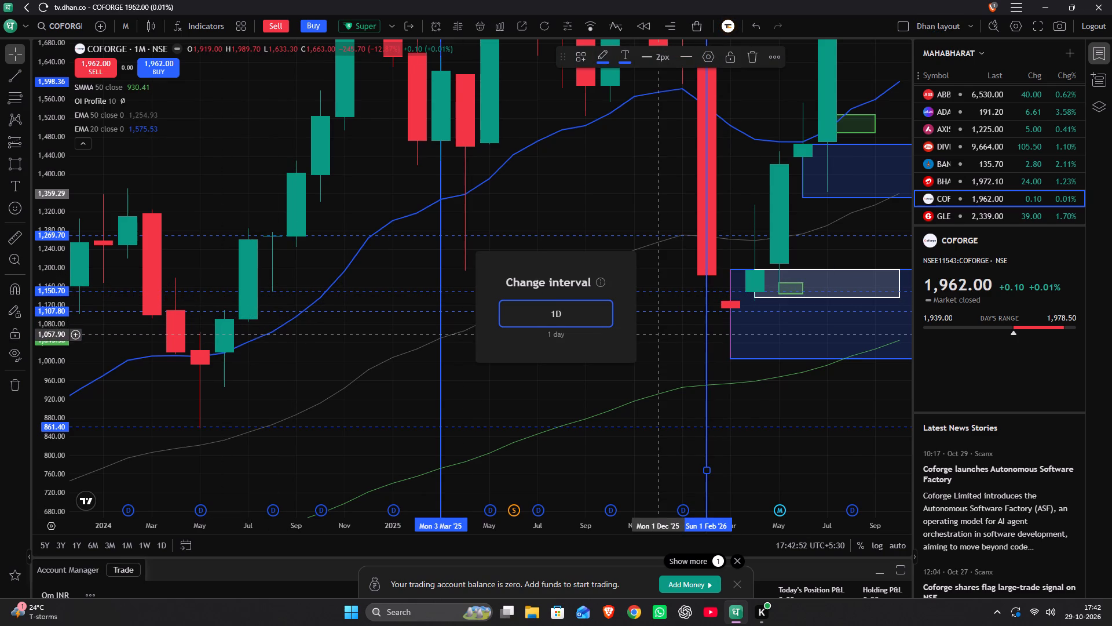
key("Return")
Examine Coforge's daily candles around the March 2025 and February 2026 vertical lines and the price levels below them.
scroll(665, 332, "down", 16)
scroll(662, 333, "down", 6)
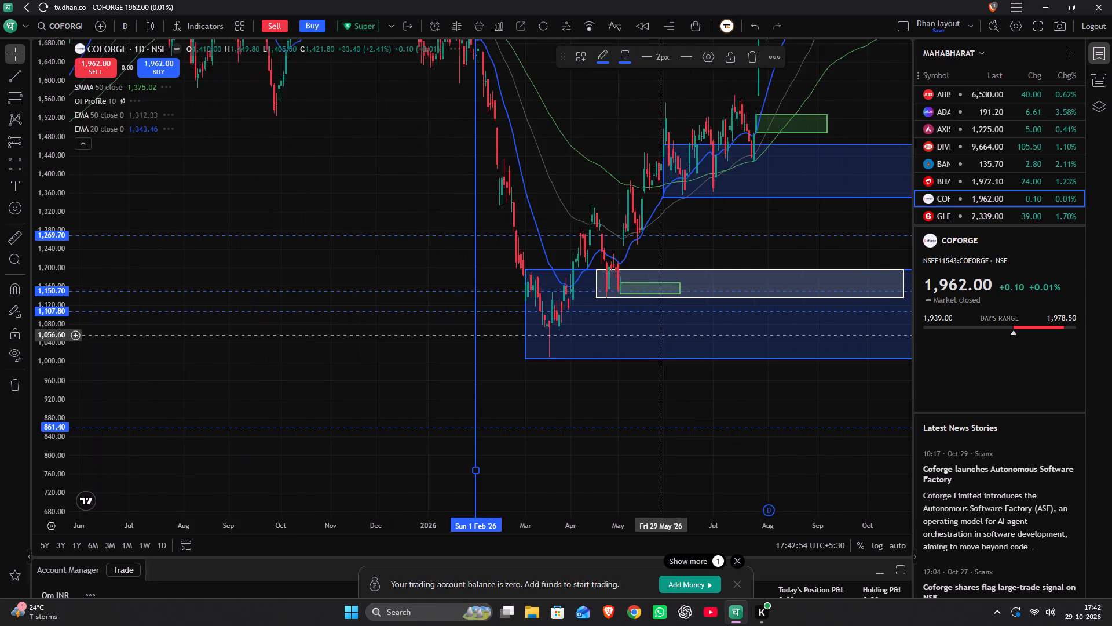
scroll(595, 334, "down", 6)
left_click_drag(458, 198, 602, 188)
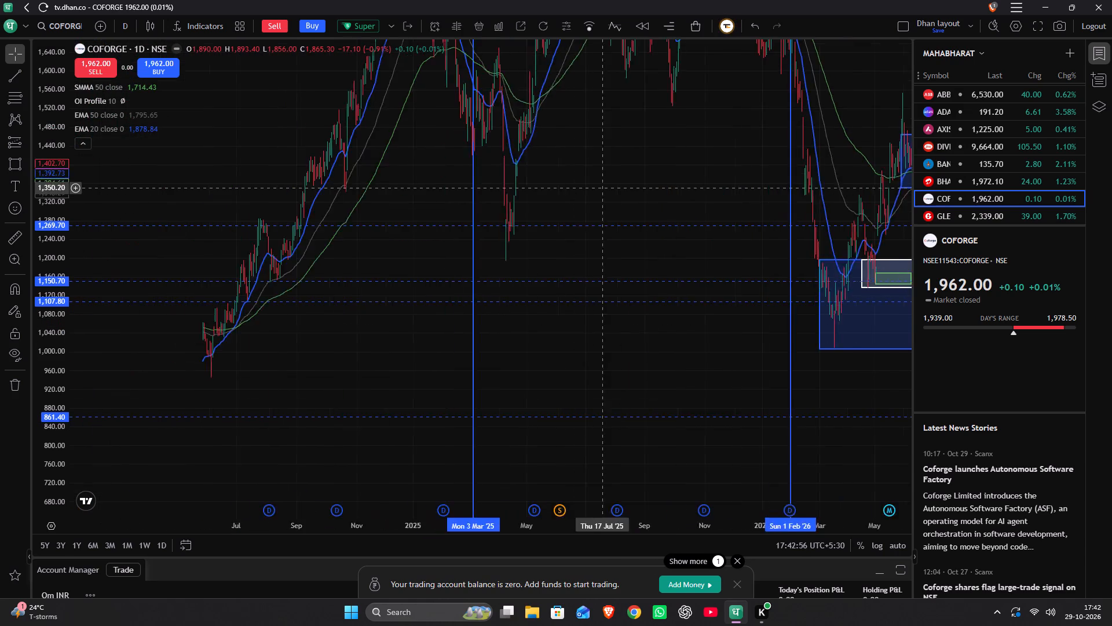
left_click_drag(602, 188, 774, 289)
scroll(742, 287, "up", 9)
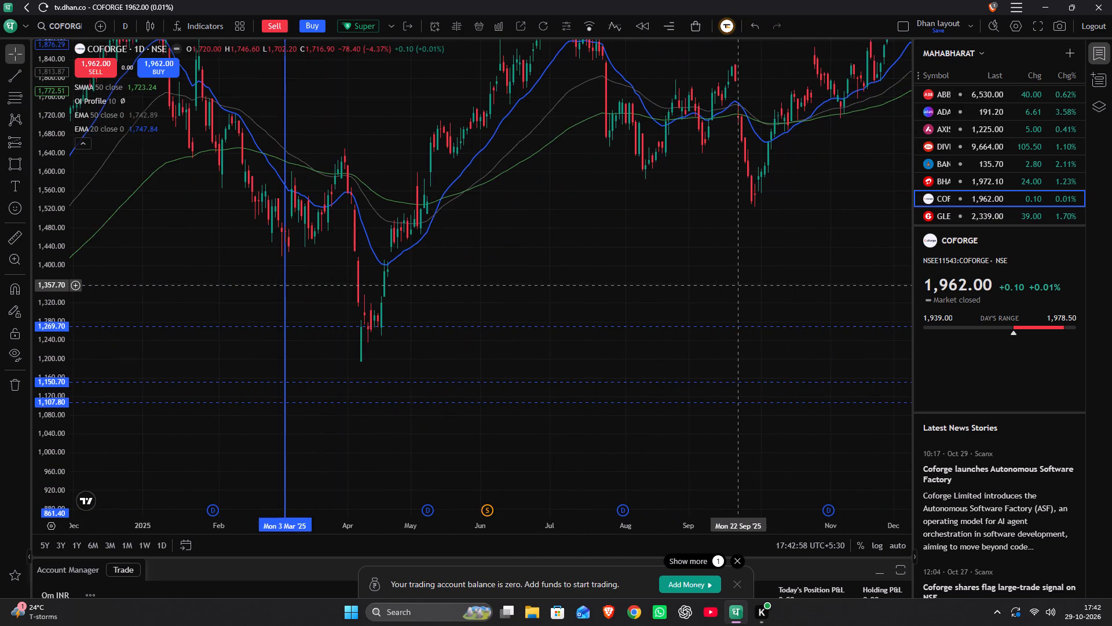
scroll(174, 270, "up", 3)
left_click_drag(203, 261, 638, 257)
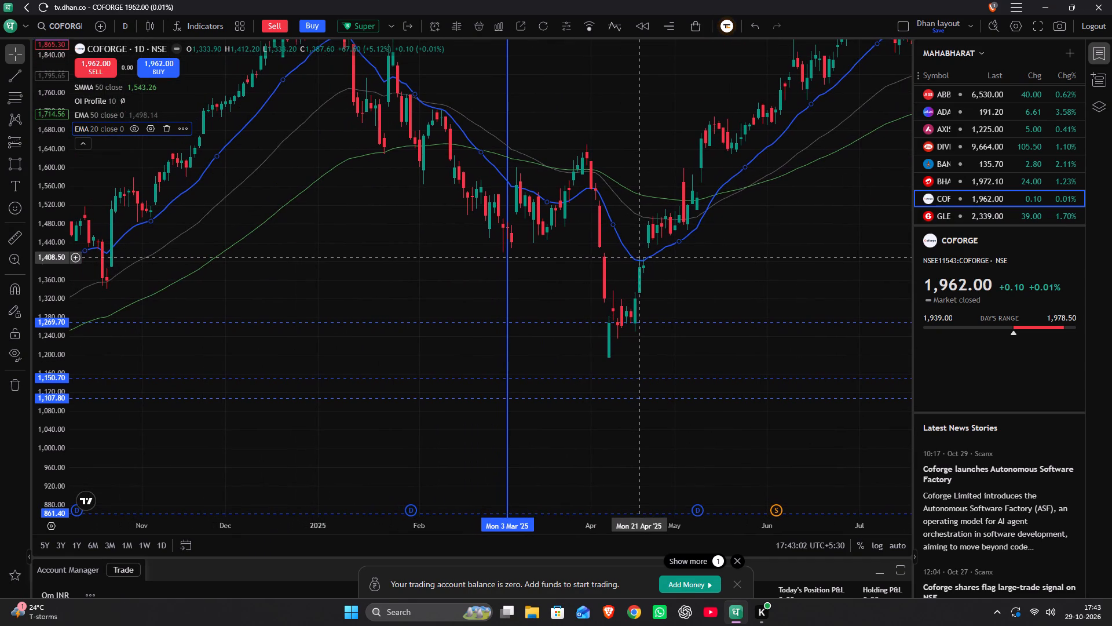
left_click_drag(638, 257, 638, 257)
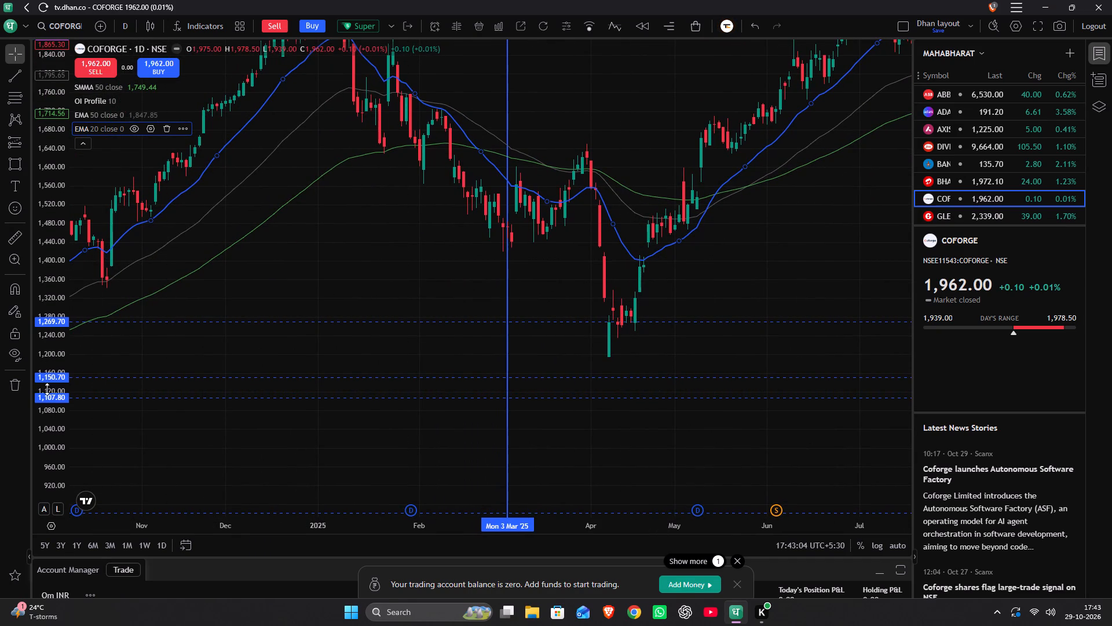
scroll(47, 376, "up", 11)
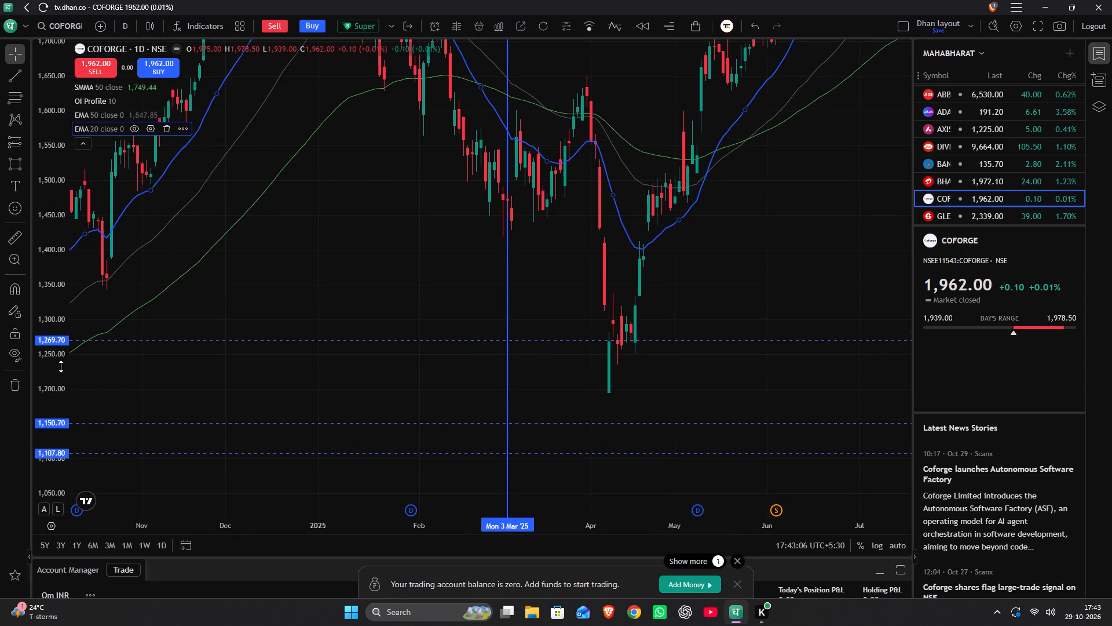
scroll(105, 338, "up", 8)
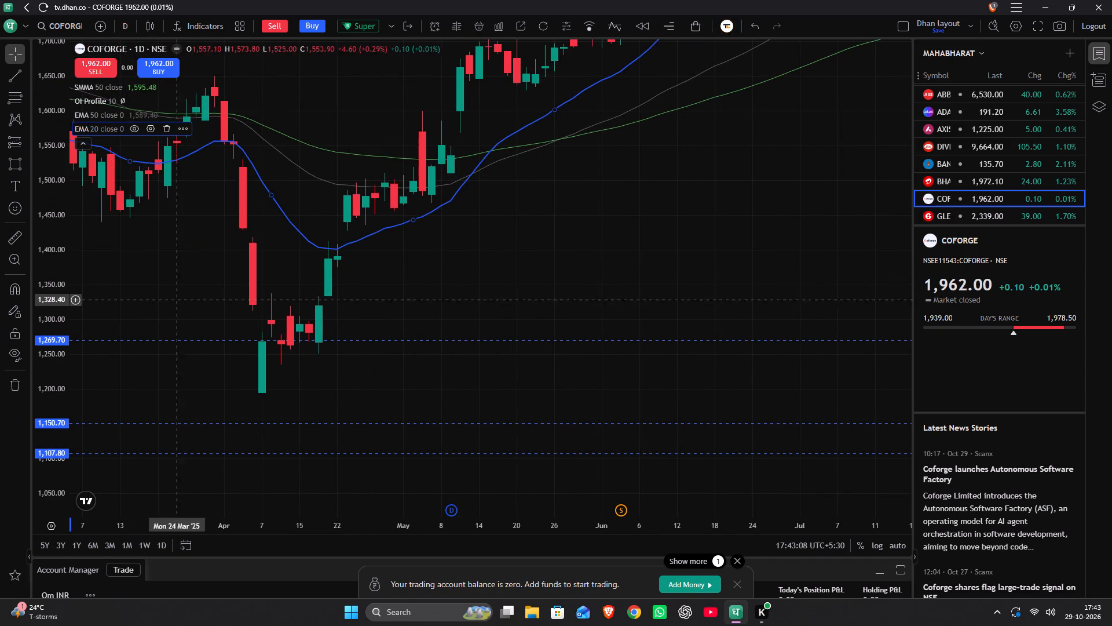
left_click_drag(227, 296, 439, 307)
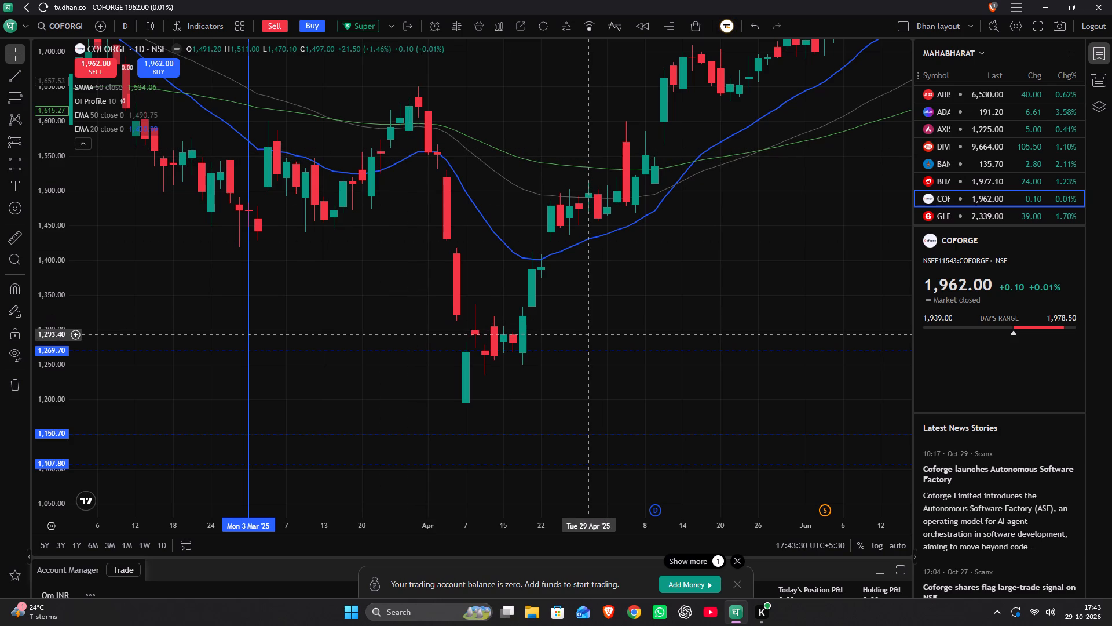
scroll(589, 331, "down", 7)
left_click_drag(657, 260, 222, 292)
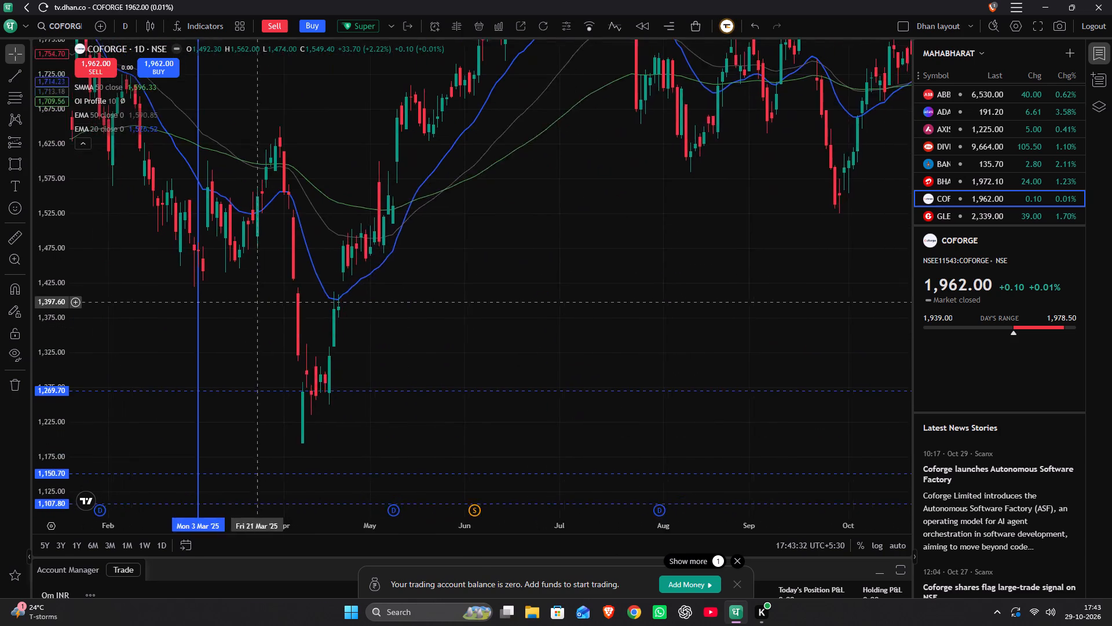
left_click_drag(222, 292, 116, 261)
scroll(494, 297, "down", 6)
left_click_drag(663, 247, 320, 252)
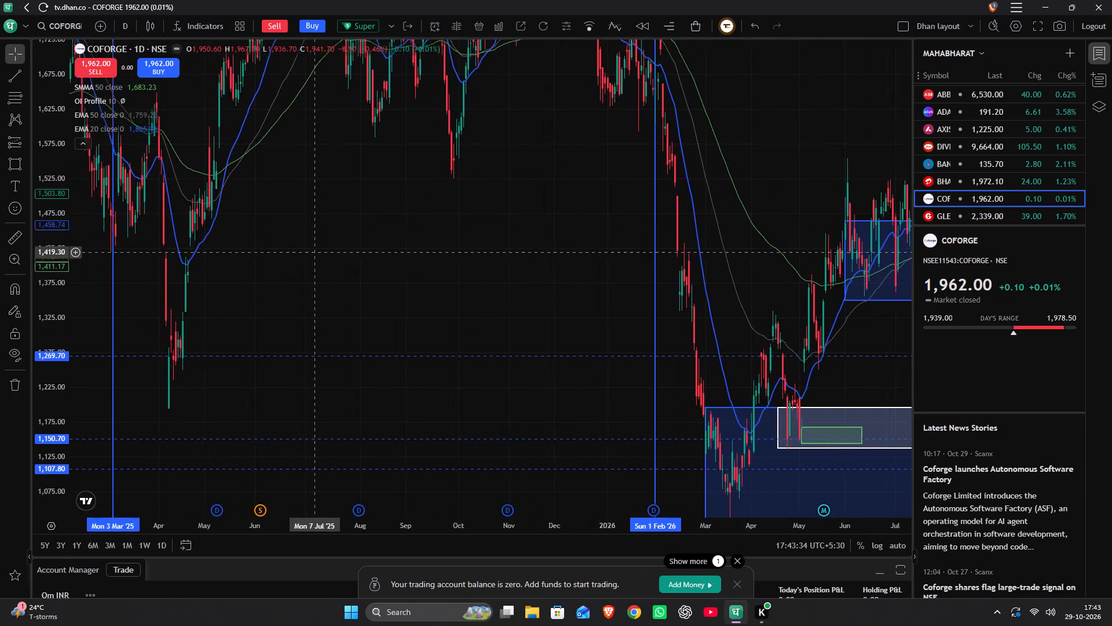
left_click_drag(320, 252, 557, 250)
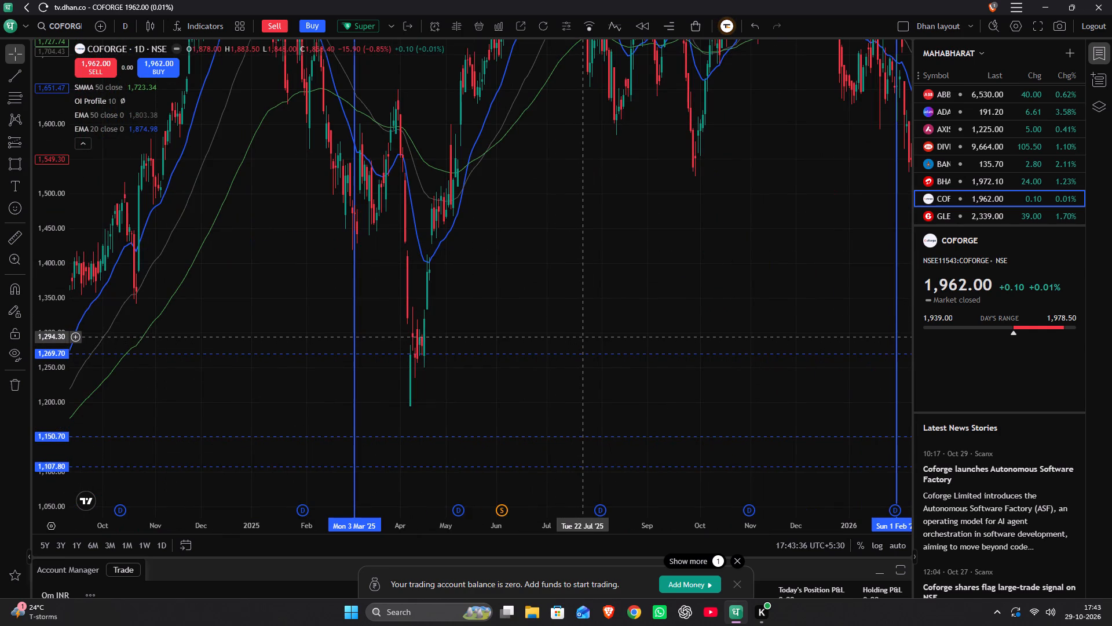
left_click_drag(583, 337, 412, 329)
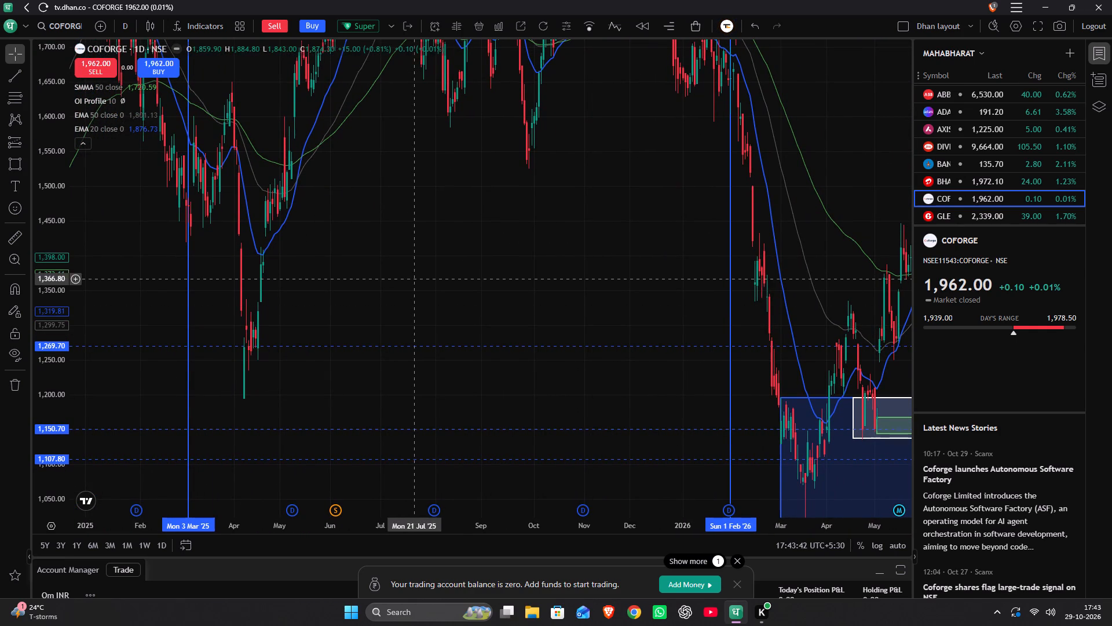
Delete the horizontal lines at 1,269.70 and 1,150.70 from the Coforge chart.
left_click(370, 348)
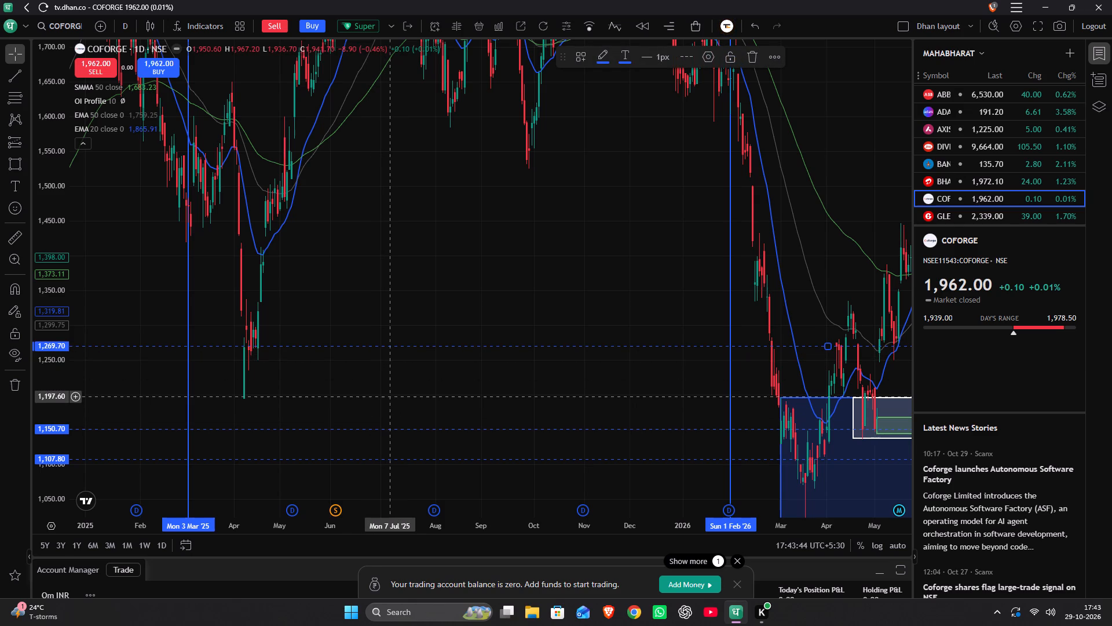
key("Delete")
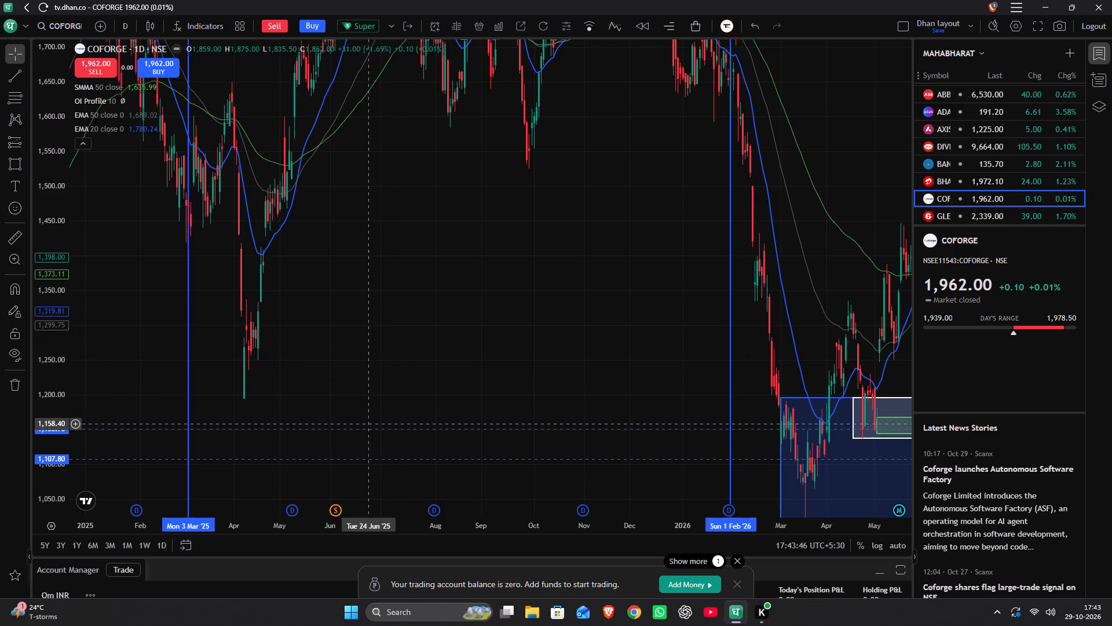
left_click(362, 432)
left_click(346, 427)
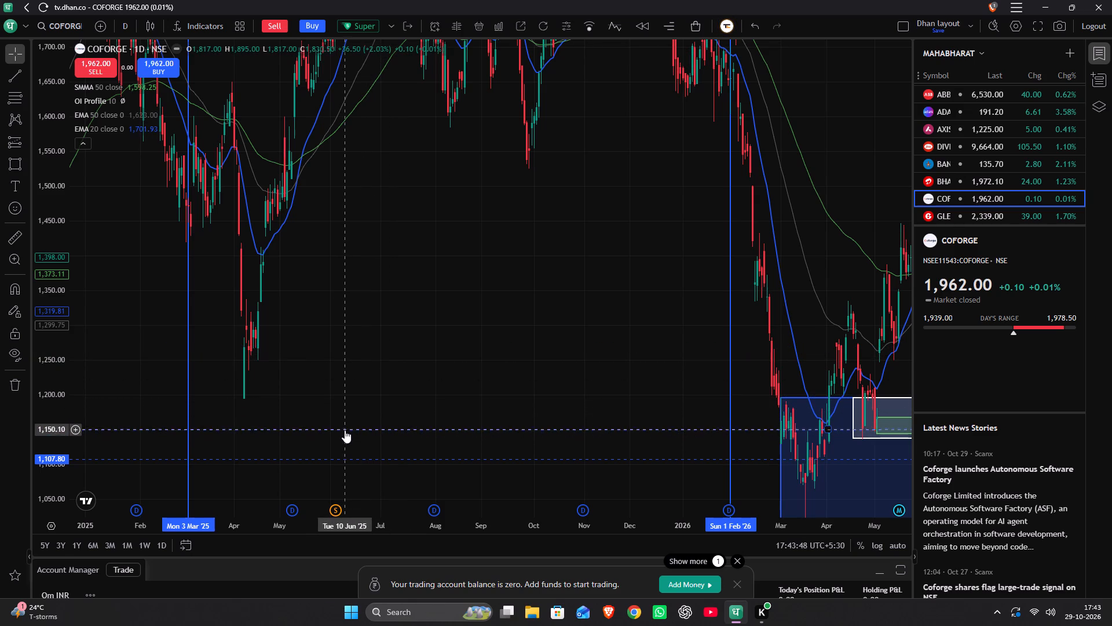
left_click(344, 430)
key("Delete")
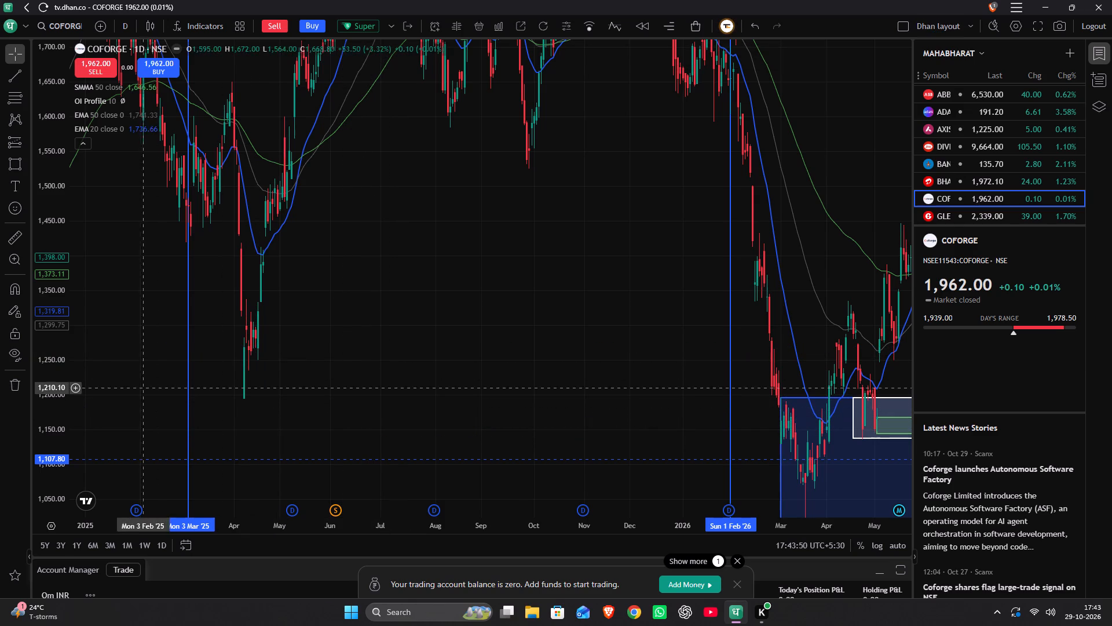
Delete the vertical line at 3 March 2025.
left_click(187, 376)
key("Delete")
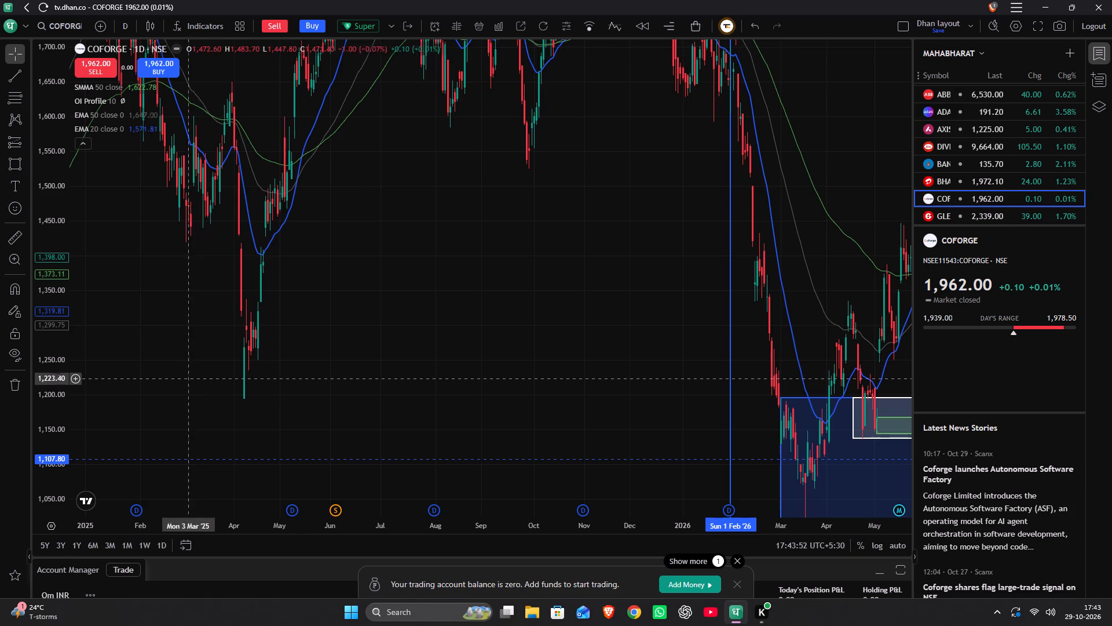
Examine the daily candles after the February 2026 line, around the blue, white and green zones from March to May 2026.
left_click_drag(377, 348, 303, 300)
left_click_drag(408, 245, 113, 272)
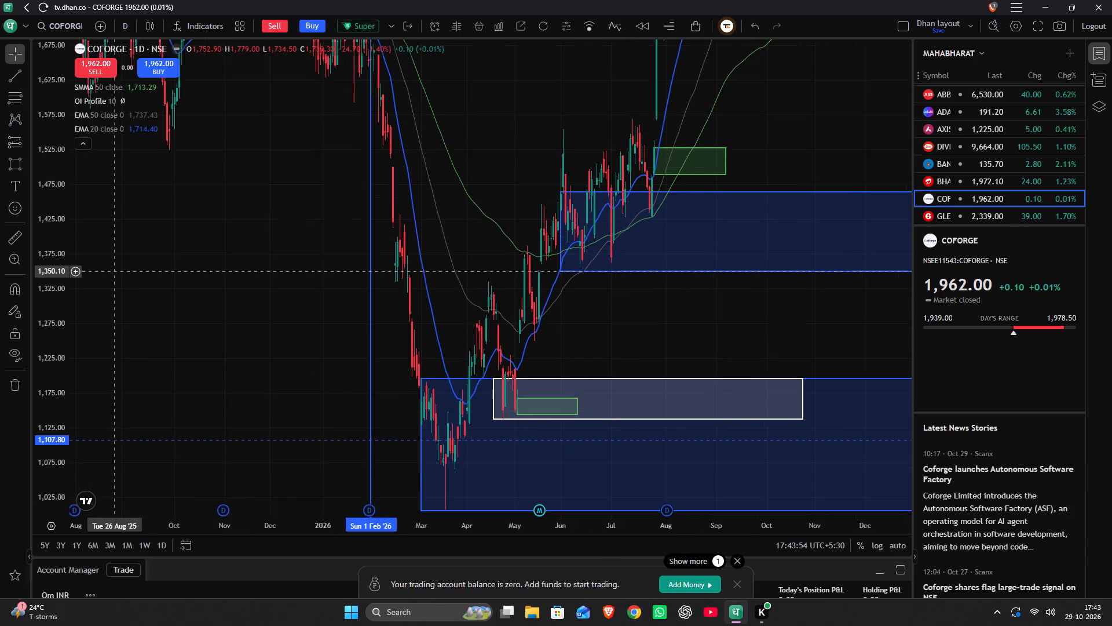
left_click_drag(113, 272, 112, 275)
scroll(120, 268, "up", 5)
left_click_drag(116, 261, 551, 249)
scroll(550, 249, "up", 2)
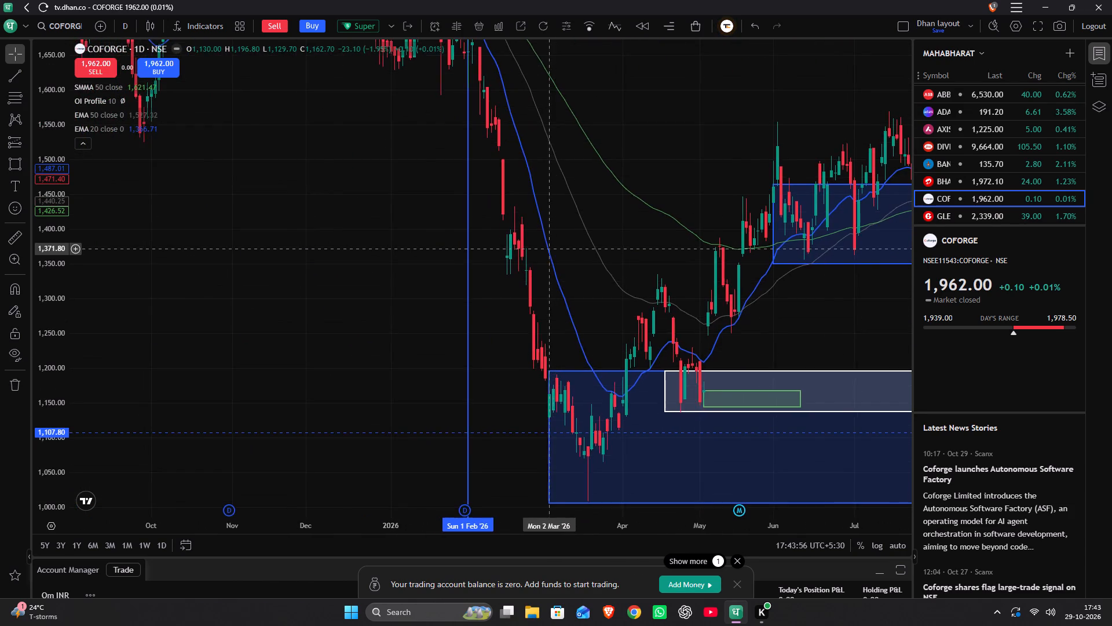
scroll(550, 249, "up", 3)
left_click_drag(443, 263, 492, 176)
scroll(490, 177, "up", 3)
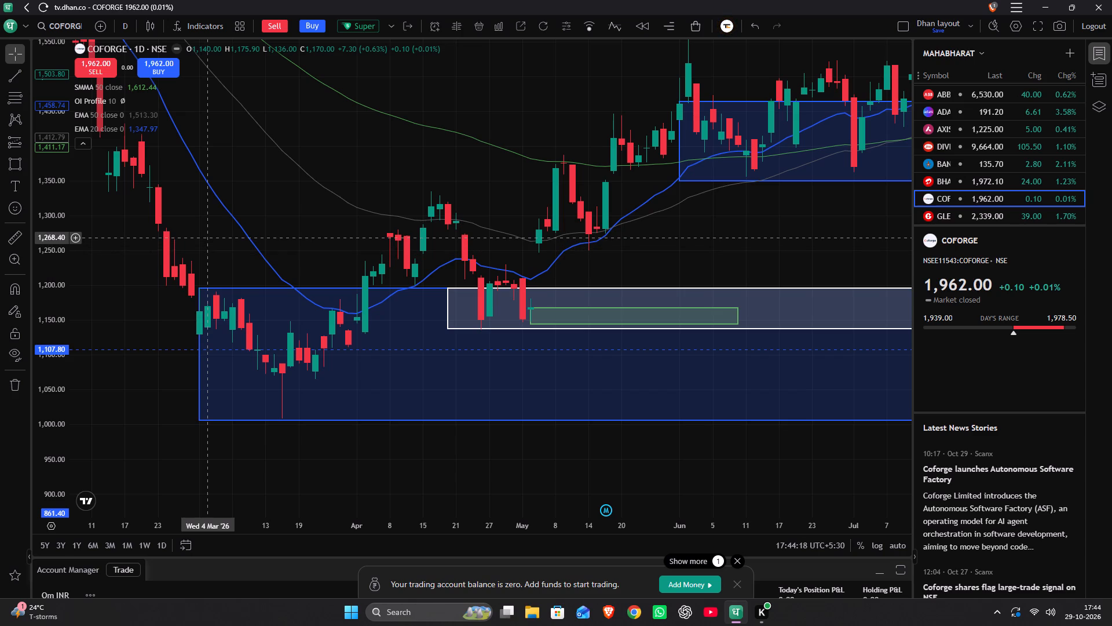
scroll(352, 283, "up", 5)
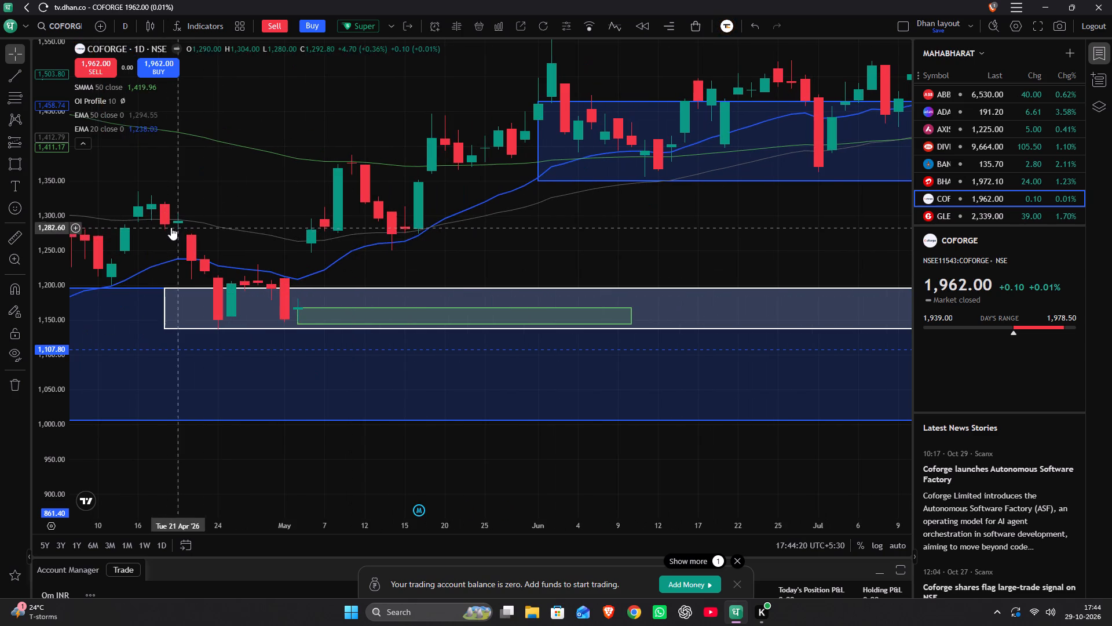
left_click_drag(171, 227, 625, 235)
scroll(47, 282, "up", 2)
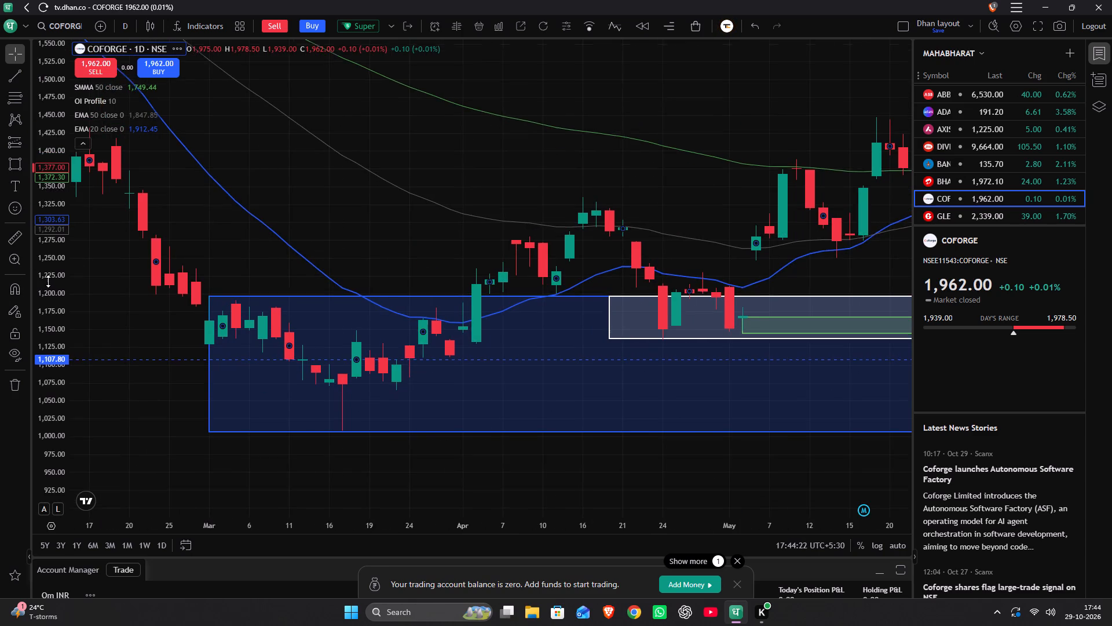
scroll(48, 281, "up", 16)
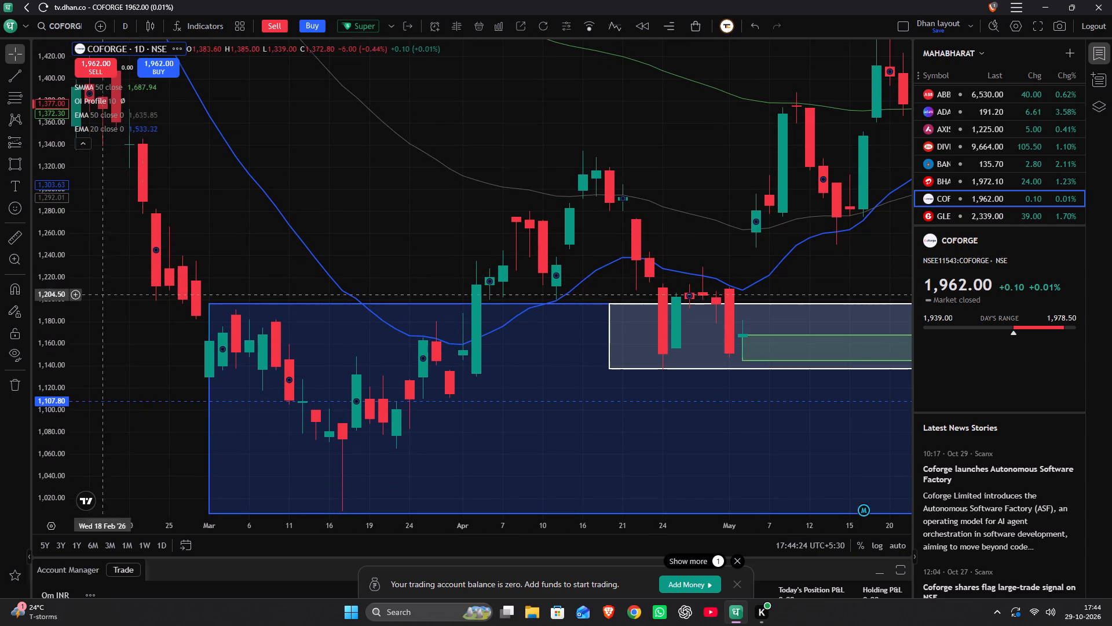
Place a long position at 9 April 2026 with entry at about 1,156.20 and its stop raised to about 1,103.20.
left_click(9, 141)
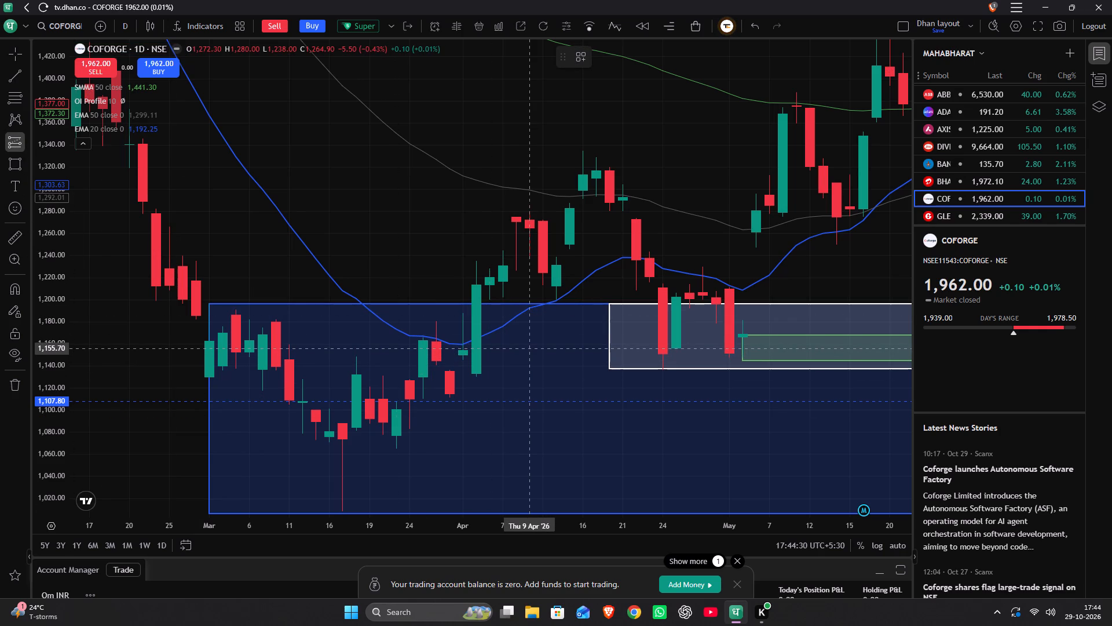
left_click(526, 348)
left_click_drag(532, 443, 539, 406)
left_click_drag(427, 176, 423, 256)
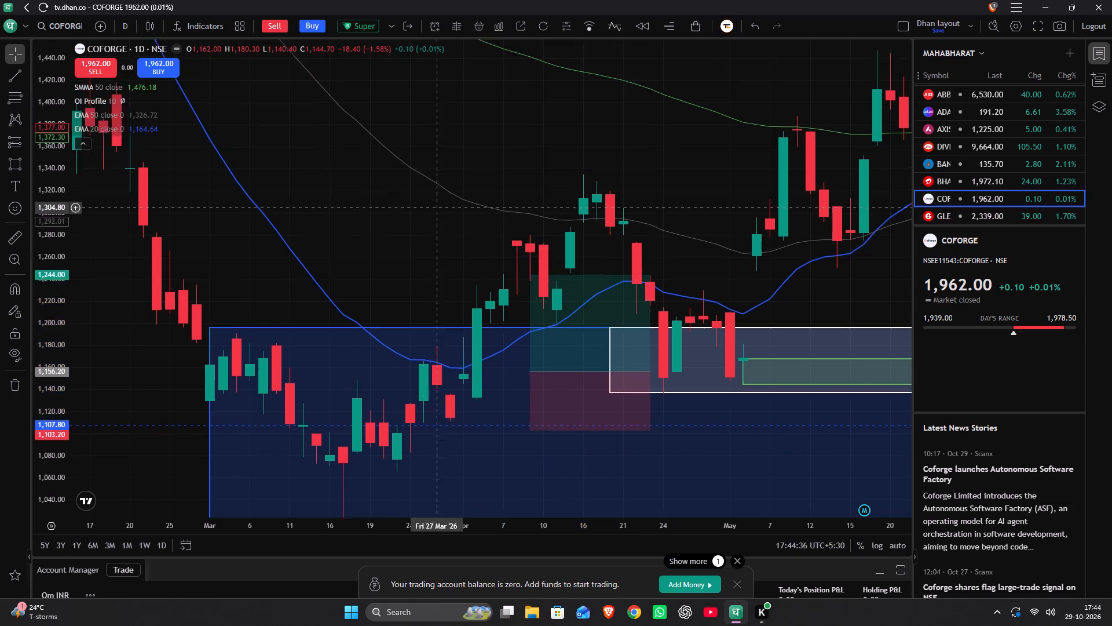
Examine the price decline from January to March 2026 above the long position for a suitable target level.
left_click_drag(423, 256, 596, 353)
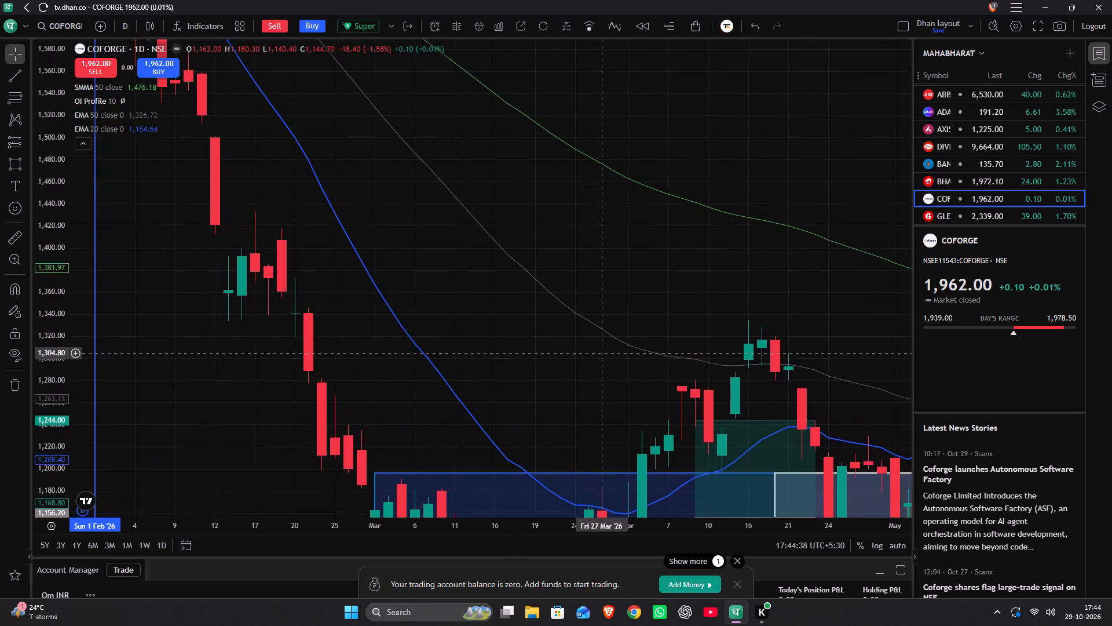
left_click_drag(596, 353, 596, 352)
scroll(43, 287, "down", 15)
scroll(41, 279, "down", 11)
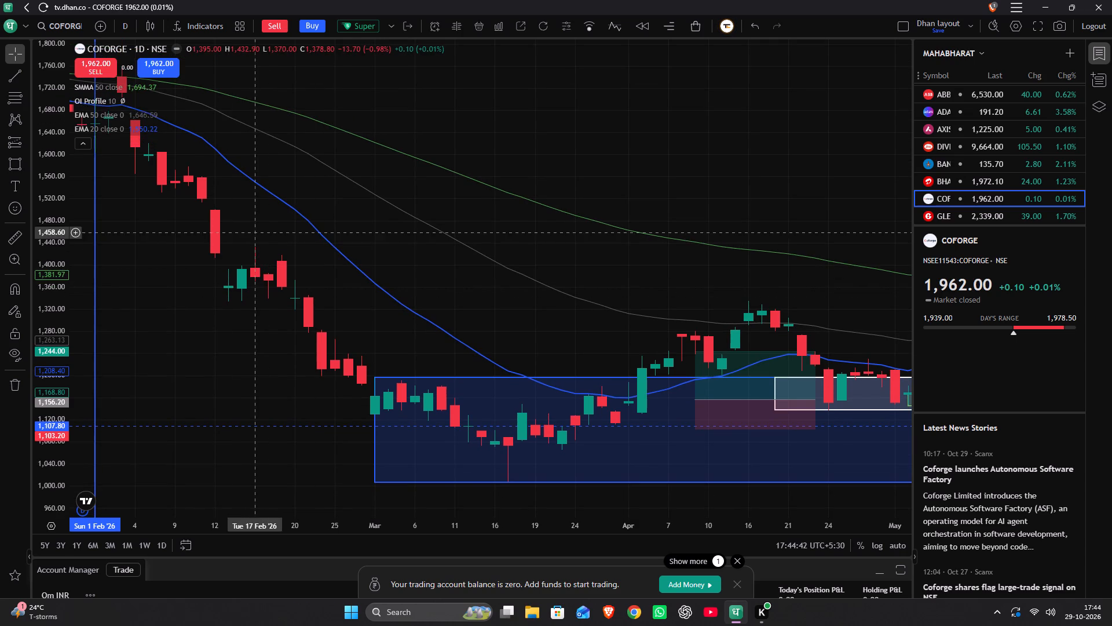
left_click_drag(262, 206, 466, 324)
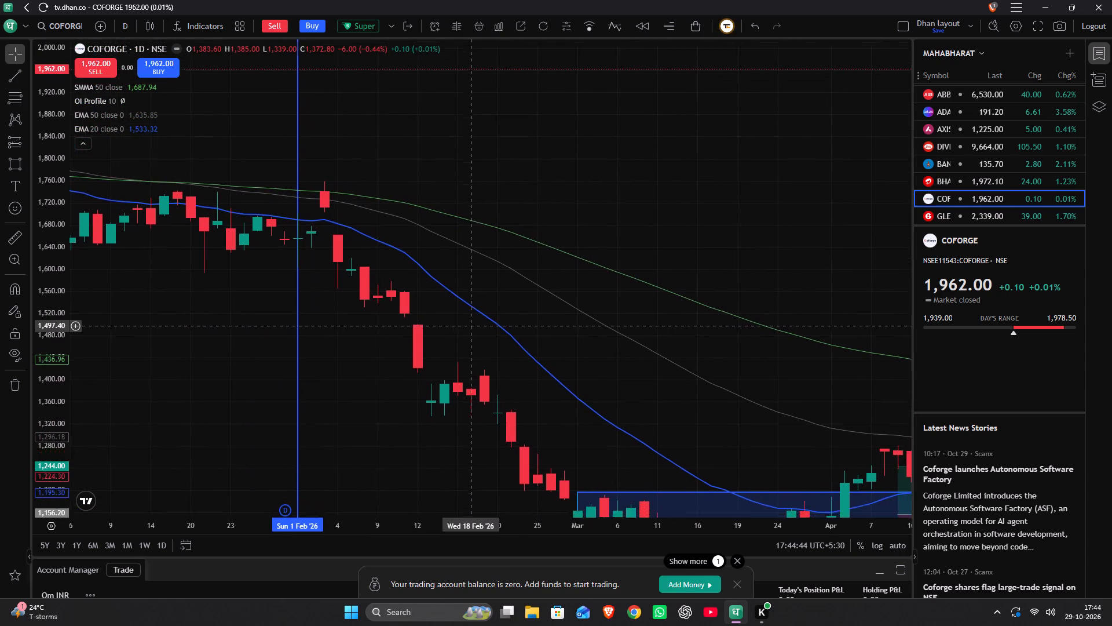
left_click_drag(466, 324, 772, 367)
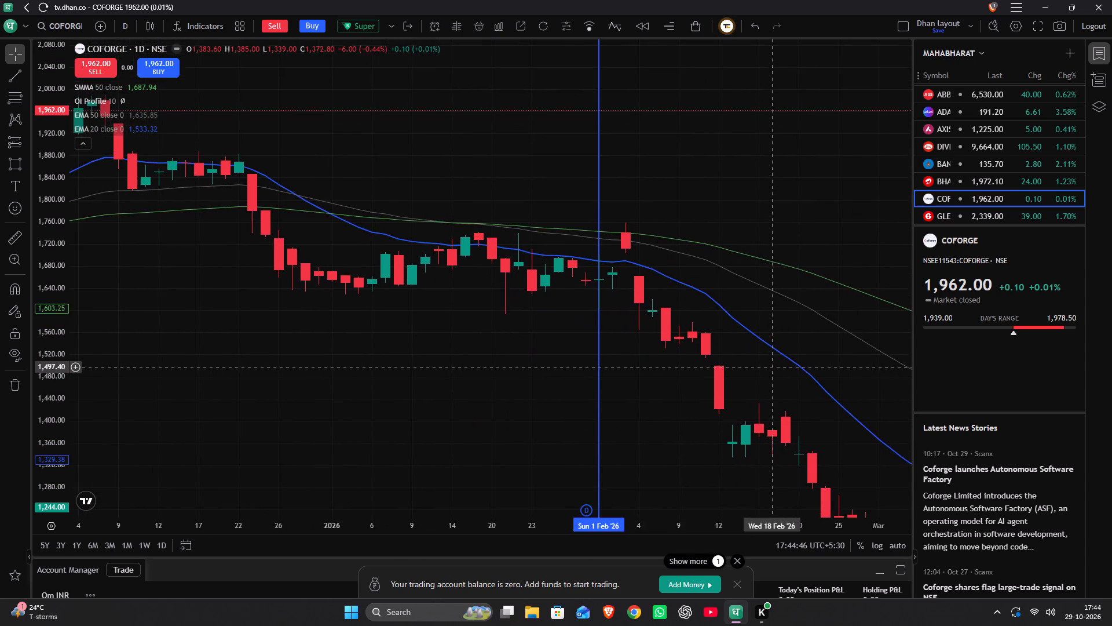
left_click_drag(772, 367, 390, 282)
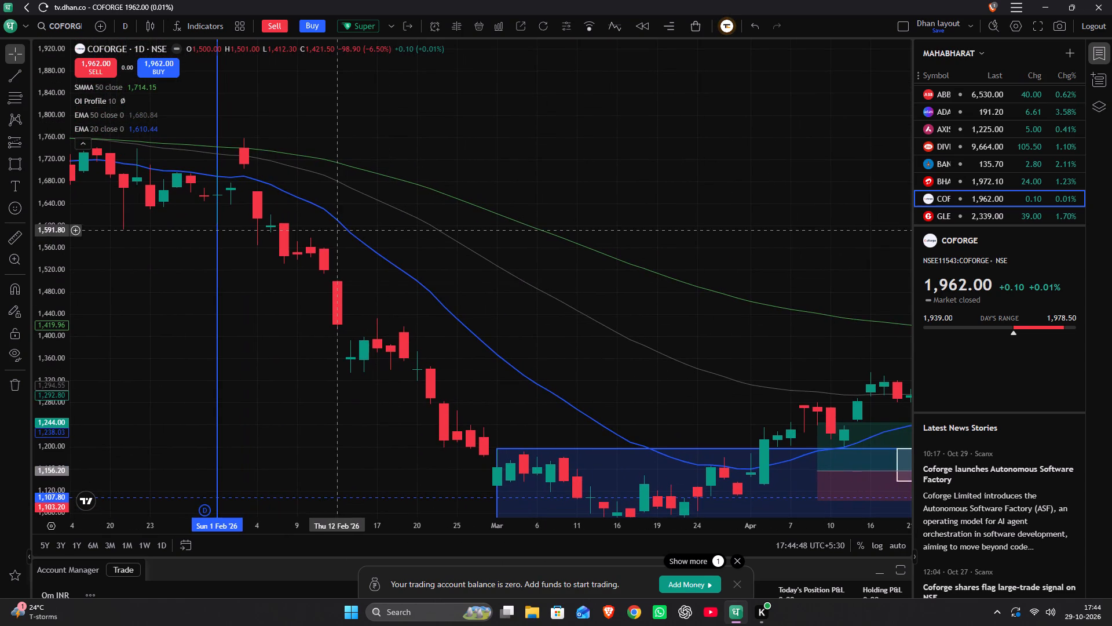
left_click_drag(353, 223, 228, 176)
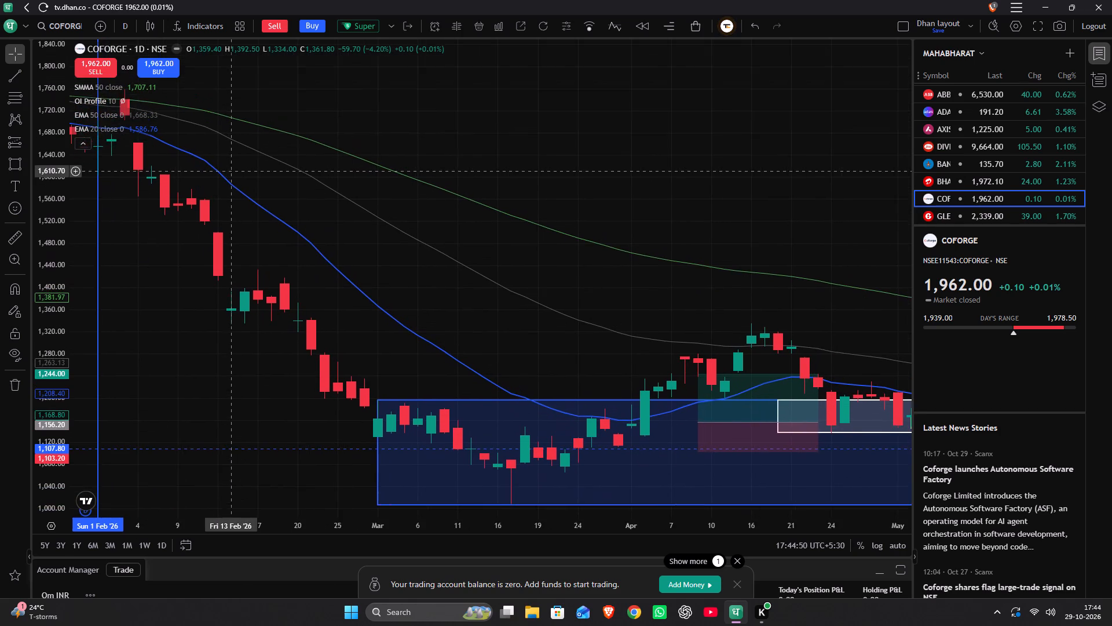
left_click_drag(228, 176, 220, 183)
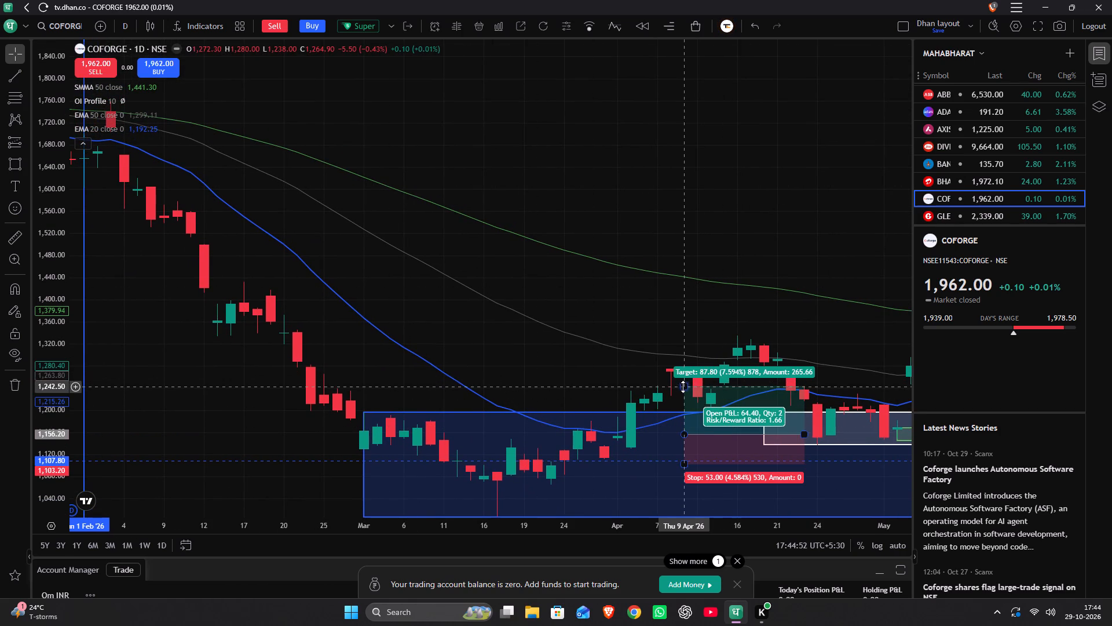
Raise the long position's target to about 1,599.20.
left_click_drag(683, 387, 601, 210)
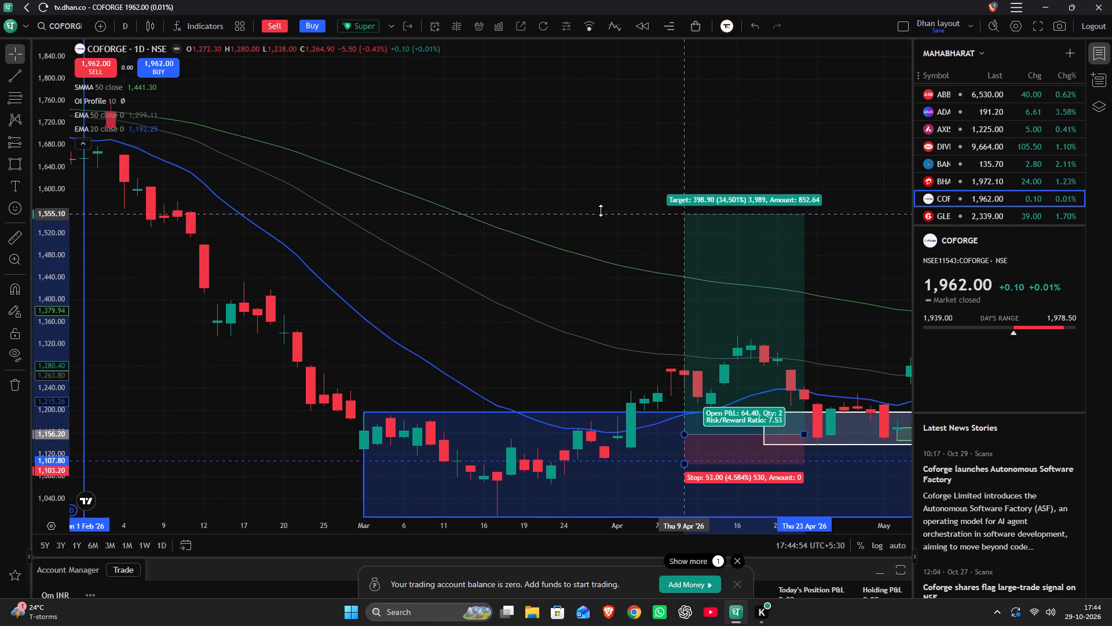
left_click_drag(601, 210, 611, 191)
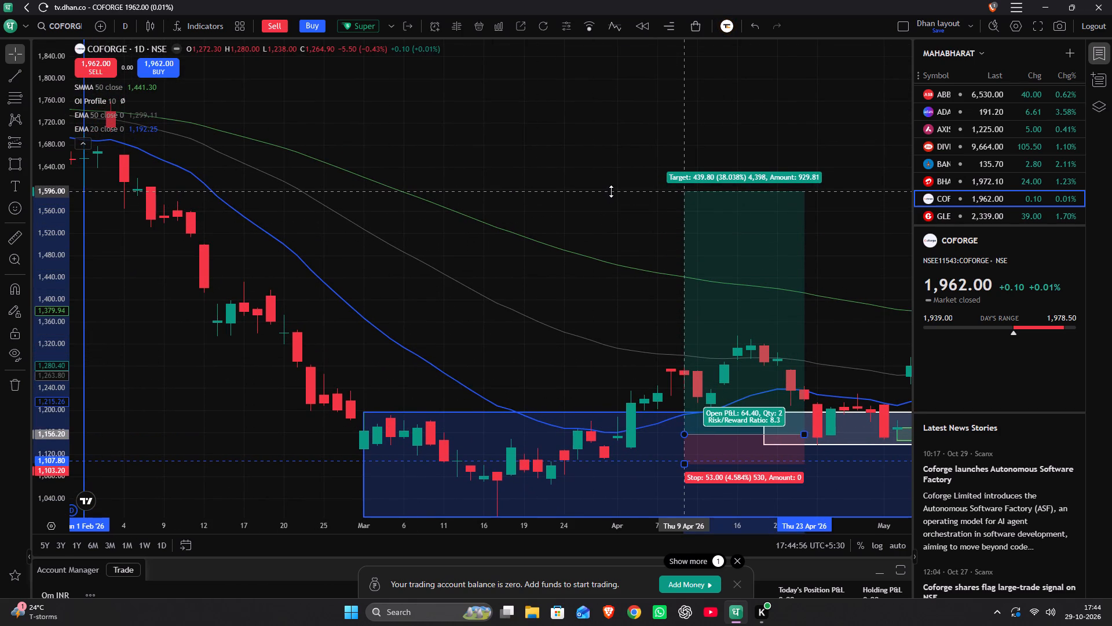
left_click_drag(611, 191, 612, 190)
left_click_drag(445, 156, 637, 229)
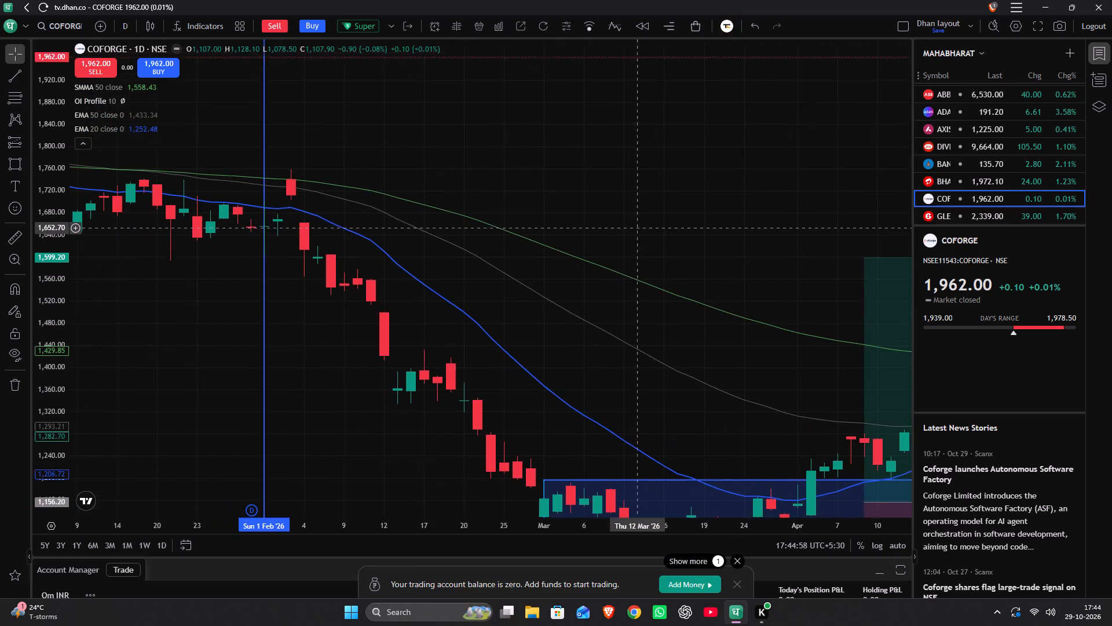
Examine Coforge's daily candles from the long position through the blue and green zones up to early September 2026.
left_click_drag(637, 229, 431, 130)
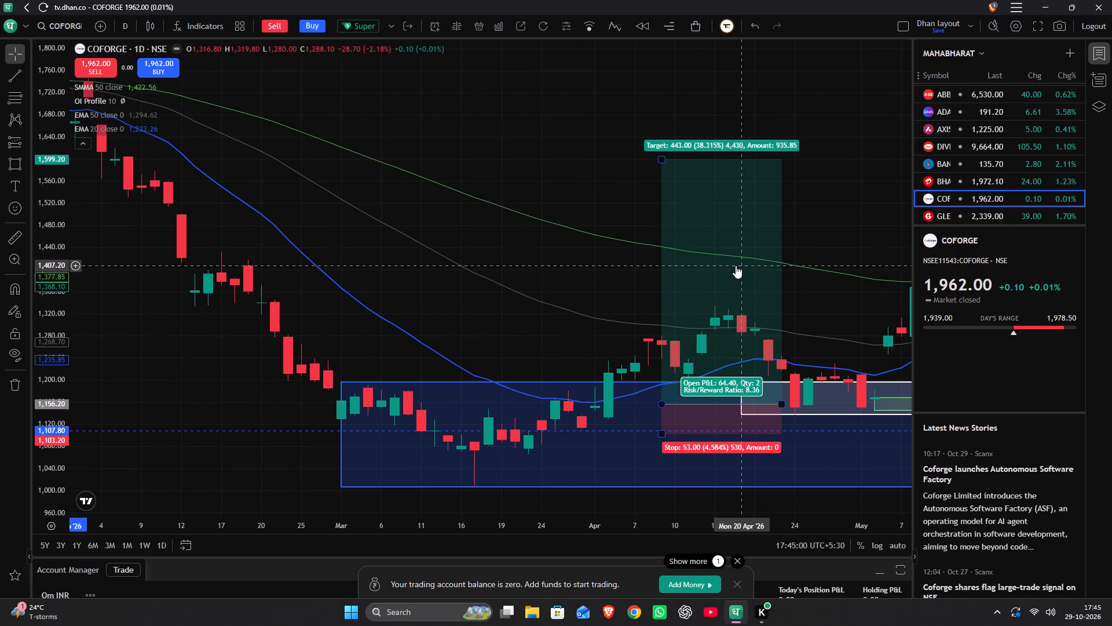
left_click_drag(869, 202, 481, 268)
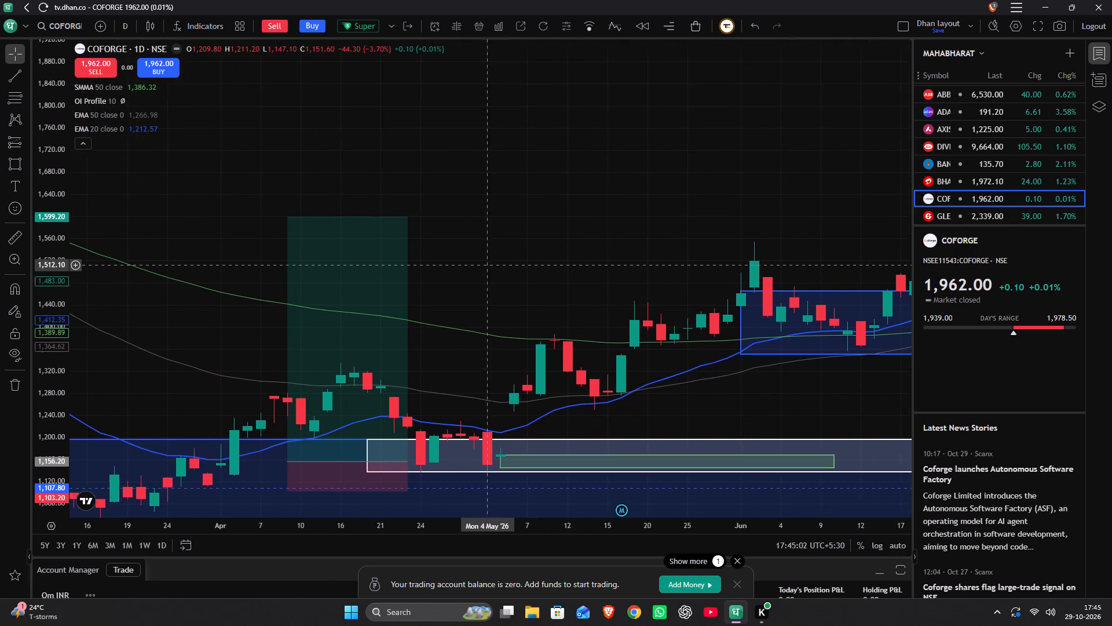
left_click_drag(481, 268, 166, 316)
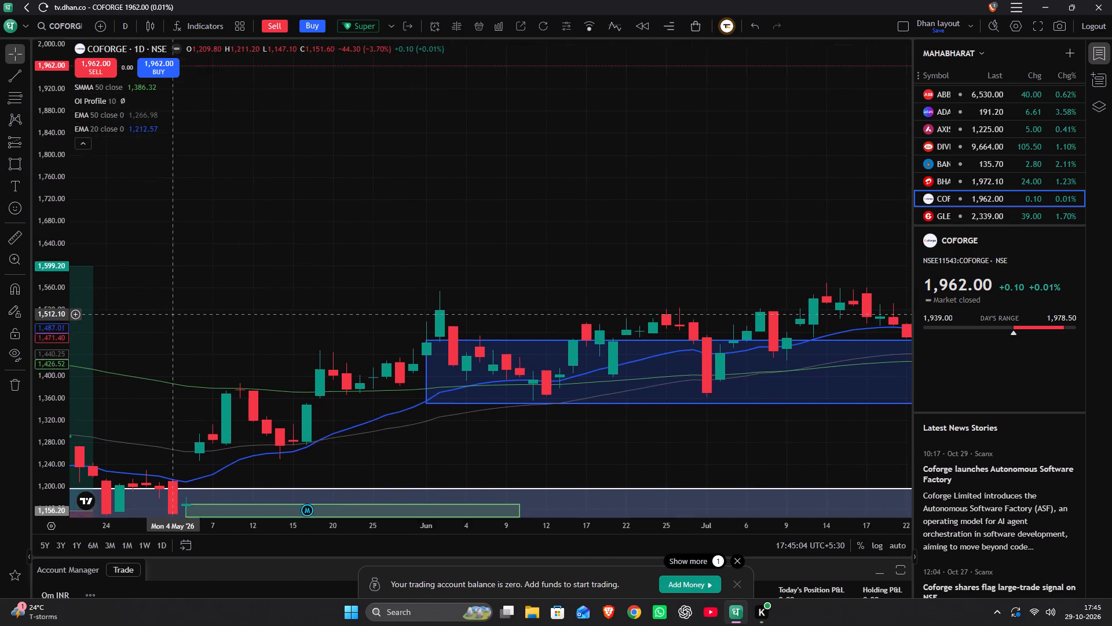
left_click_drag(166, 316, 148, 321)
scroll(543, 271, "down", 6)
left_click_drag(684, 231, 531, 235)
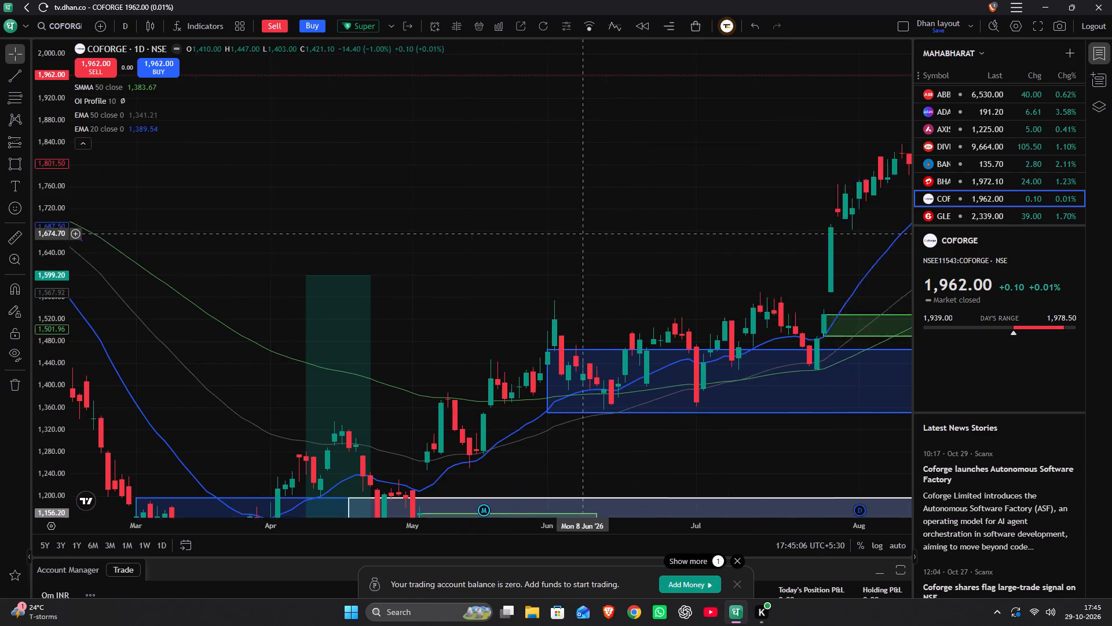
left_click_drag(531, 235, 453, 251)
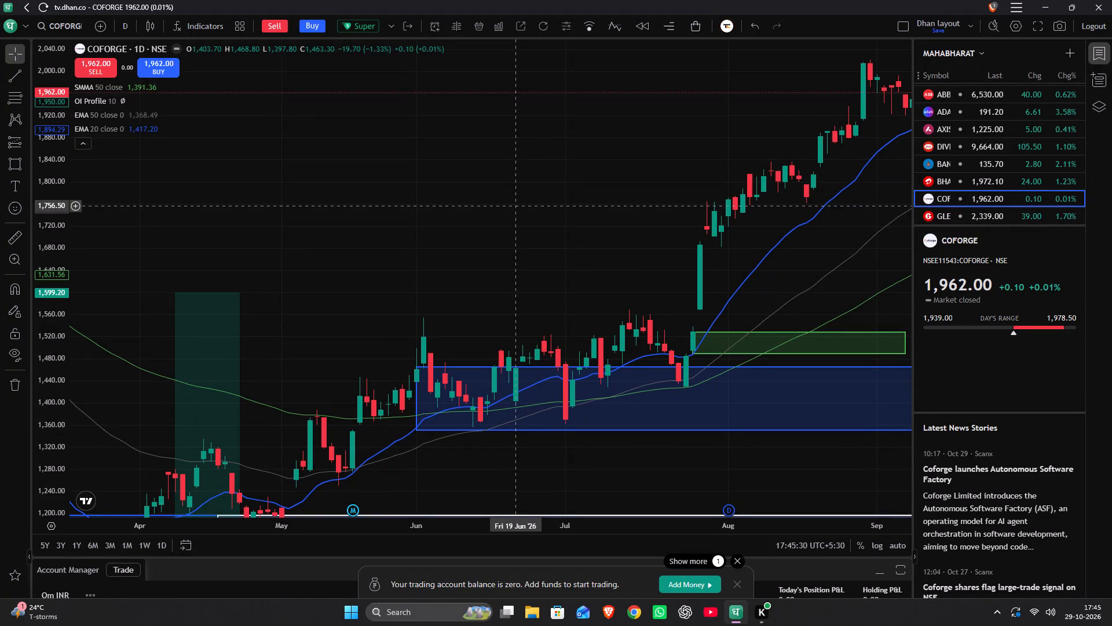
left_click_drag(515, 206, 638, 79)
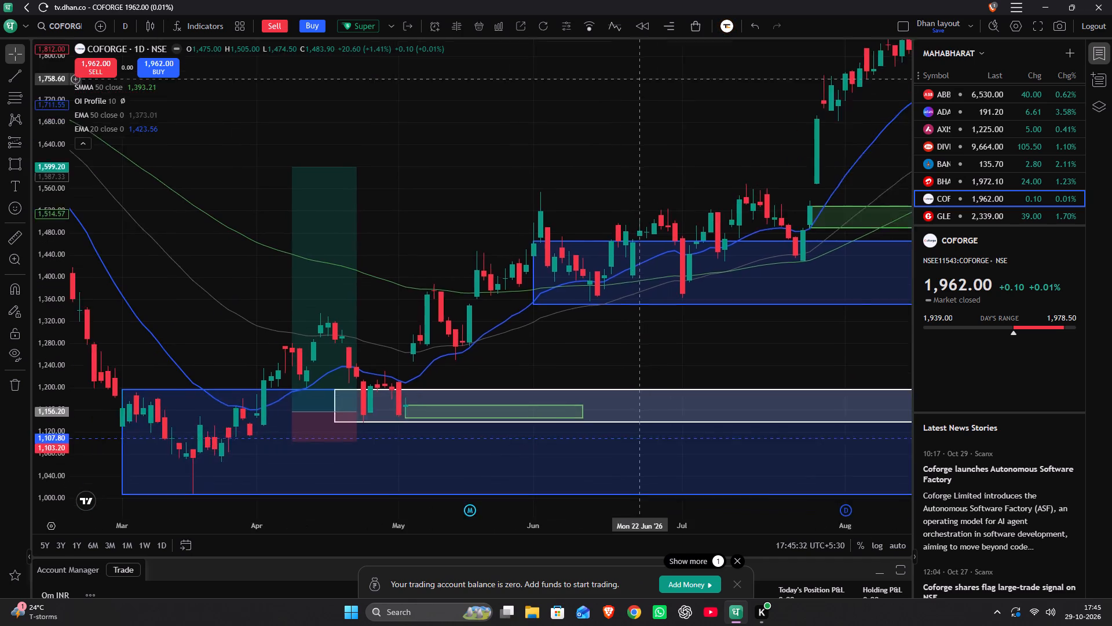
left_click_drag(638, 79, 687, 5)
Delete the long position drawn at 9 April 2026.
left_click(379, 261)
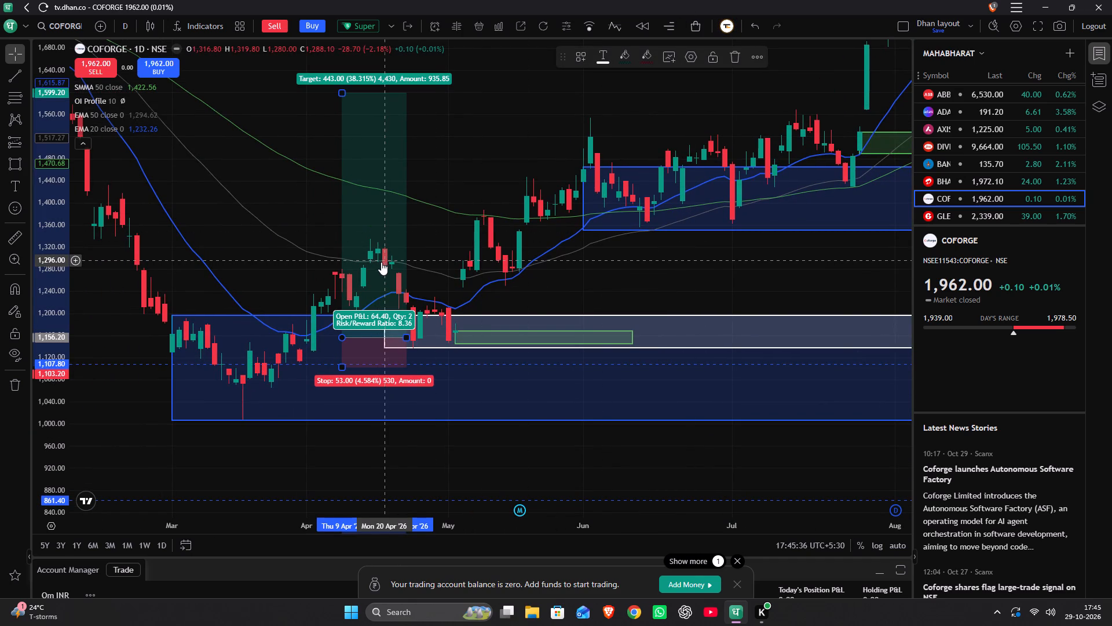
key("Delete")
Delete the two dashed horizontal lines at 1,107.80 and 861.40.
left_click(425, 362)
key("Delete")
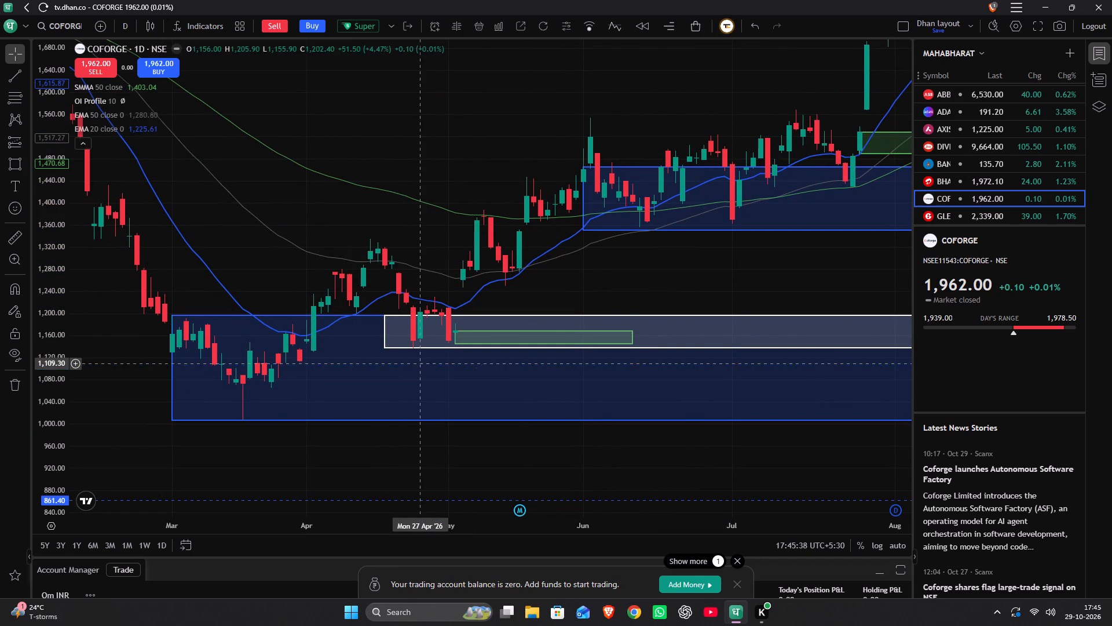
left_click(394, 501)
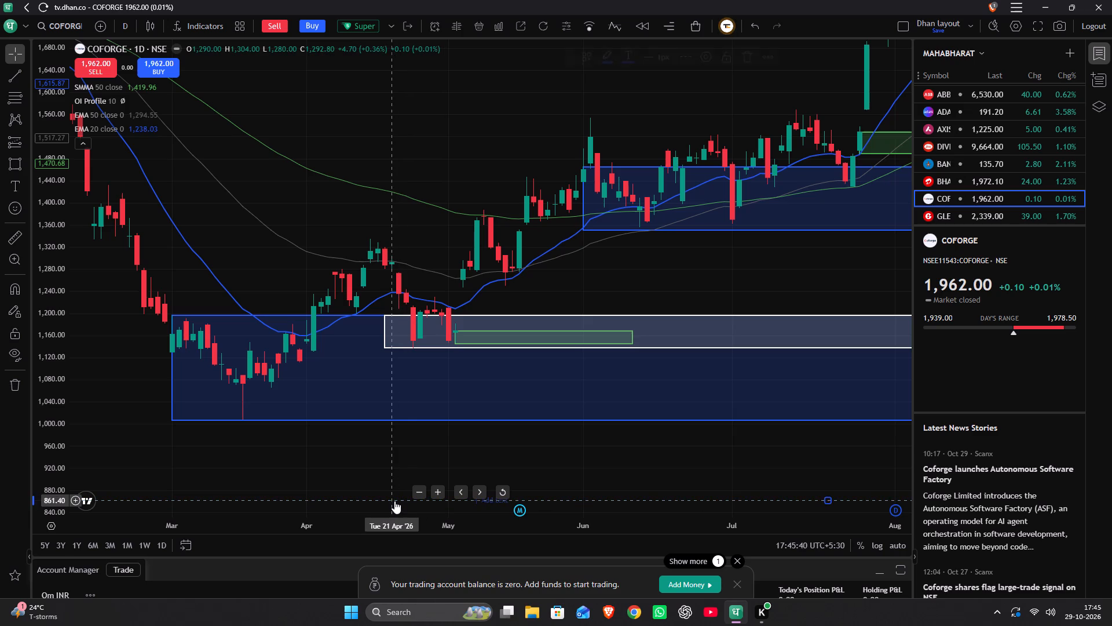
key("Delete")
Delete the blue vertical line at 1 February 2026.
left_click_drag(356, 485, 842, 434)
scroll(820, 438, "down", 5)
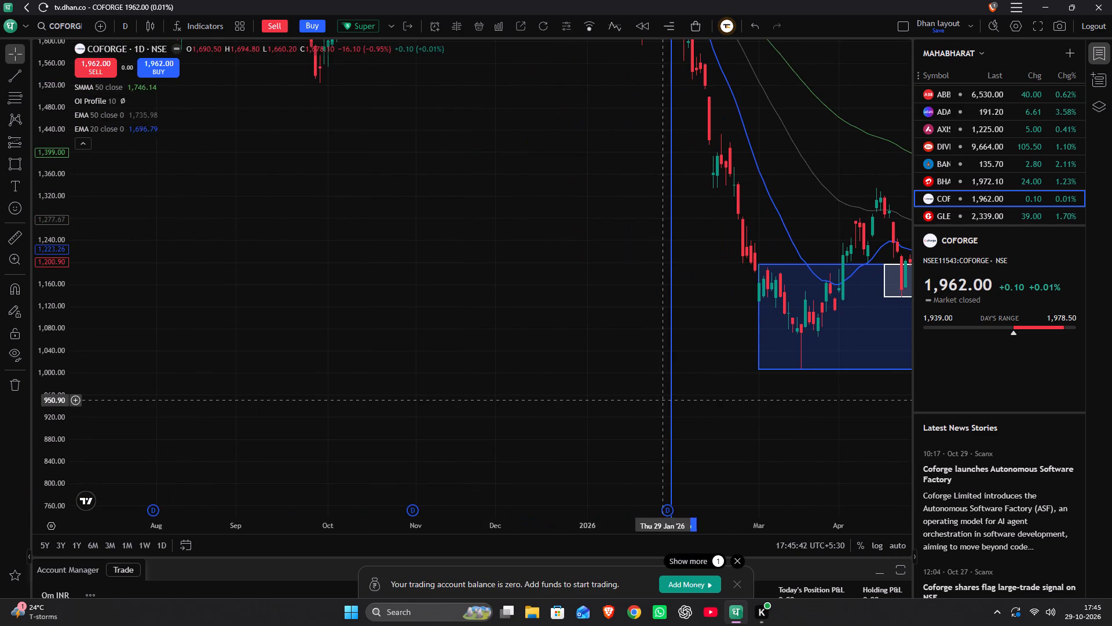
left_click(670, 400)
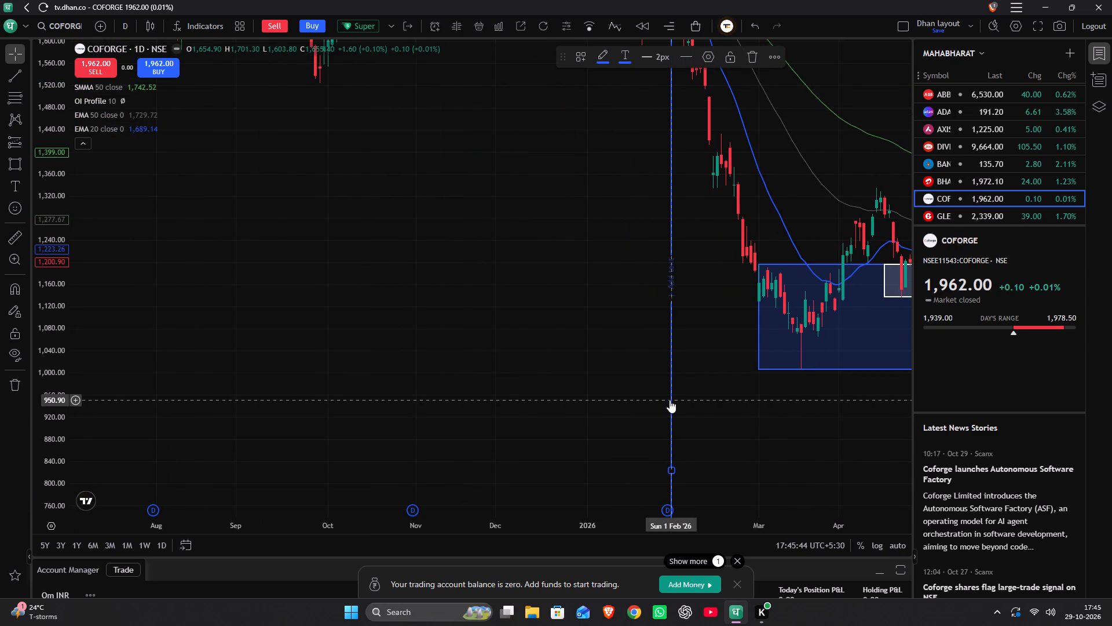
key("Delete")
Review Coforge's daily price history from 2024 to October 2026 against the remaining demand zones.
scroll(50, 312, "down", 6)
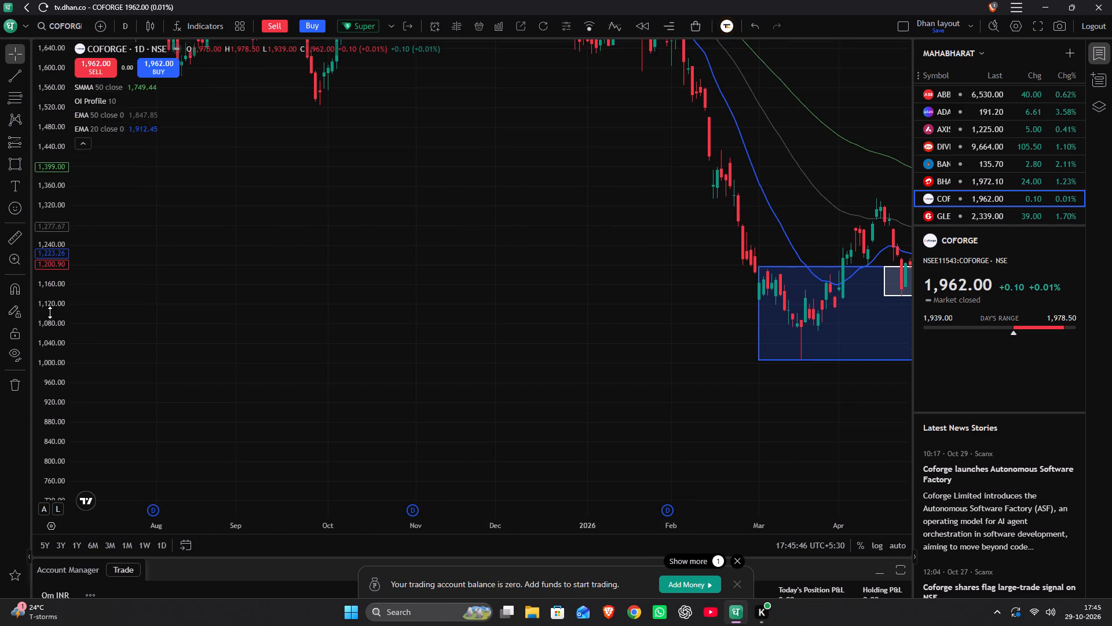
scroll(50, 311, "down", 8)
scroll(421, 286, "down", 11)
left_click_drag(474, 270, 445, 294)
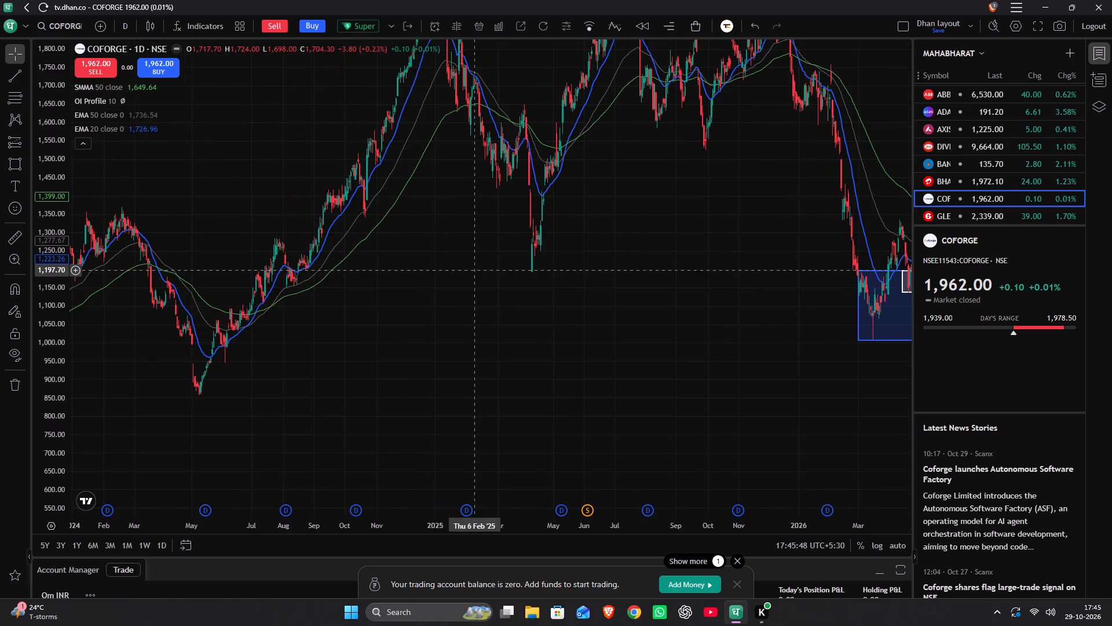
left_click_drag(445, 294, 0, 474)
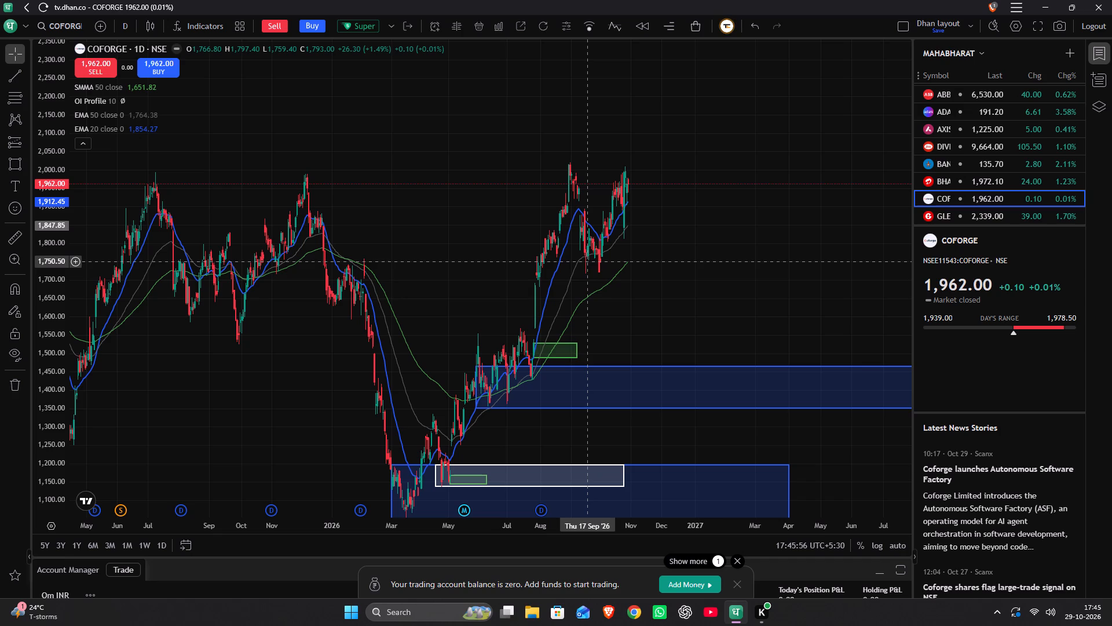
scroll(587, 262, "up", 4)
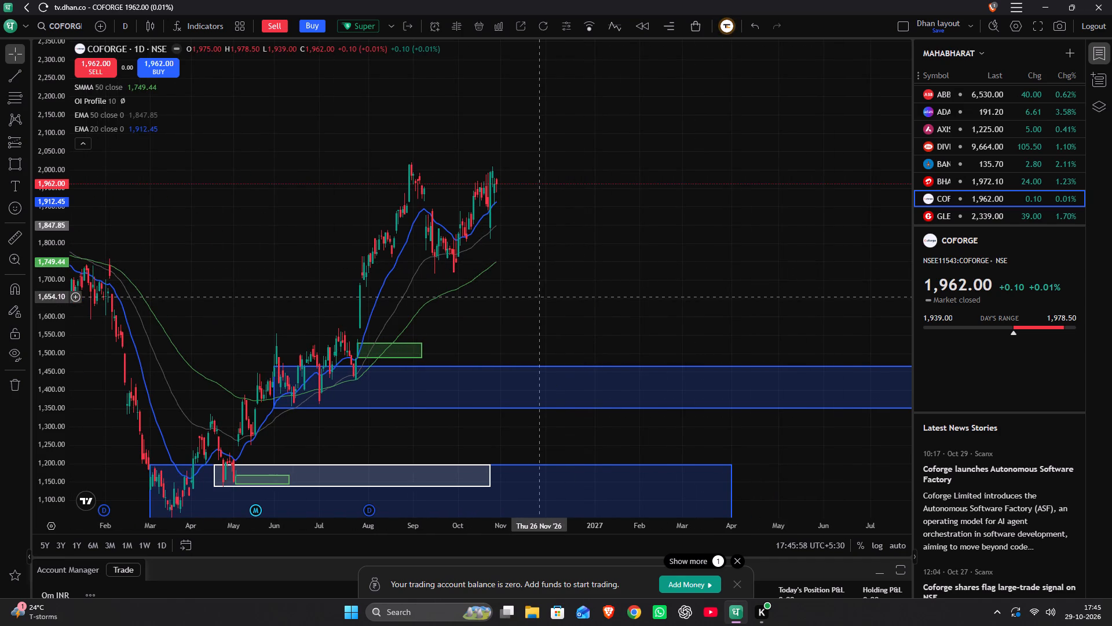
Open Glenmark Pharmaceuticals from the MAHABHARAT watchlist and examine its daily candles from March to October 2026.
left_click(947, 222)
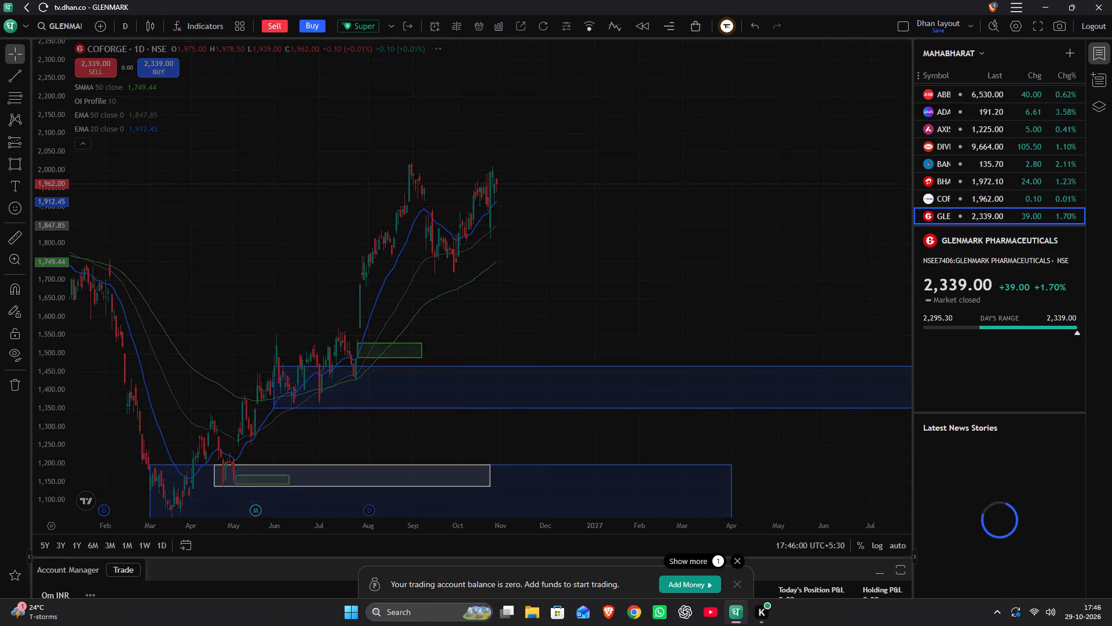
left_click_drag(582, 352, 646, 306)
scroll(648, 302, "up", 5)
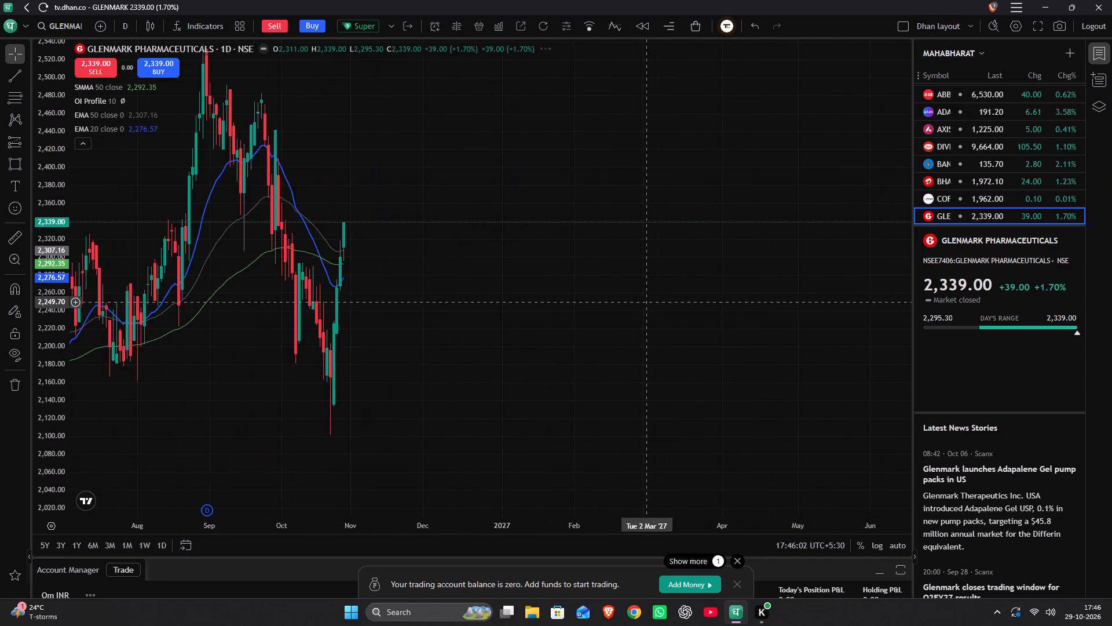
left_click_drag(386, 361, 593, 339)
scroll(1040, 179, "down", 5)
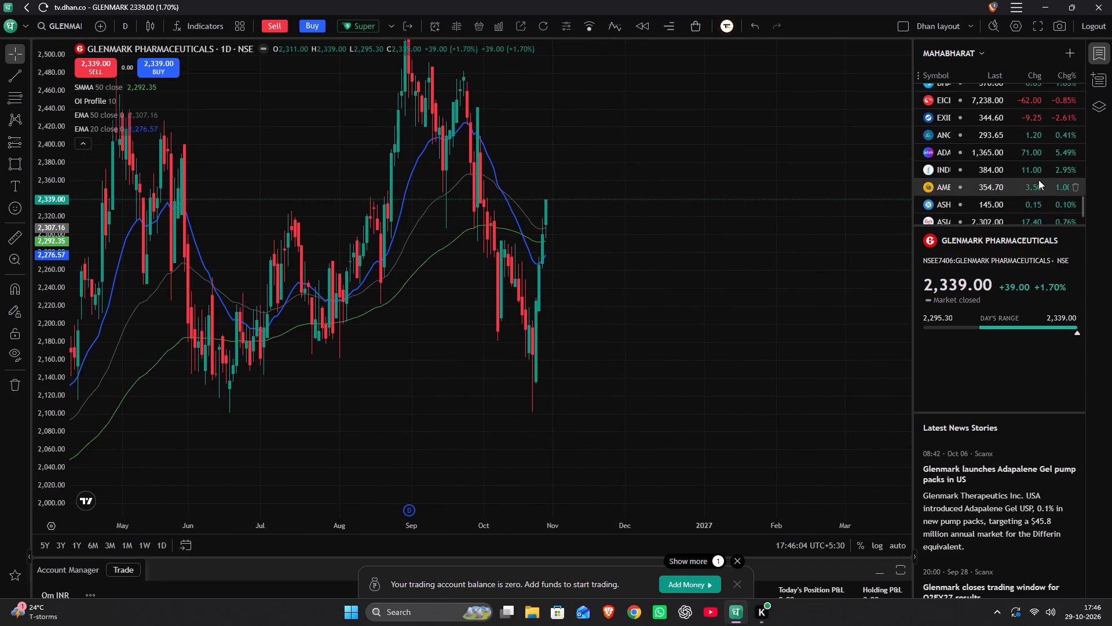
scroll(1038, 180, "down", 4)
scroll(1038, 178, "up", 4)
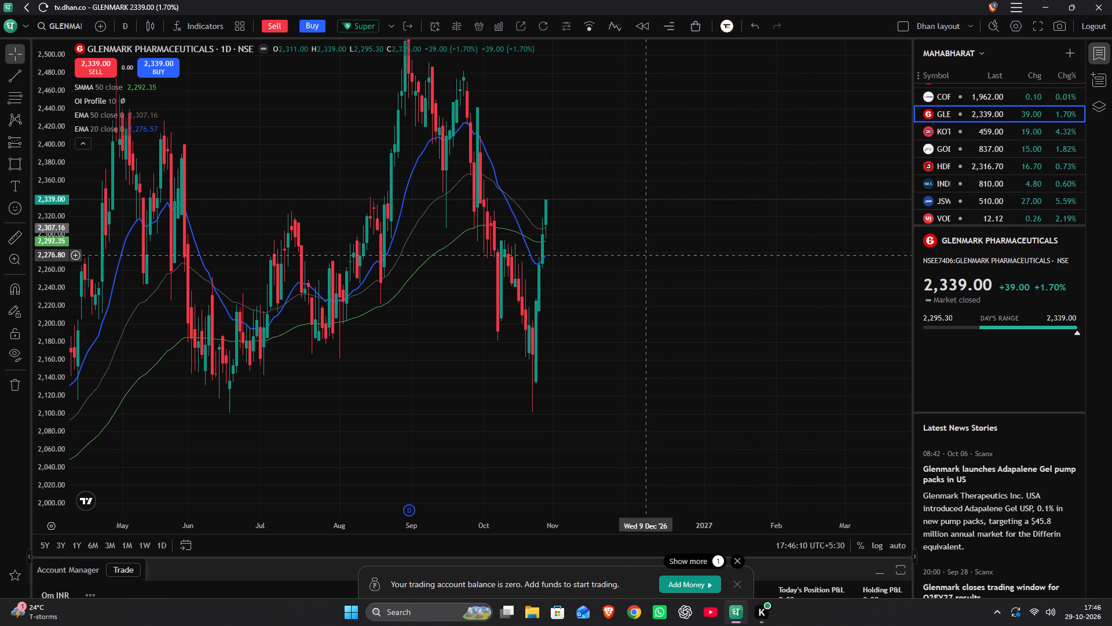
scroll(644, 255, "up", 3)
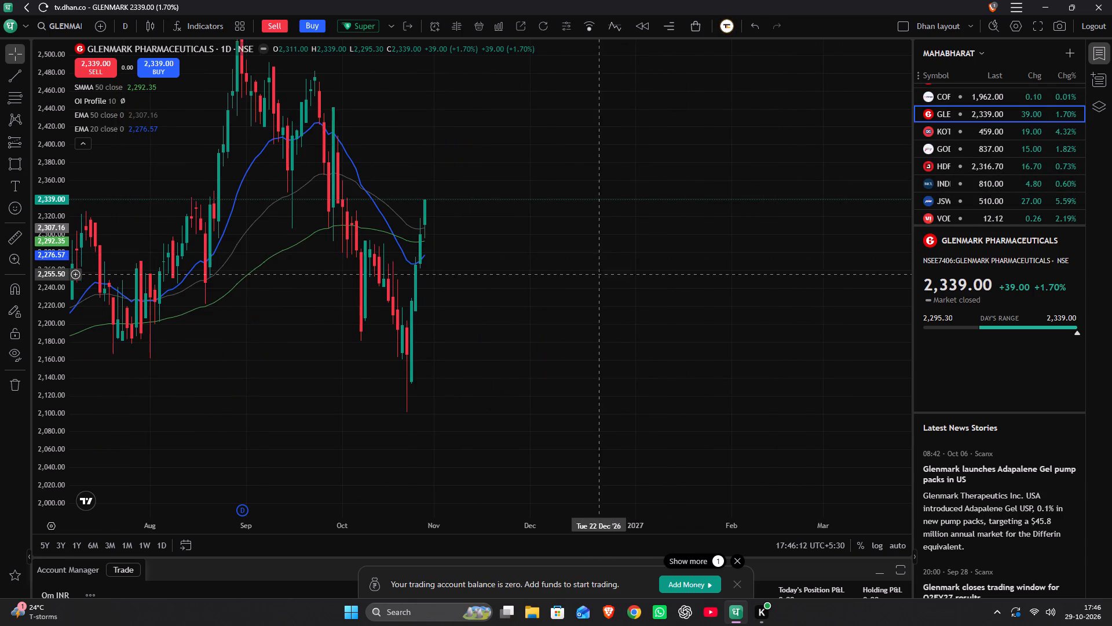
left_click_drag(562, 300, 858, 302)
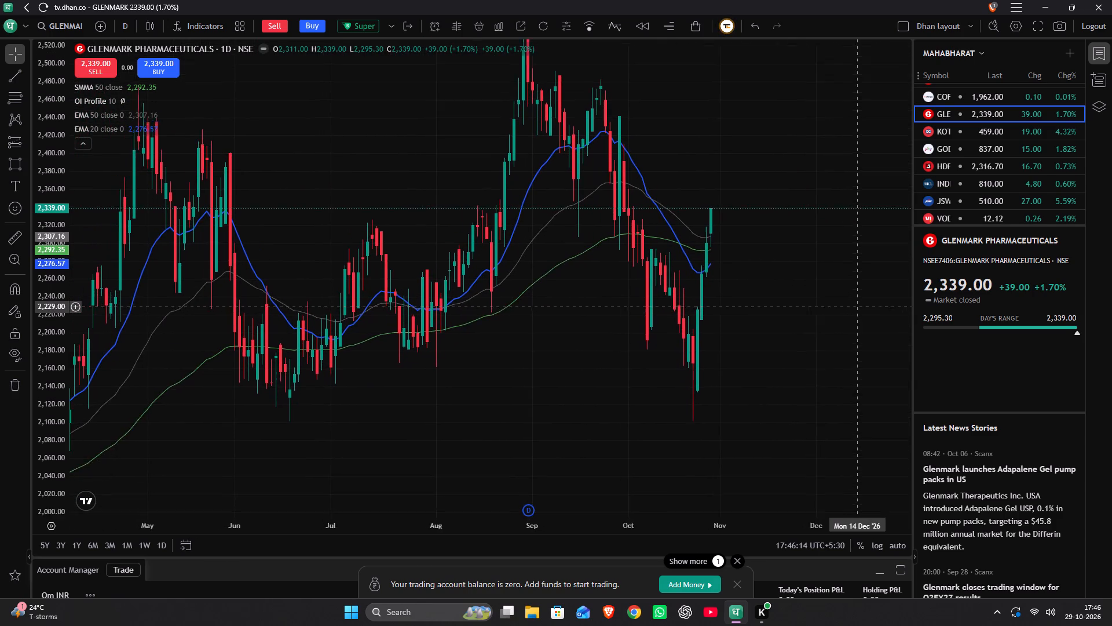
left_click_drag(858, 302, 876, 250)
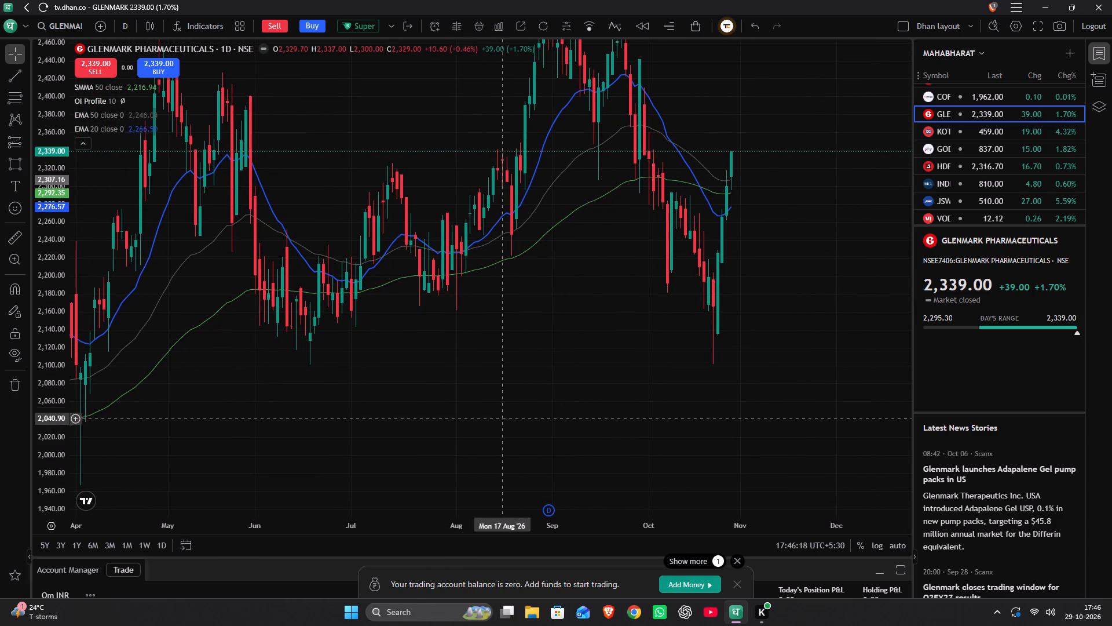
left_click_drag(536, 387, 690, 474)
Switch the Glenmark chart to the 1-month interval.
key("1")
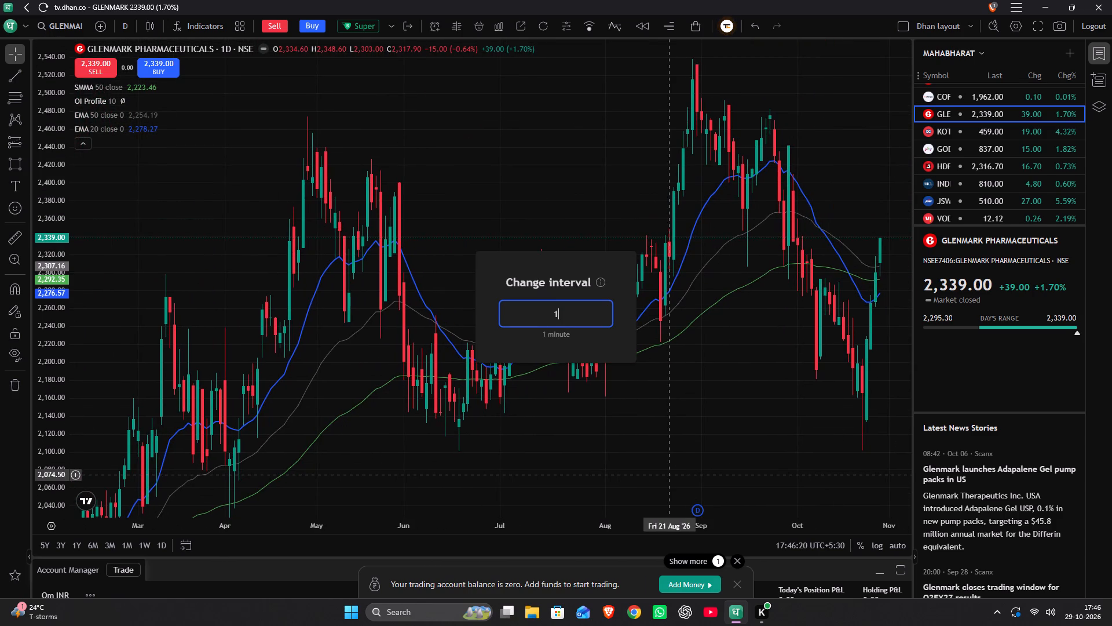
key("m")
key("Return")
Examine Glenmark's monthly candles and moving averages from 2023 to October 2026.
left_click_drag(701, 404, 701, 401)
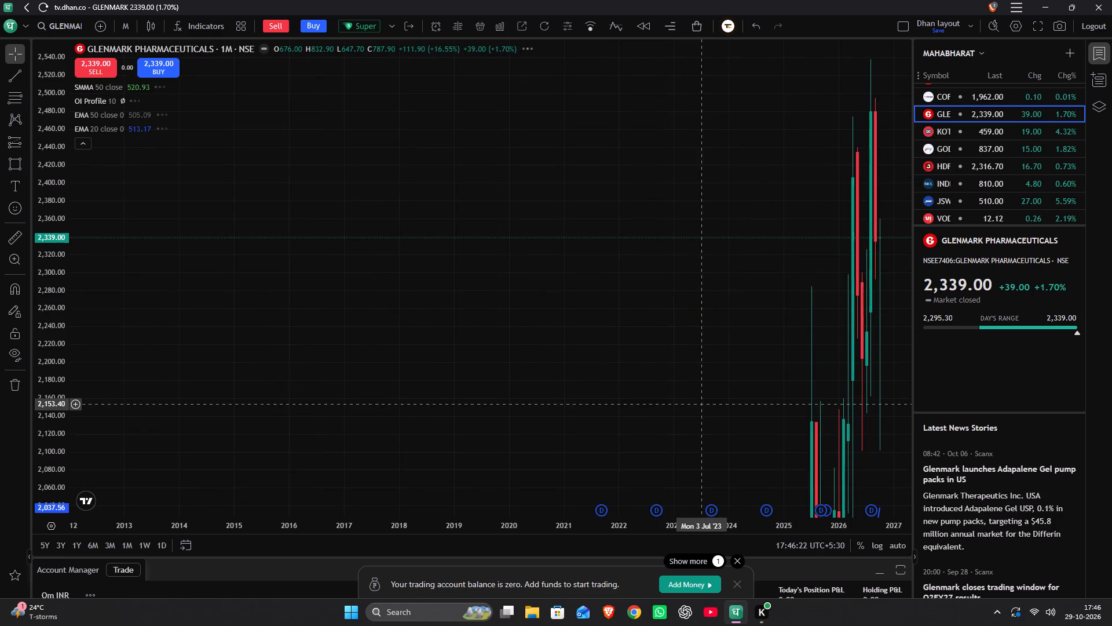
left_click_drag(701, 401, 355, 333)
scroll(389, 324, "up", 5)
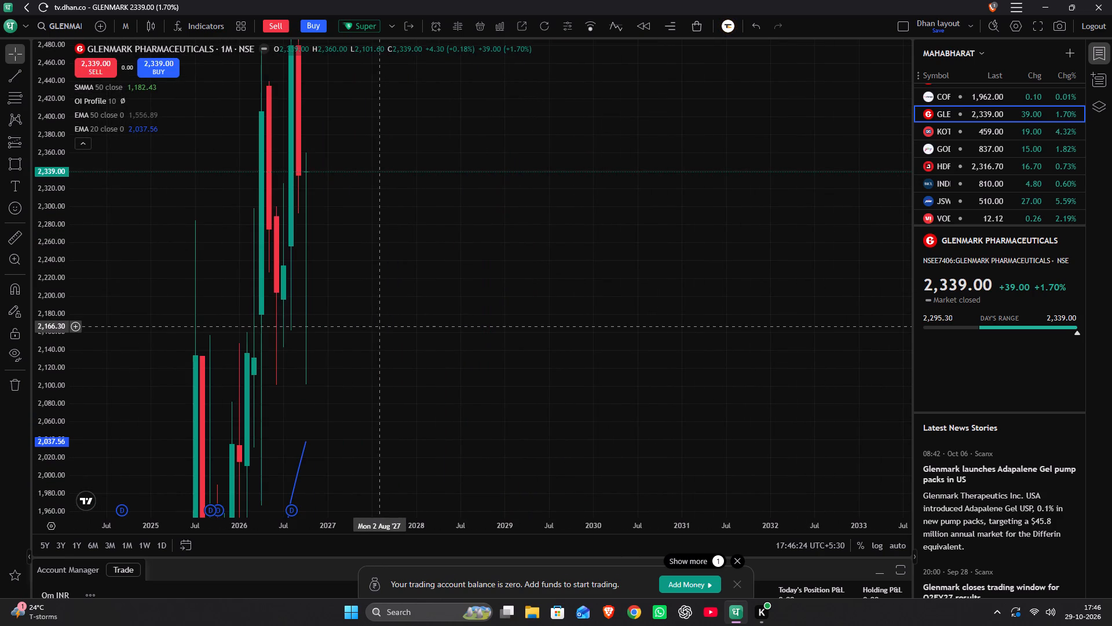
scroll(52, 277, "down", 2)
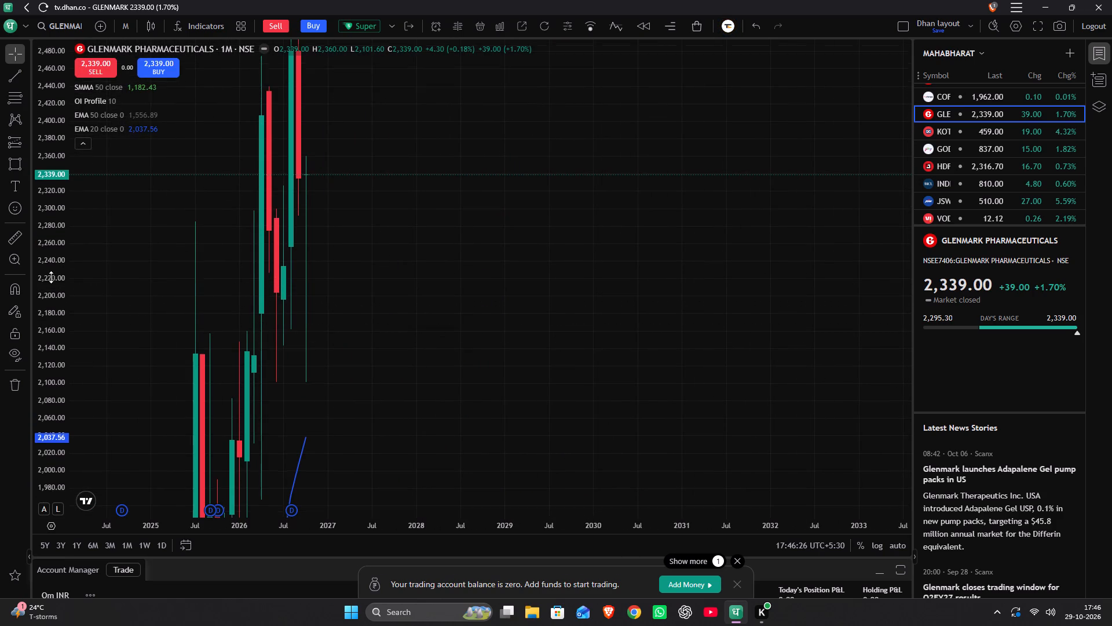
scroll(51, 277, "down", 13)
scroll(466, 200, "up", 3)
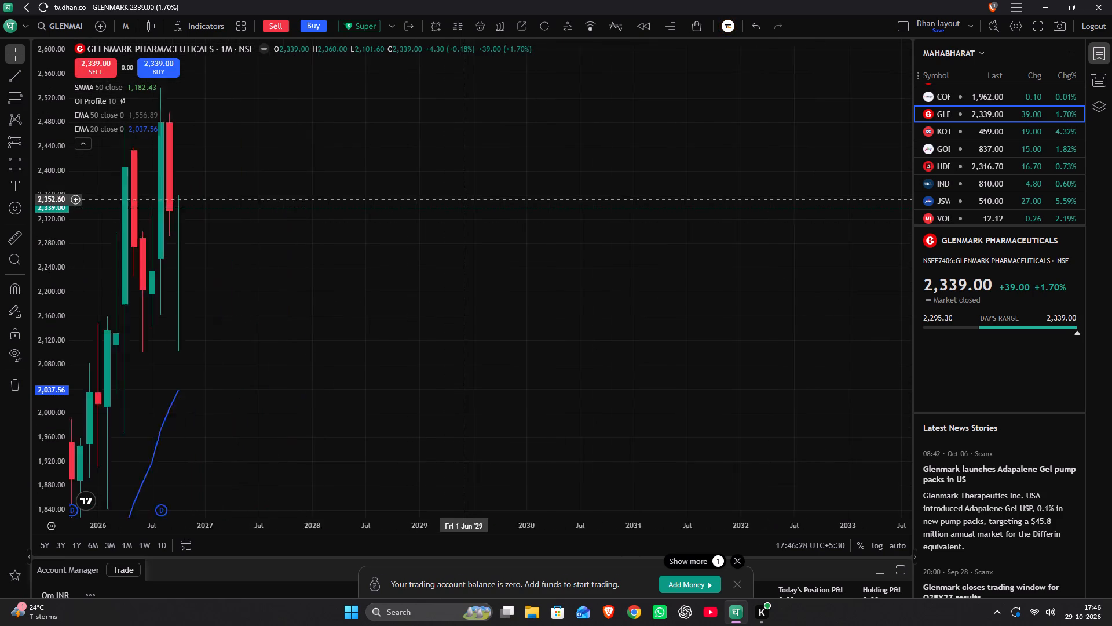
left_click_drag(372, 188, 822, 166)
left_click_drag(548, 257, 577, 255)
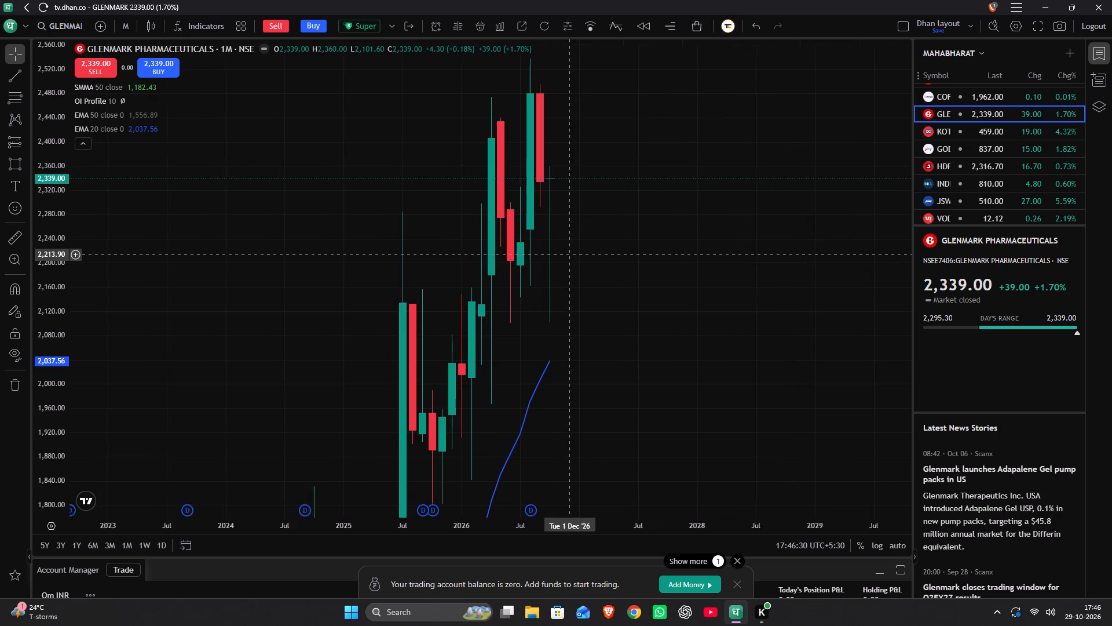
left_click_drag(577, 255, 594, 254)
scroll(594, 250, "up", 4)
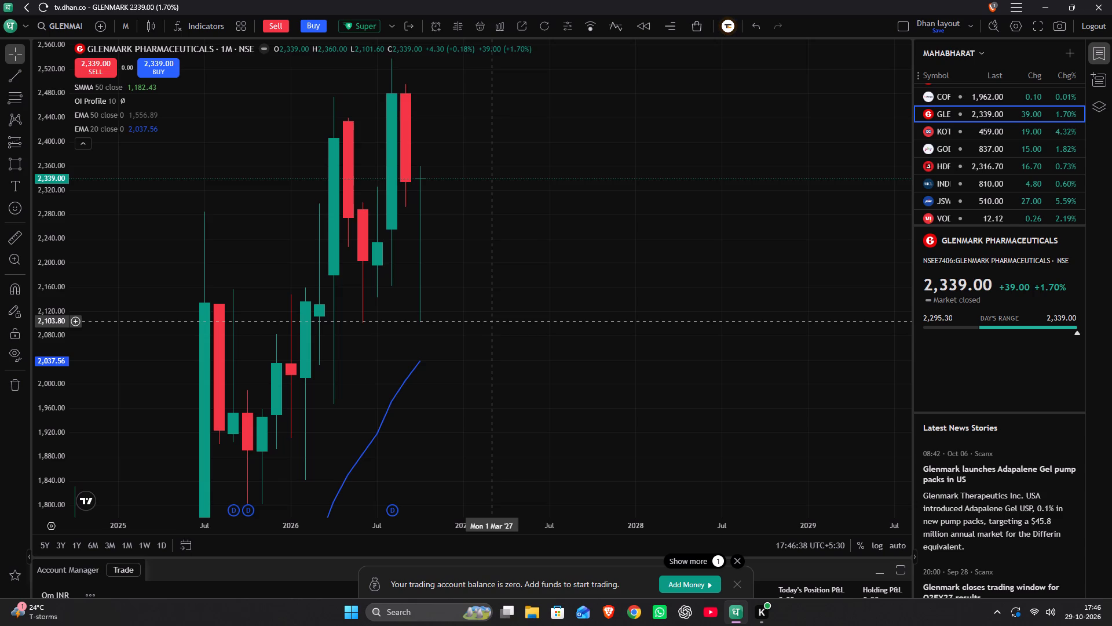
left_click_drag(491, 320, 764, 0)
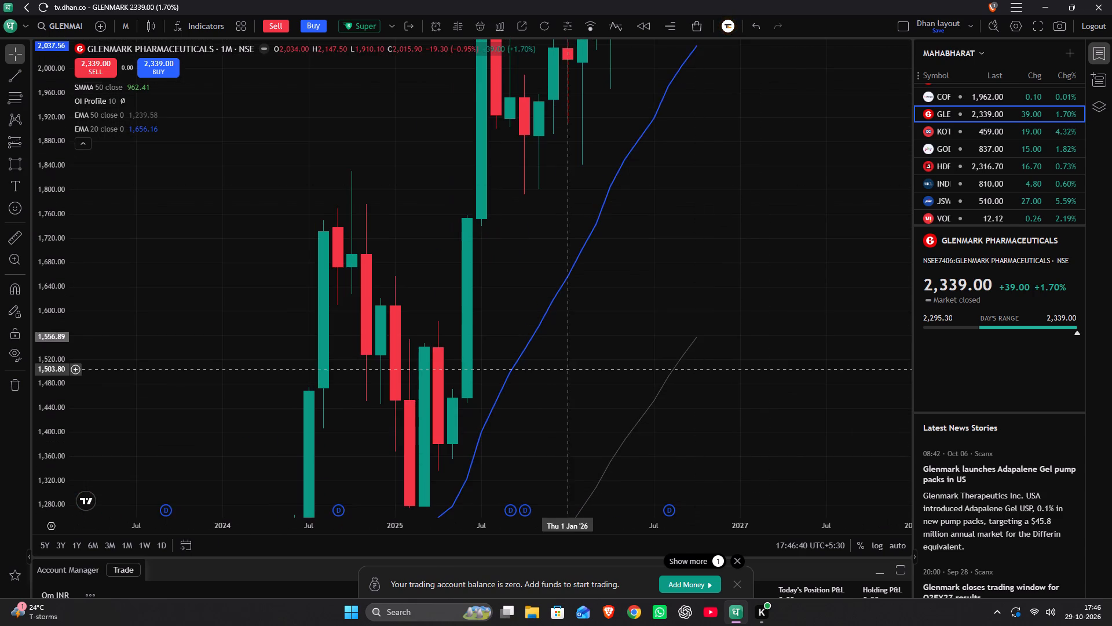
left_click_drag(564, 369, 681, 105)
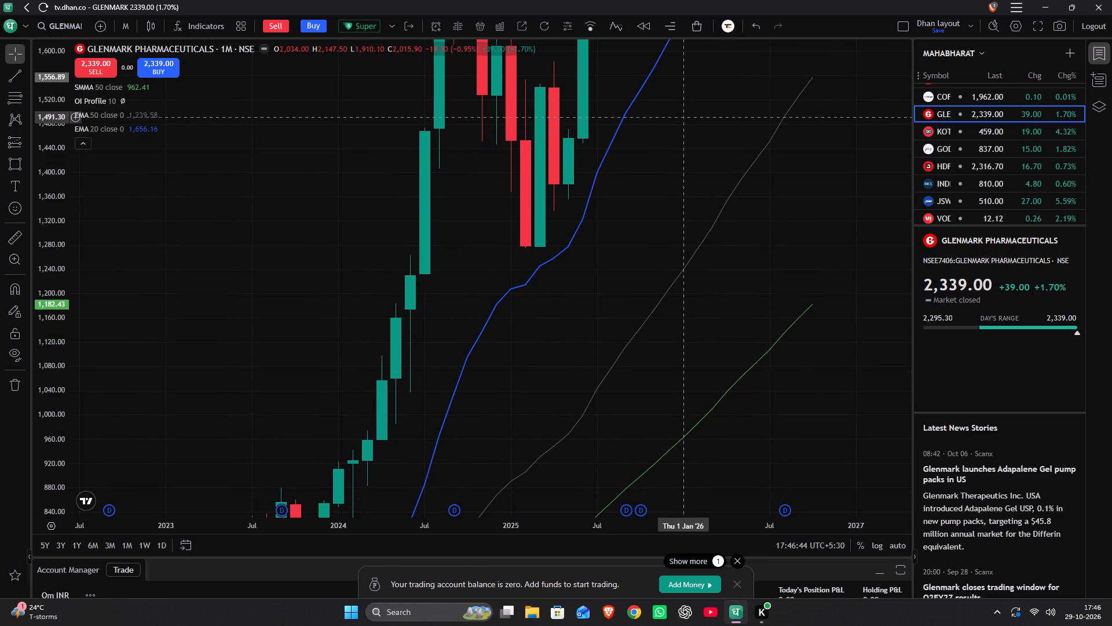
left_click_drag(682, 117, 597, 460)
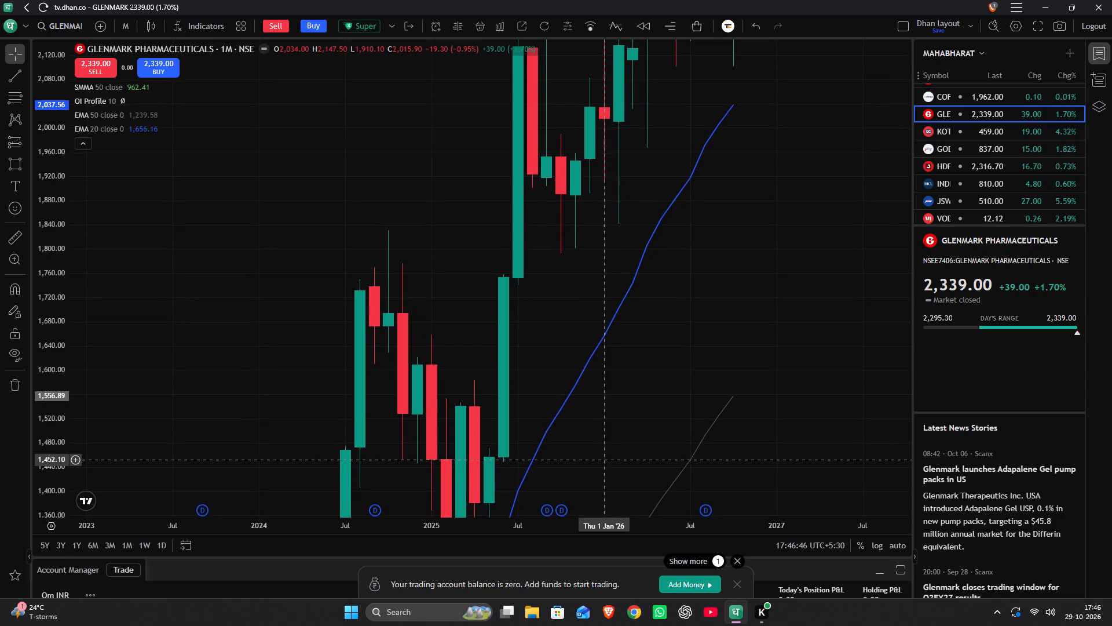
left_click_drag(597, 460, 597, 465)
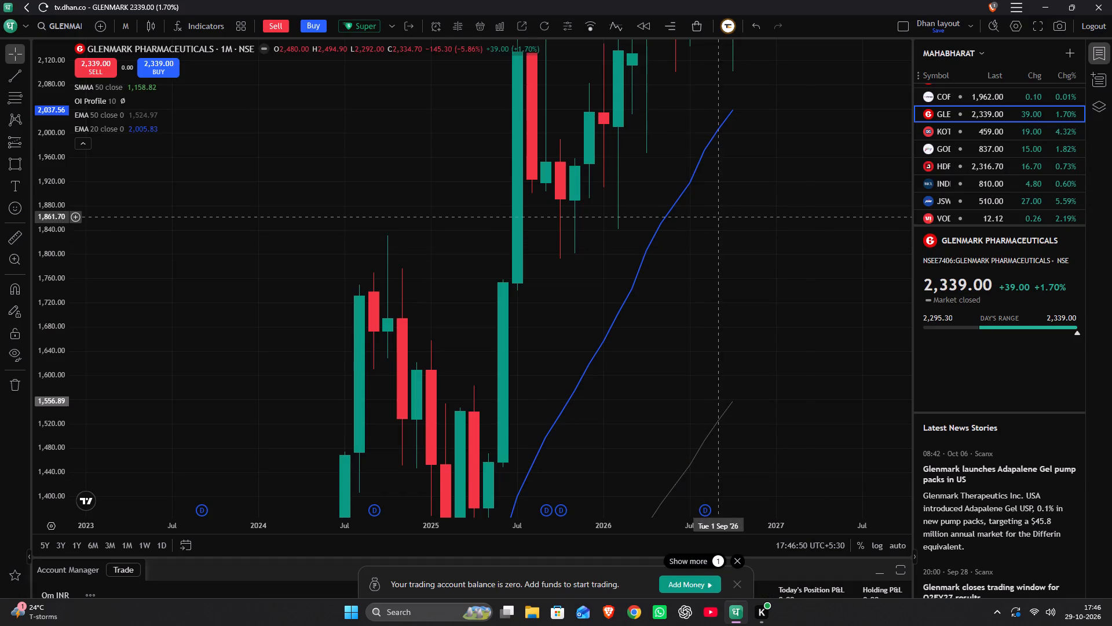
left_click_drag(800, 243, 628, 526)
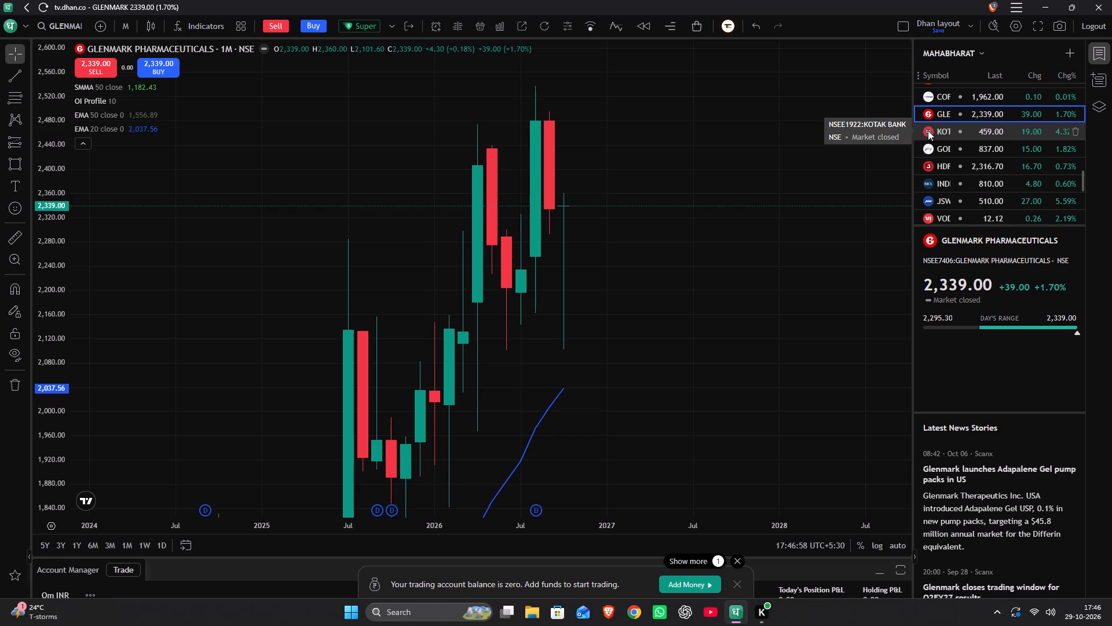
Switch the Glenmark chart to the 3-month interval.
type("3m")
key("Return")
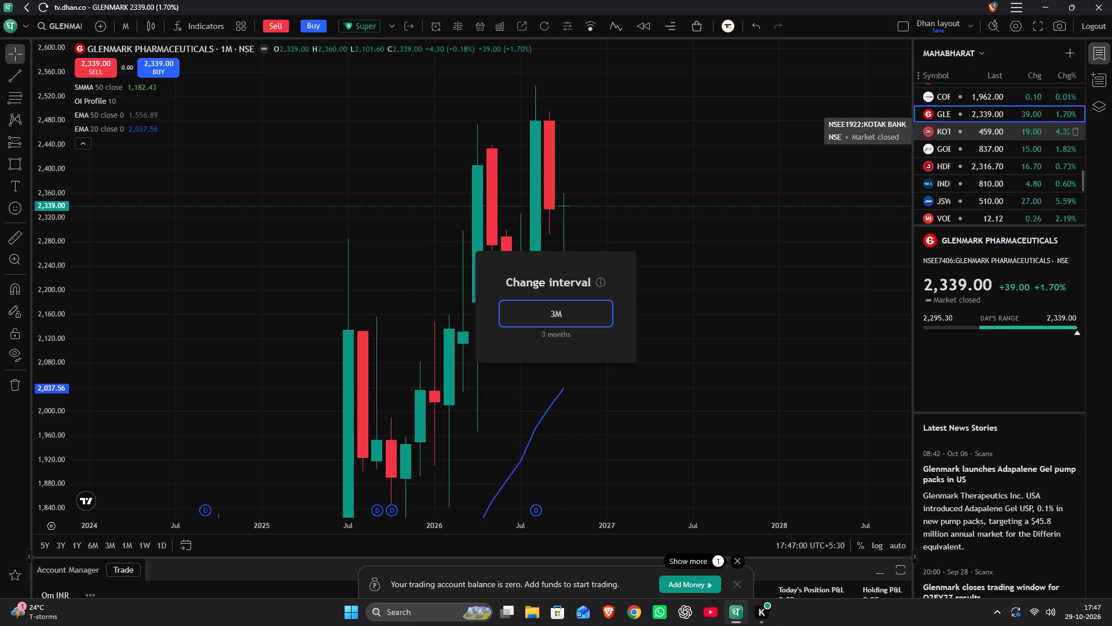
Examine Glenmark's 3-month candles and moving averages from 2023 to 2026.
left_click_drag(767, 354, 731, 125)
left_click_drag(624, 341, 628, 292)
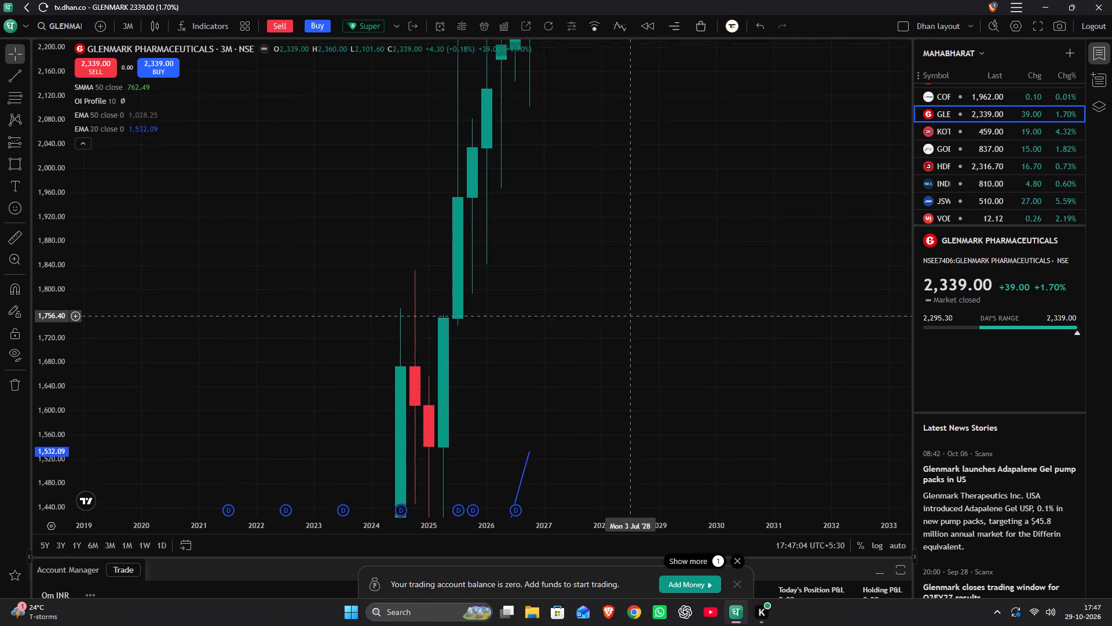
left_click_drag(628, 292, 700, 105)
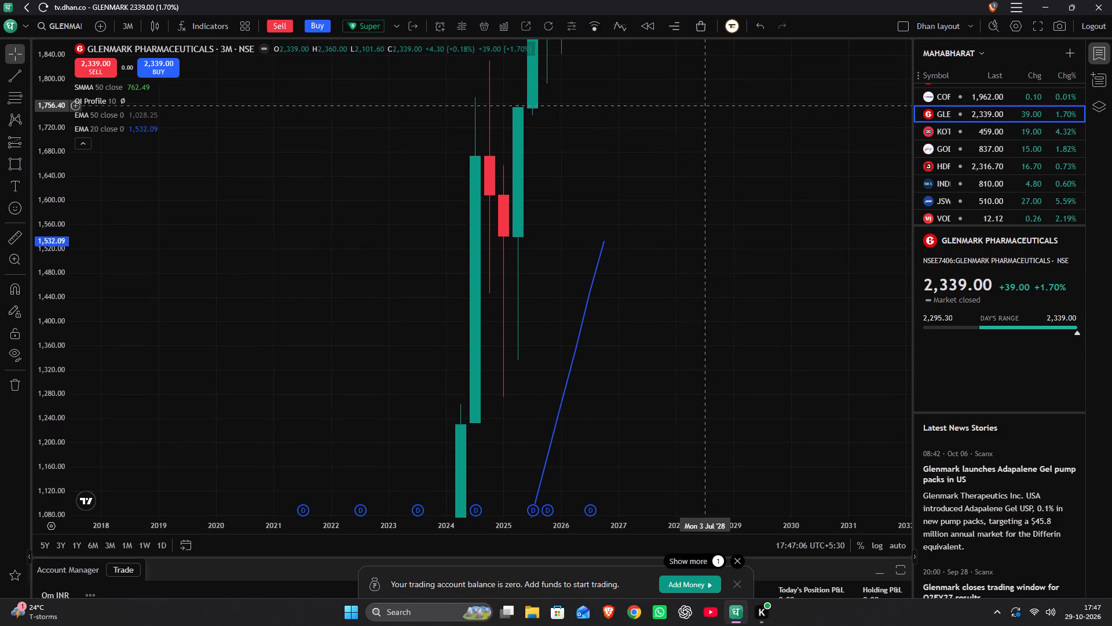
left_click_drag(674, 220, 633, 468)
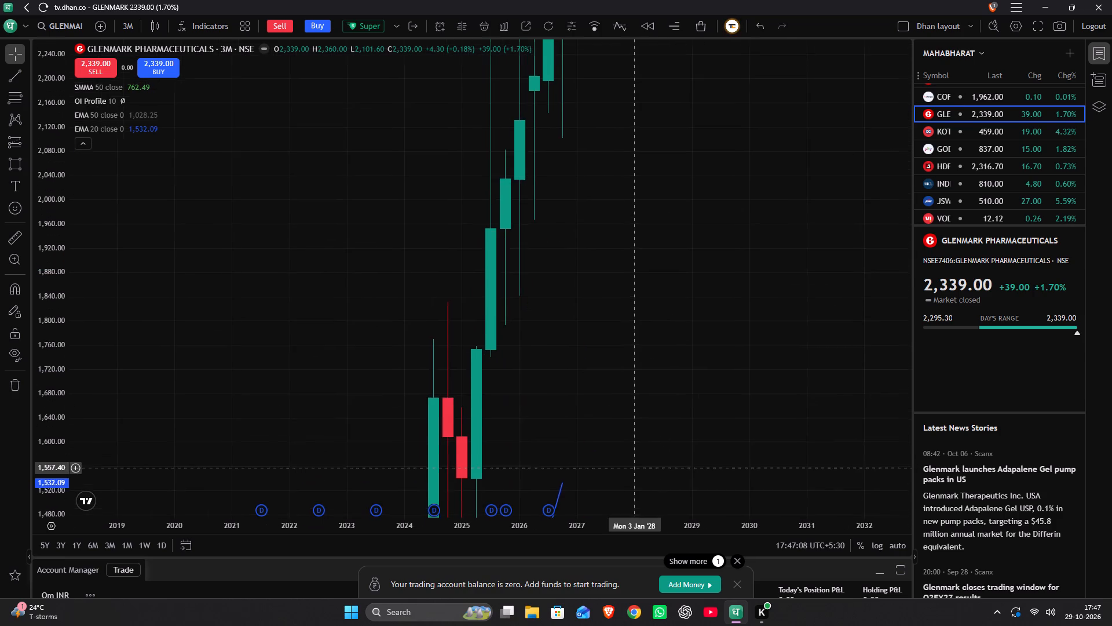
left_click_drag(633, 468, 740, 80)
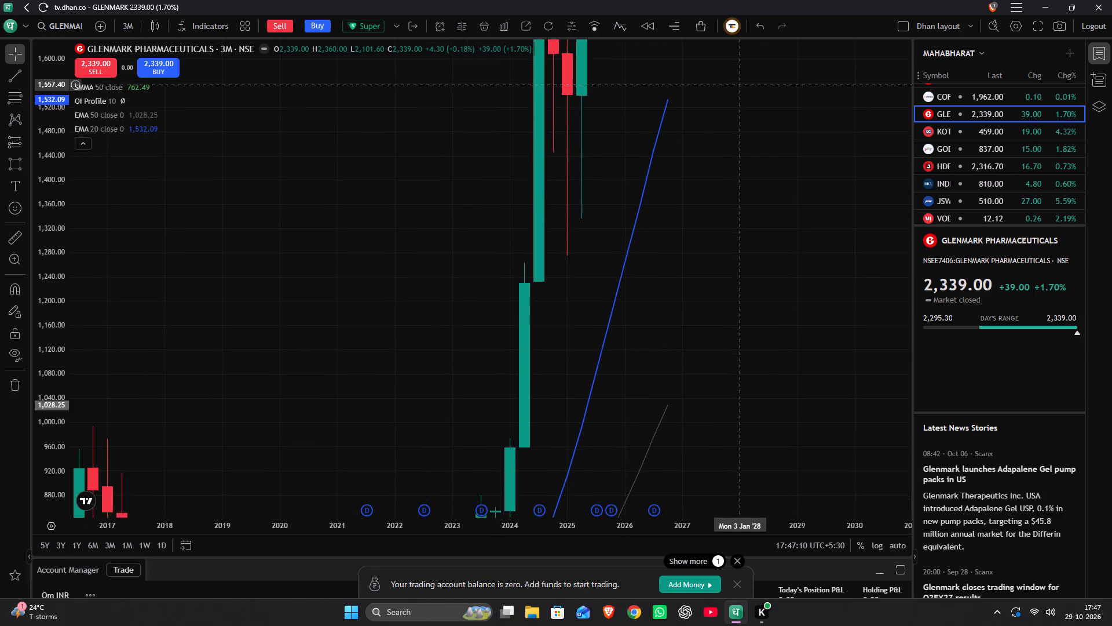
left_click_drag(740, 80, 744, 66)
left_click_drag(714, 307, 633, 198)
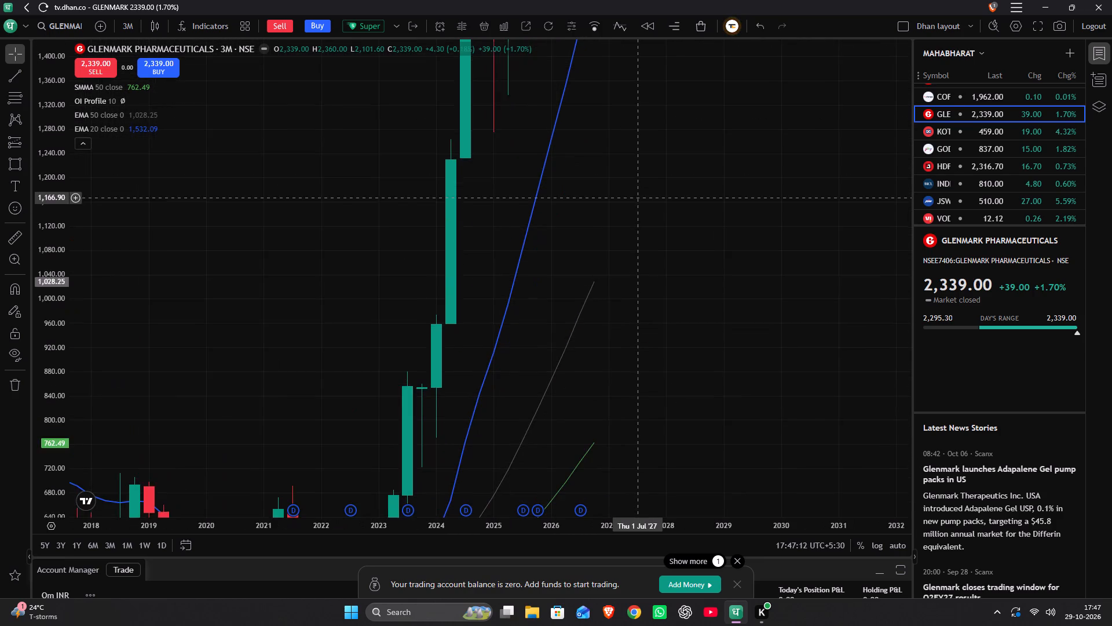
left_click_drag(633, 198, 558, 540)
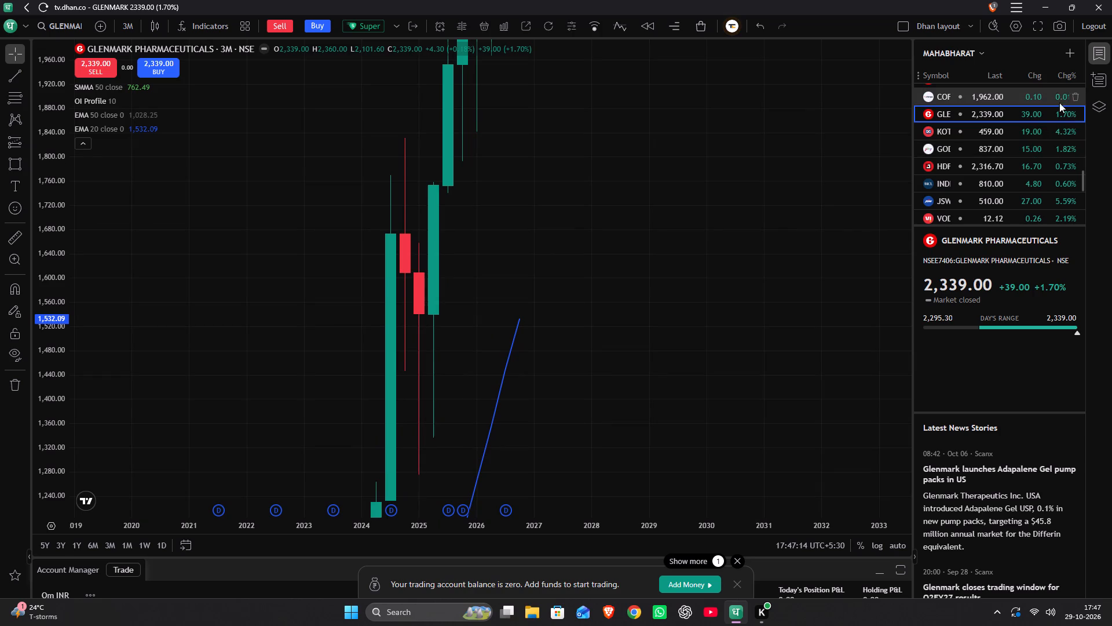
Open Kotak Bank from the MAHABHARAT watchlist.
left_click(1037, 133)
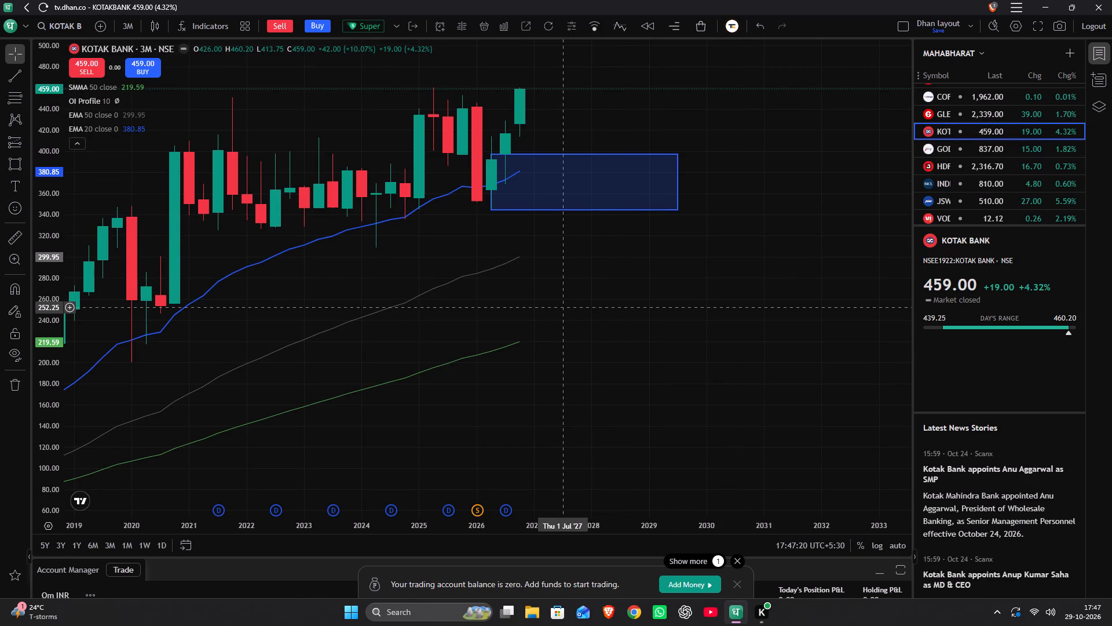
Delete the blue demand zone rectangle that starts in April 2026 on the Kotak Bank 3-month chart.
scroll(440, 333, "down", 3)
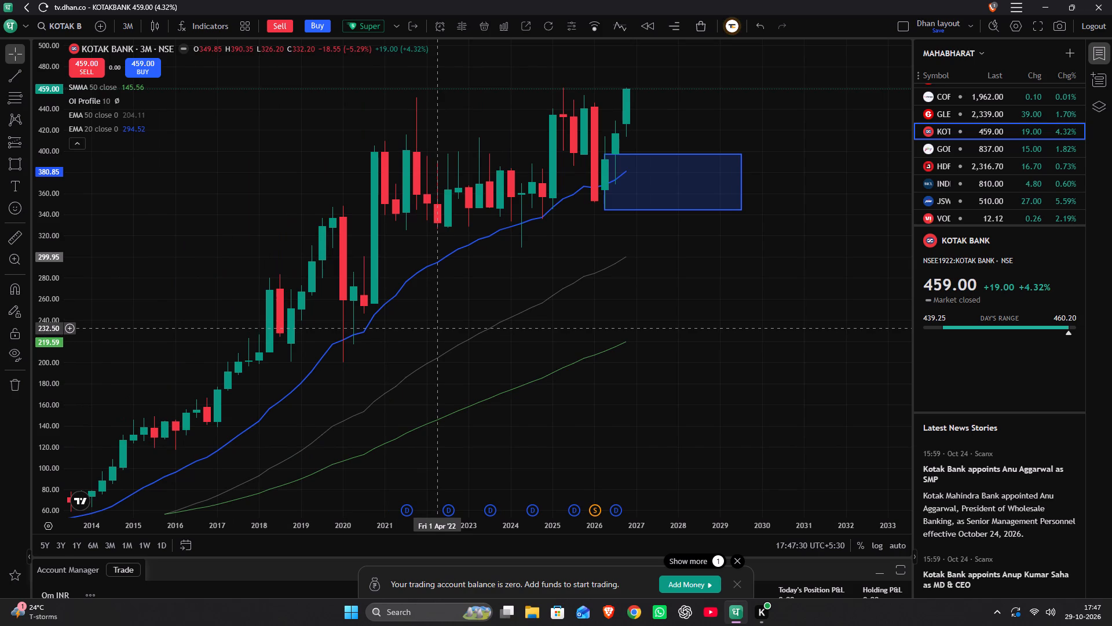
left_click_drag(592, 281, 520, 361)
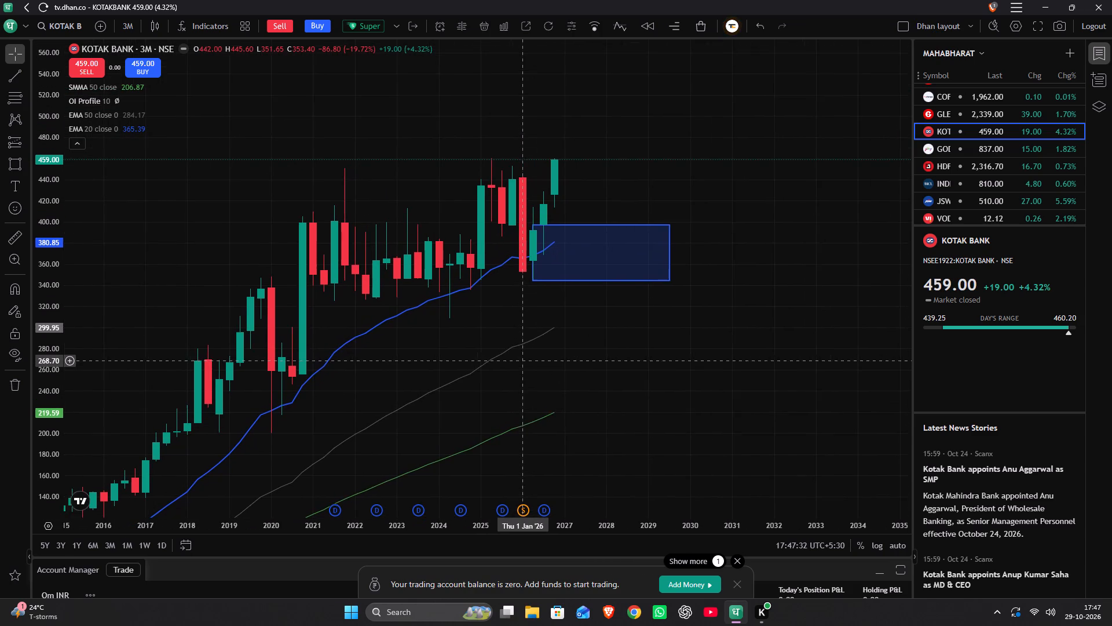
left_click_drag(520, 361, 517, 362)
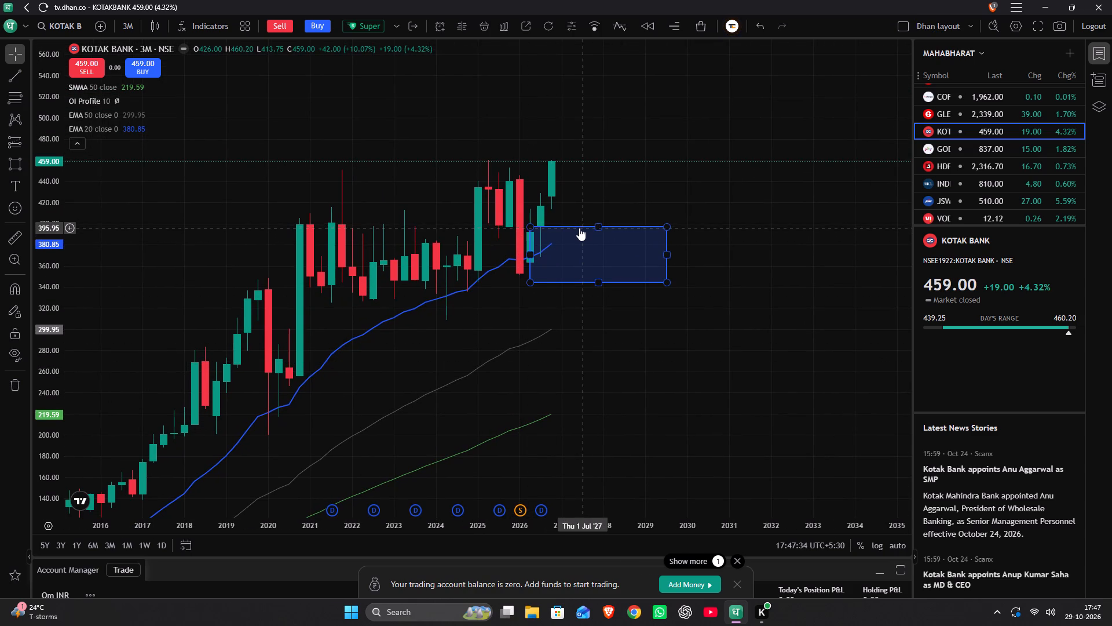
left_click(579, 227)
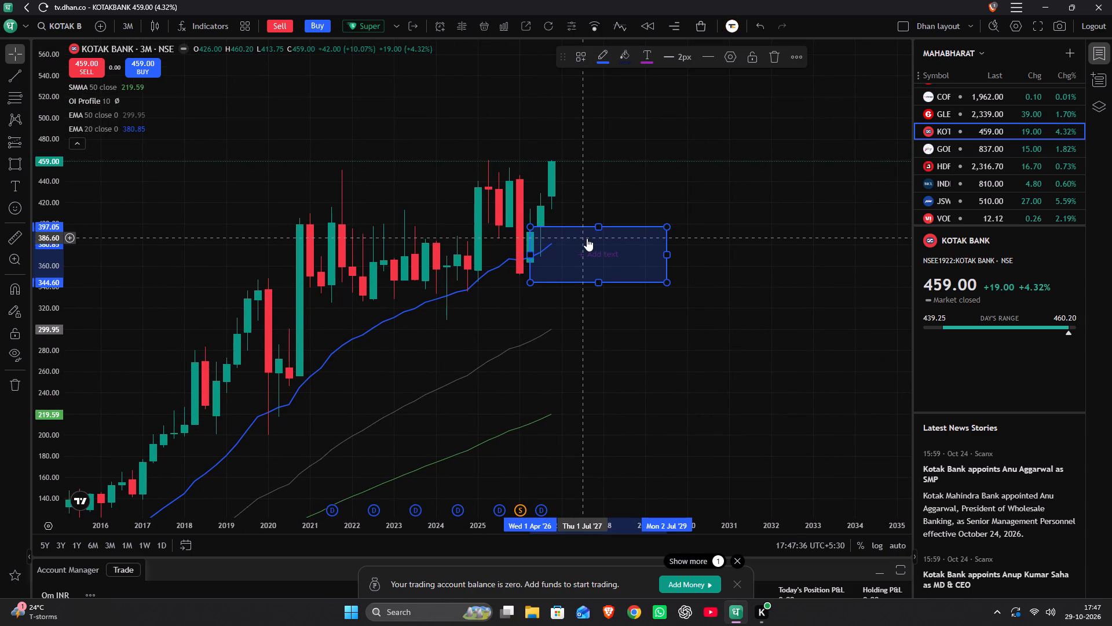
key("Delete")
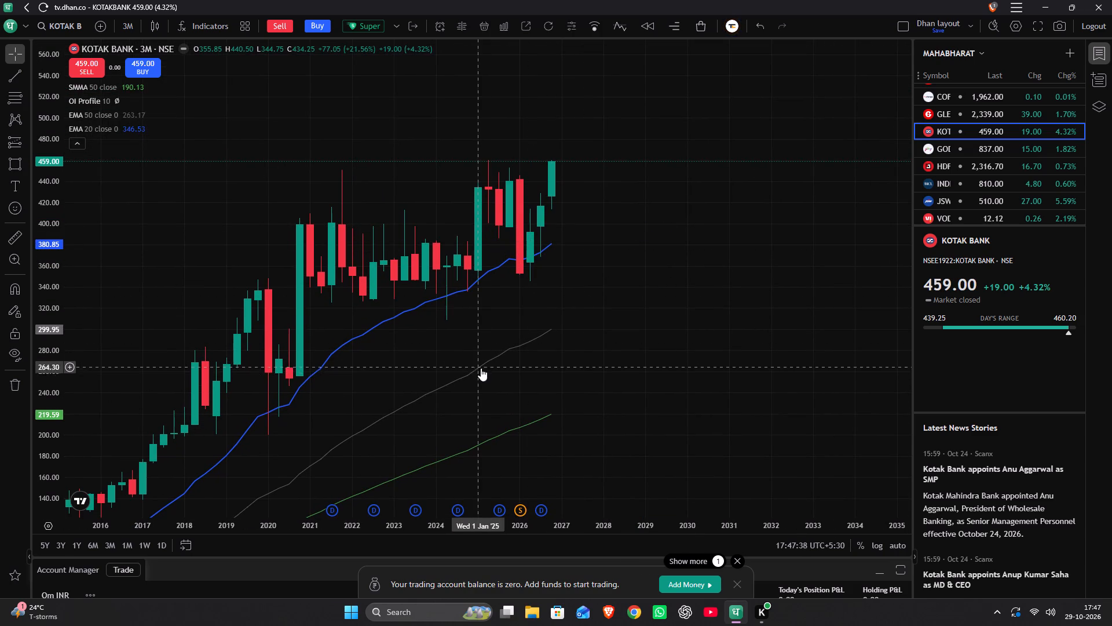
Draw a rectangle over Kotak Bank's 2020 base, from about 216.60 to 271.45, spanning April 2020 to April 2027.
left_click_drag(450, 370, 639, 358)
scroll(638, 358, "up", 1)
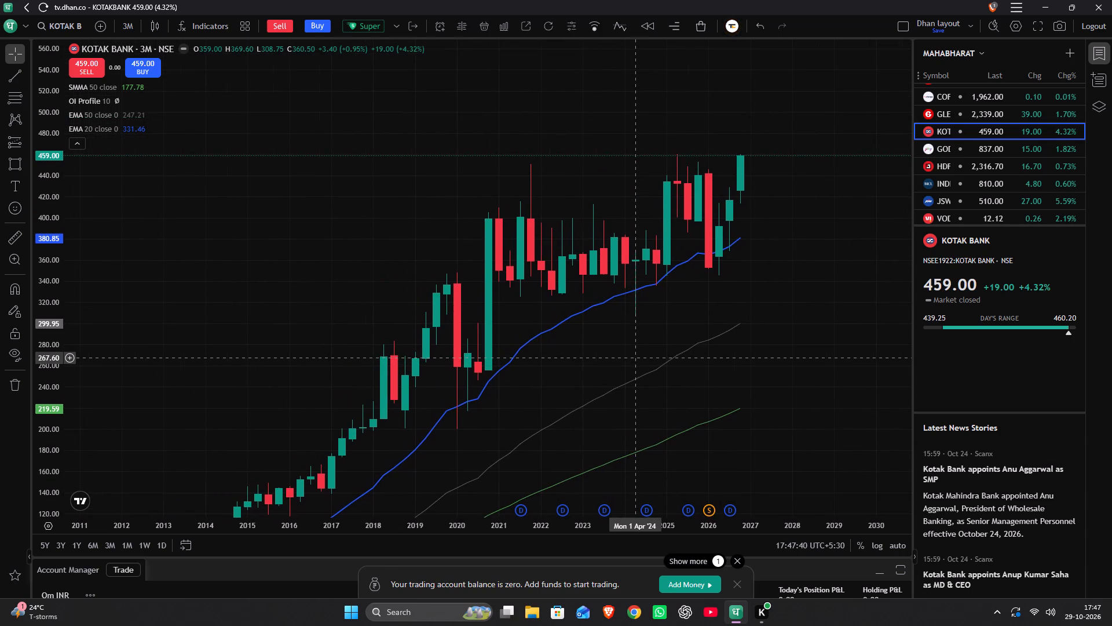
scroll(638, 358, "up", 2)
left_click_drag(485, 356, 650, 350)
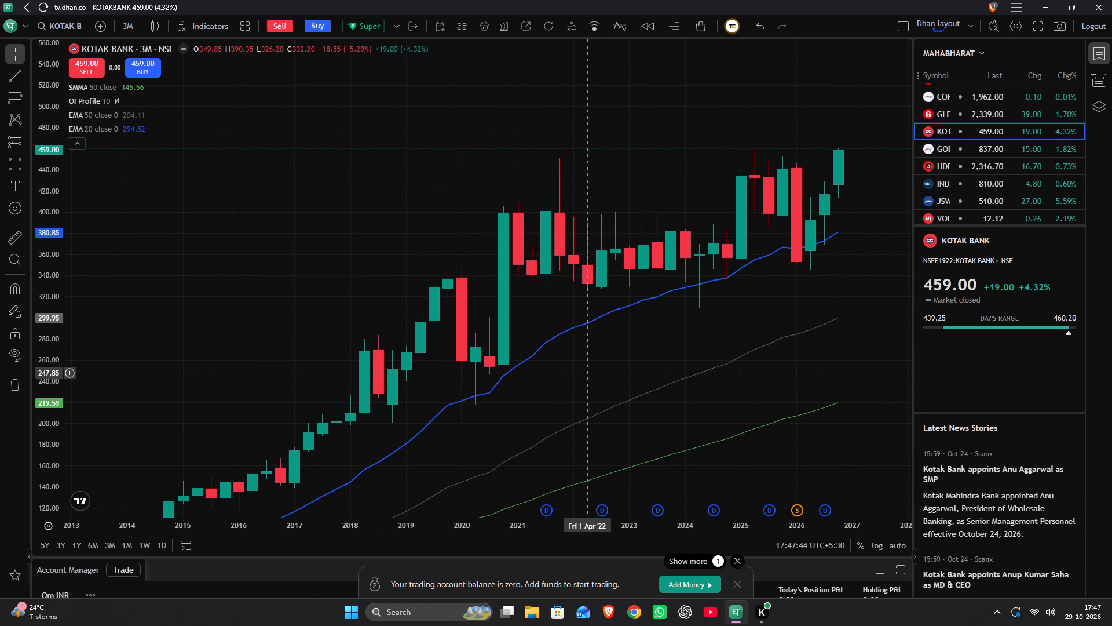
key("alt+shift+r")
key("alt+shift+r")
key("alt+shift+r")
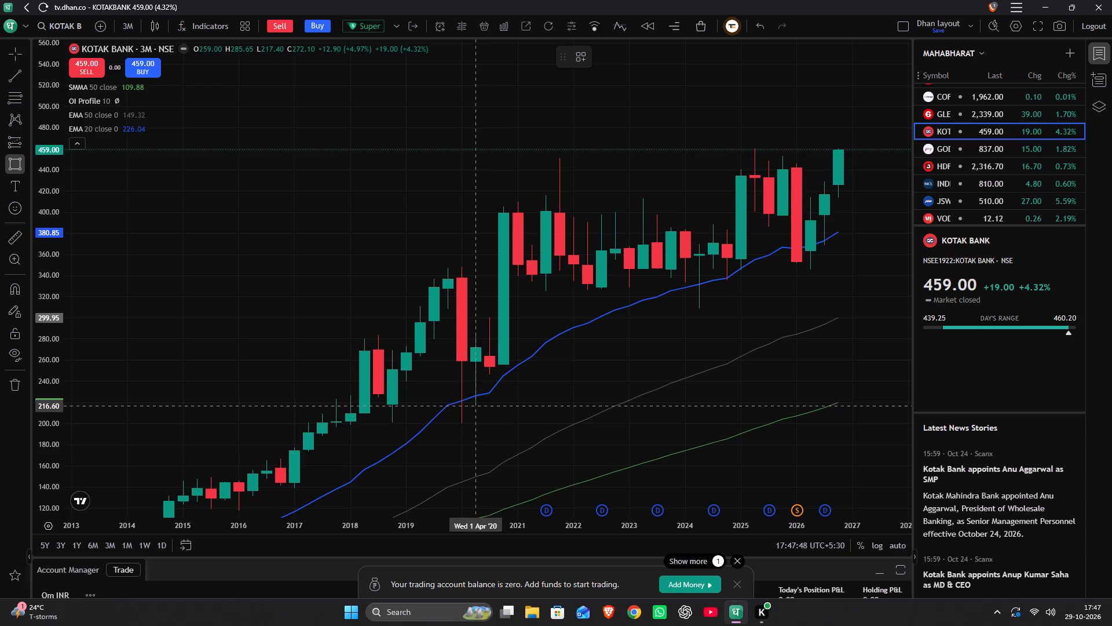
left_click_drag(478, 406, 864, 357)
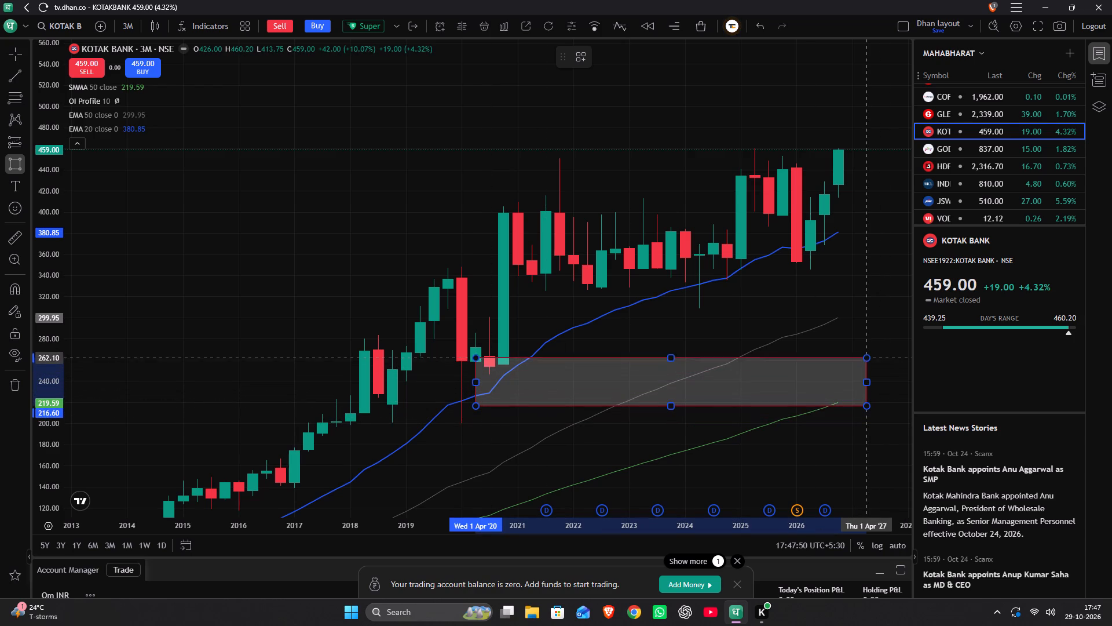
left_click_drag(864, 357, 865, 348)
left_click(865, 348)
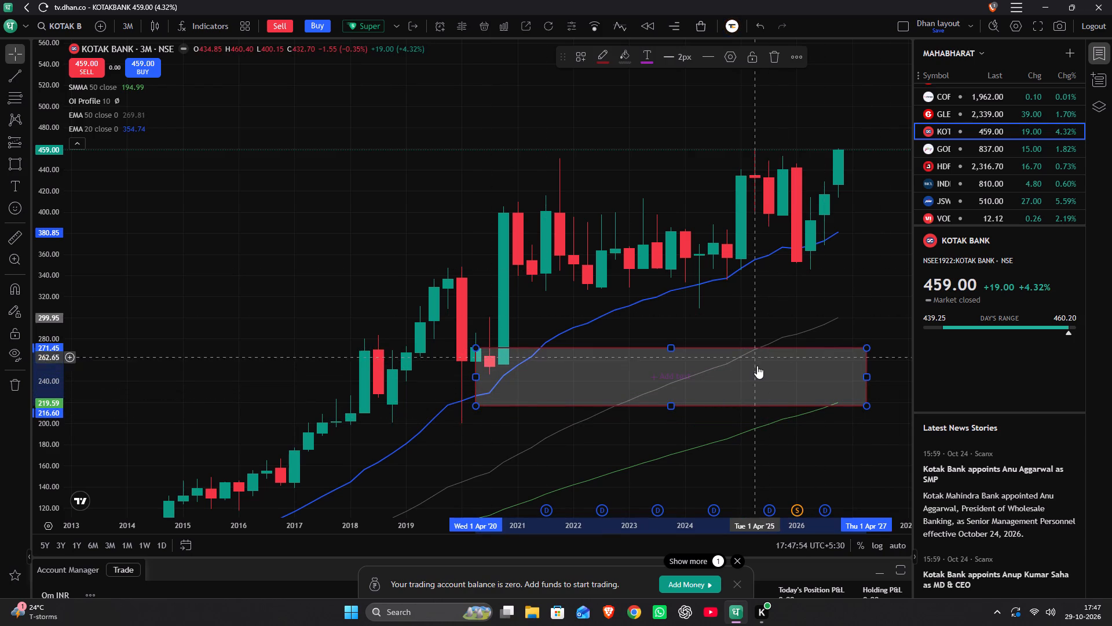
Apply the MONTHLY DEMAND ZONE template to the new Kotak Bank rectangle.
double_click(756, 369)
left_click(504, 400)
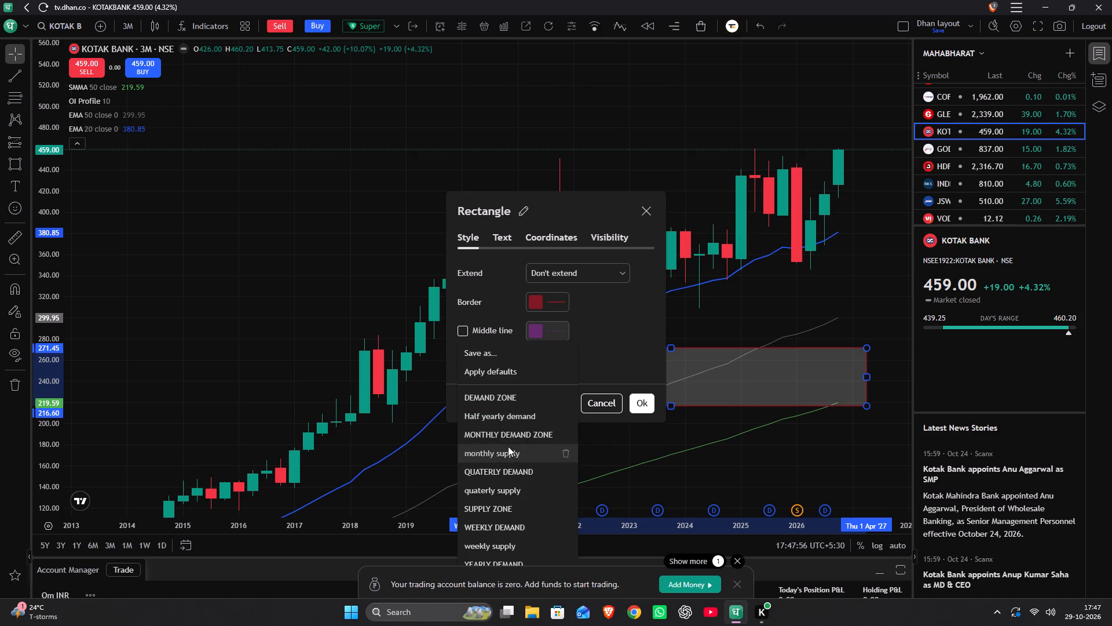
left_click(506, 434)
left_click(633, 404)
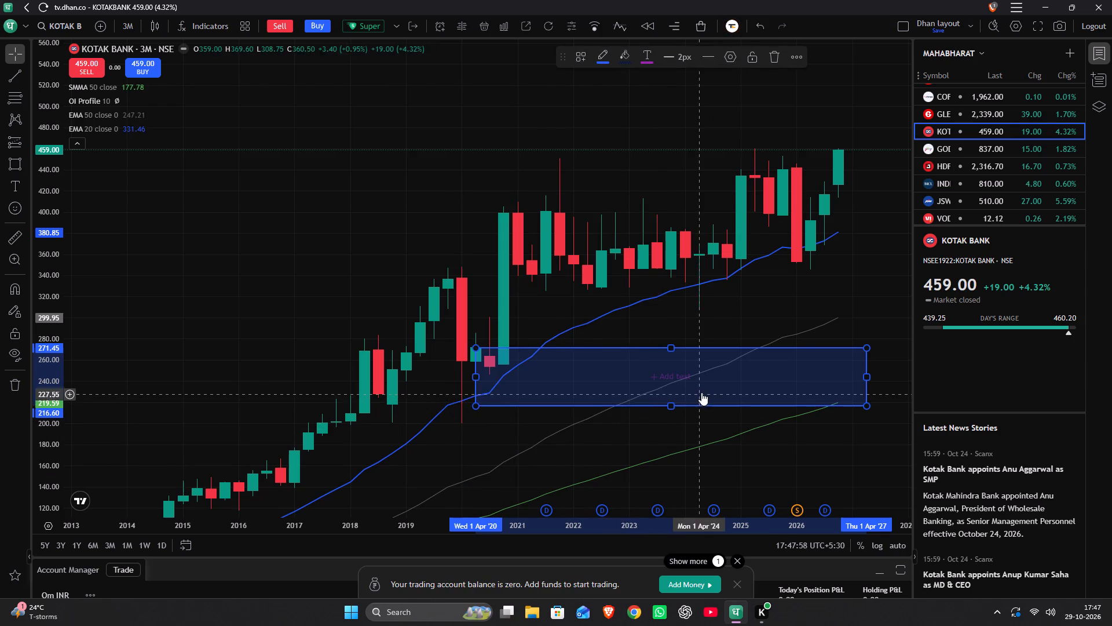
Extend the Kotak Bank demand zone's end date to about early 2033.
scroll(702, 391, "down", 6)
left_click_drag(752, 296, 463, 247)
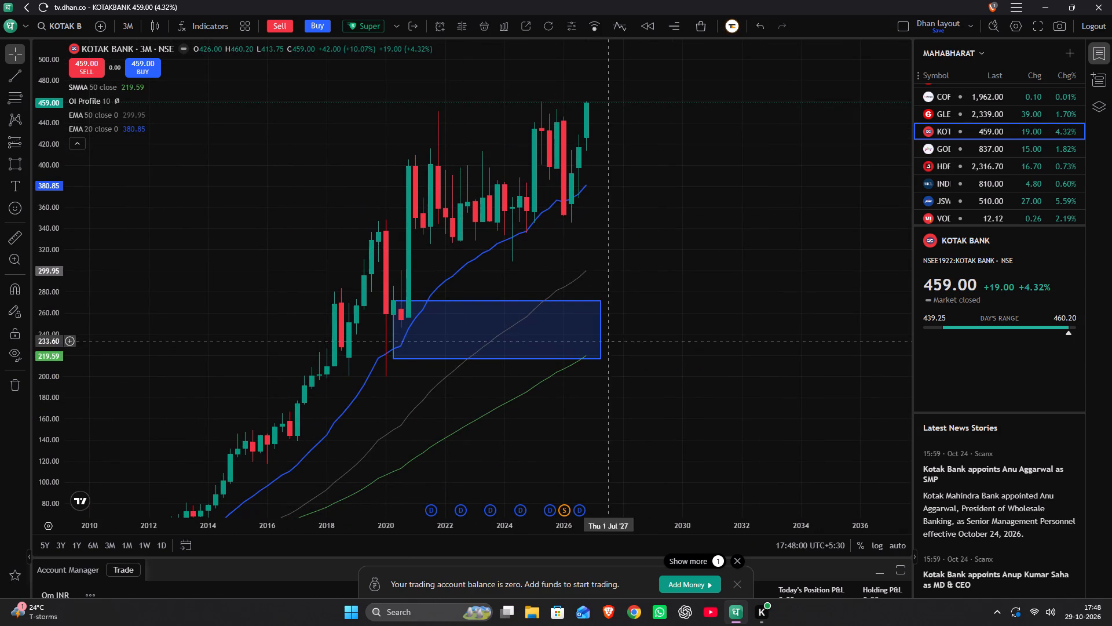
left_click_drag(601, 333, 776, 351)
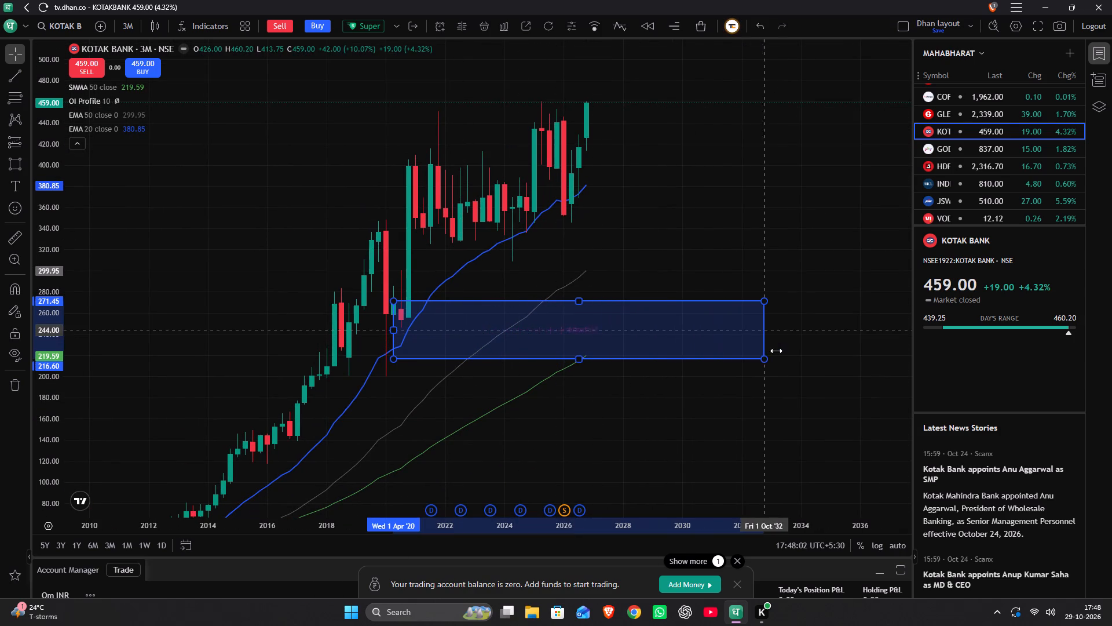
left_click_drag(776, 351, 778, 351)
left_click(615, 204)
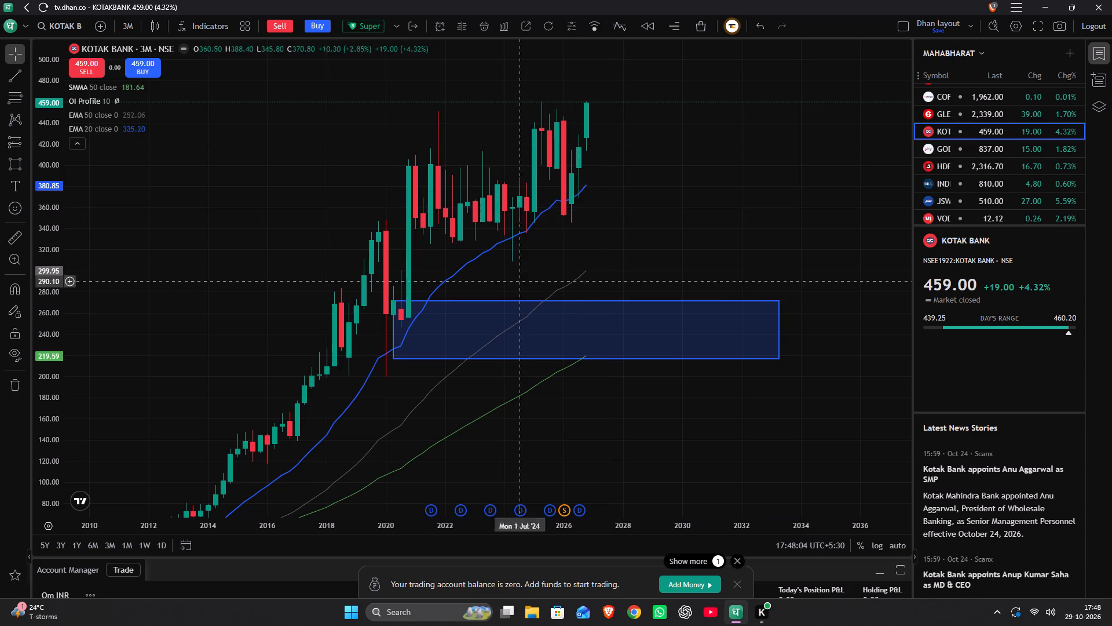
Switch the Kotak Bank chart to the 1-month interval.
left_click_drag(377, 410, 731, 133)
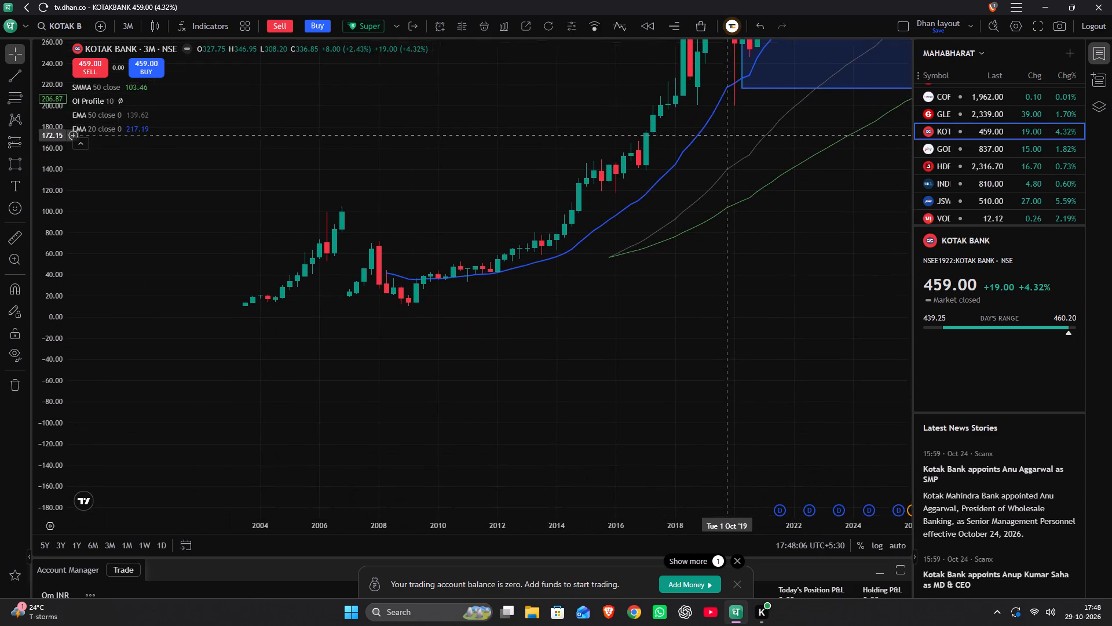
left_click_drag(731, 133, 717, 129)
left_click_drag(485, 341, 372, 534)
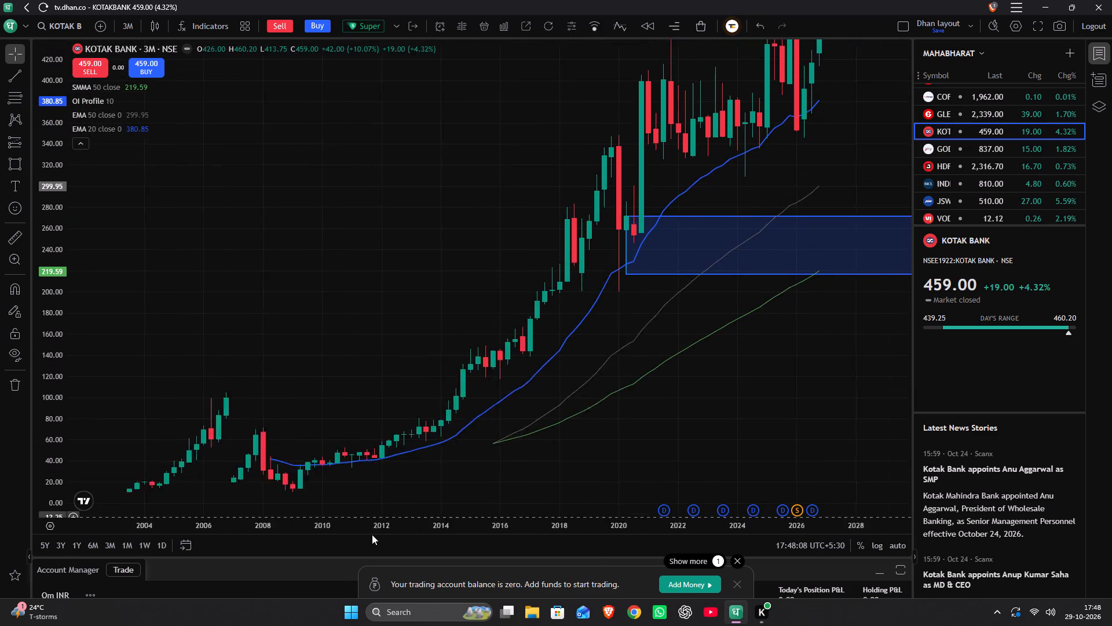
left_click_drag(372, 534, 371, 536)
key("1")
key("m")
key("Return")
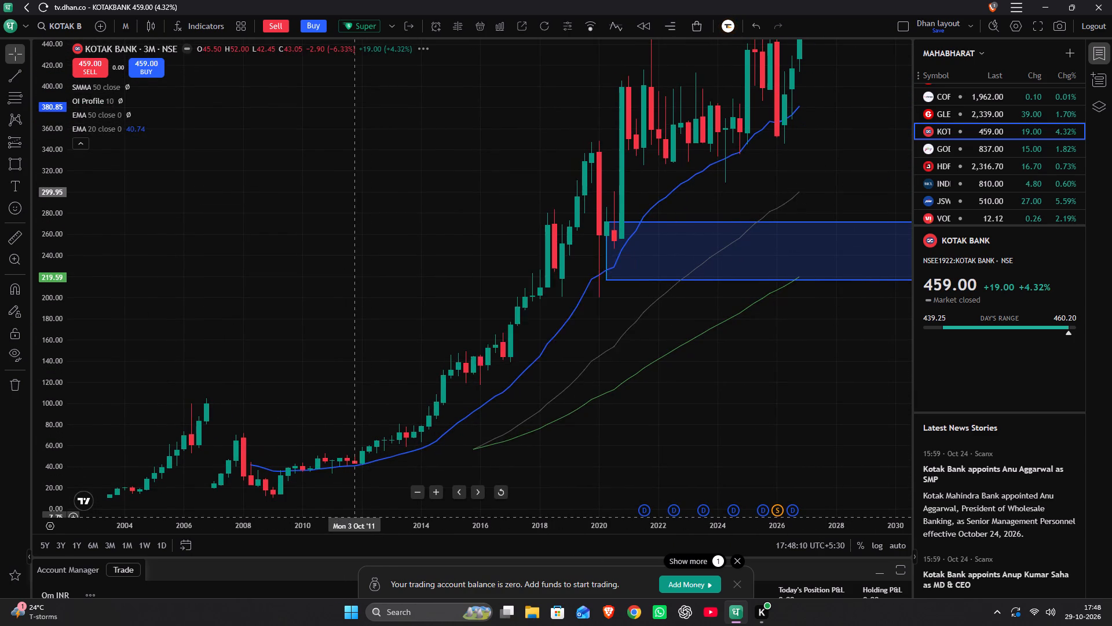
Examine Kotak Bank's monthly candles and moving averages around the demand zone, from 2011 to October 2026.
scroll(364, 512, "down", 5)
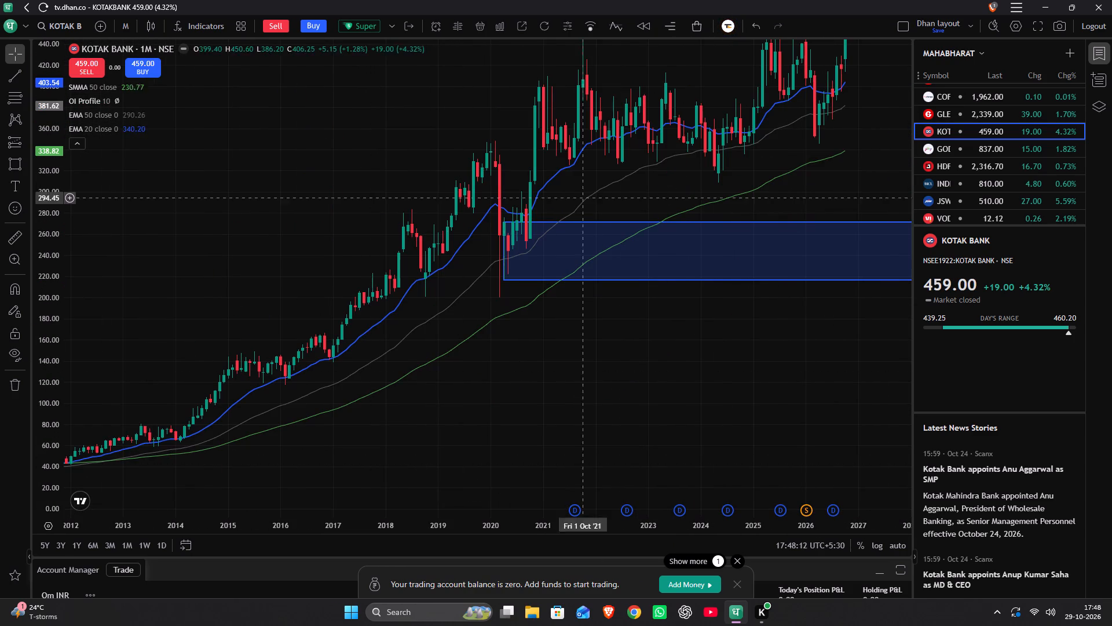
left_click_drag(690, 187, 356, 456)
scroll(455, 370, "up", 5)
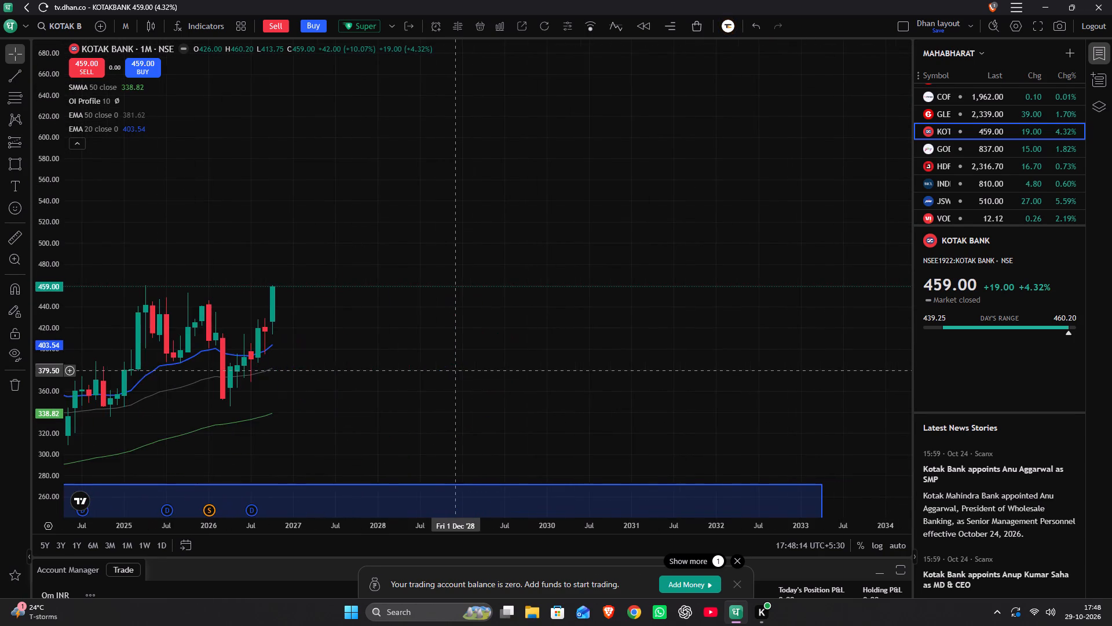
left_click_drag(292, 410, 550, 311)
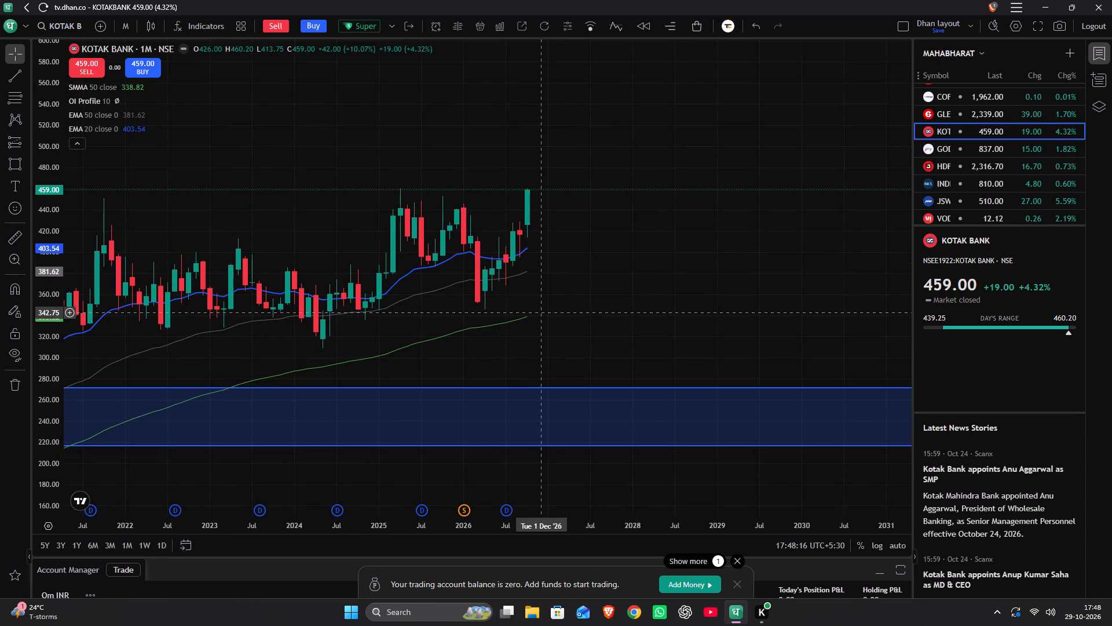
left_click_drag(329, 322, 704, 264)
scroll(707, 262, "down", 5)
left_click_drag(503, 453, 512, 289)
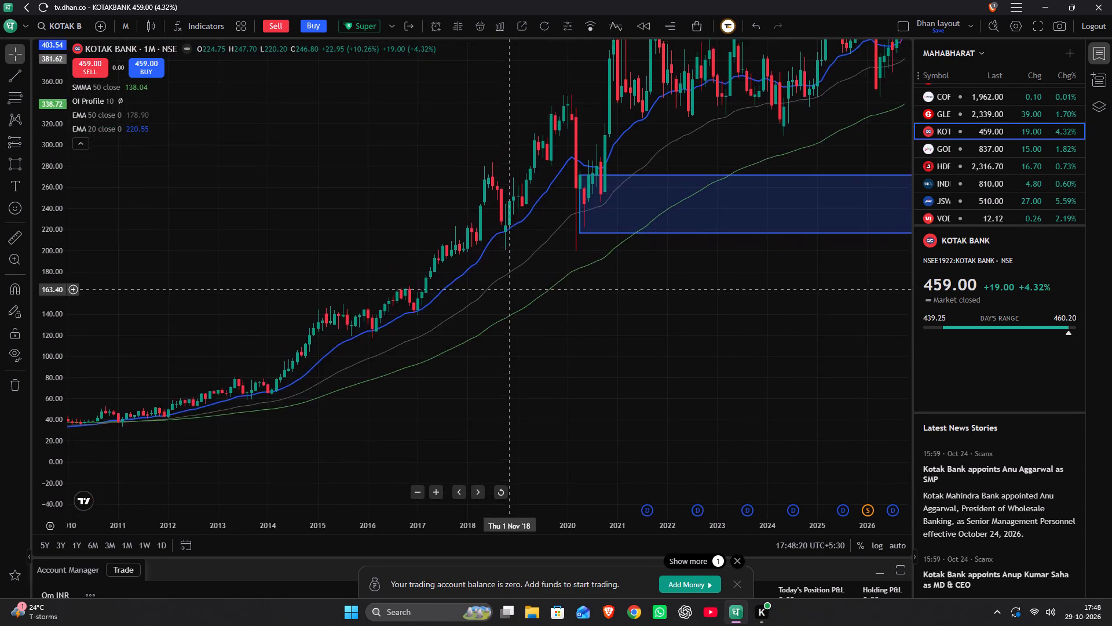
left_click_drag(512, 289, 467, 359)
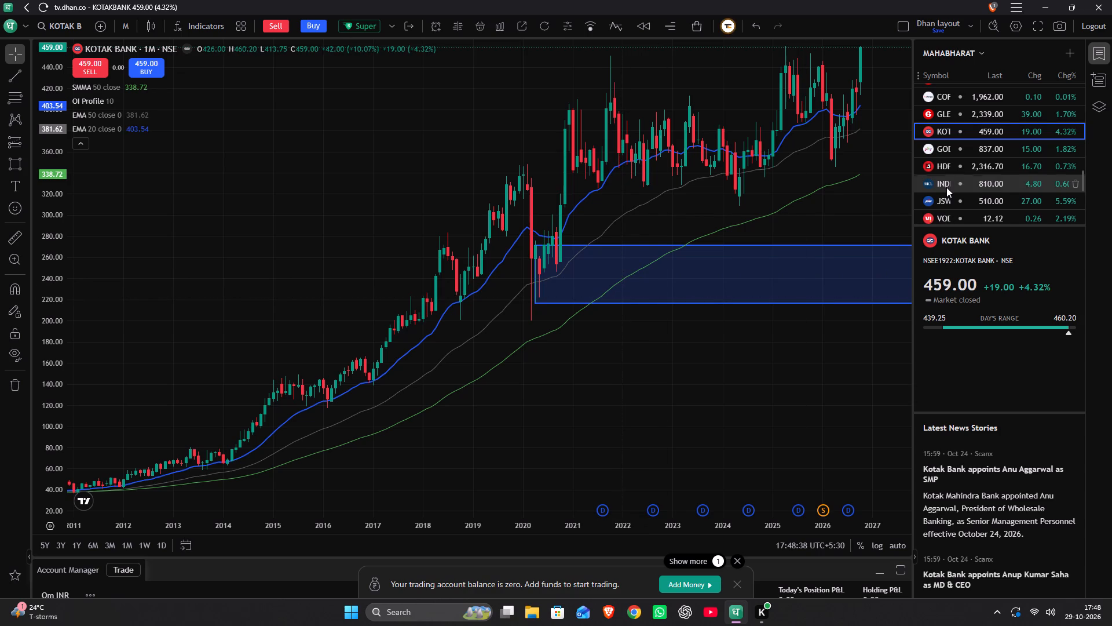
Open Godrej Consumer Products from the MAHABHARAT watchlist and examine its monthly candles around the marked zones and the 775 alert.
left_click(955, 147)
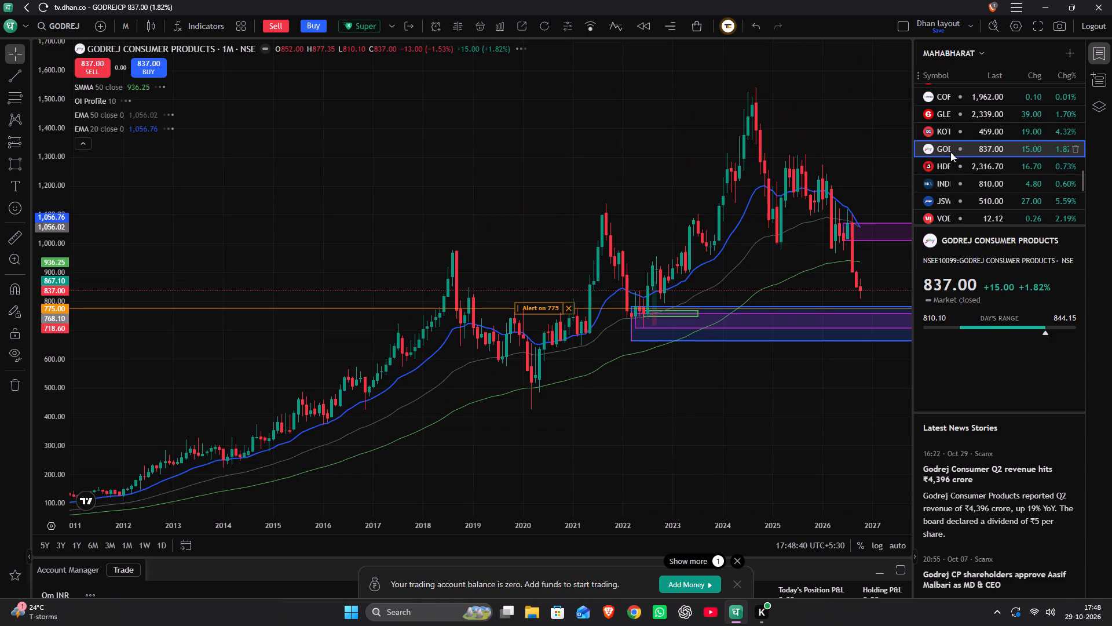
left_click_drag(720, 247, 601, 208)
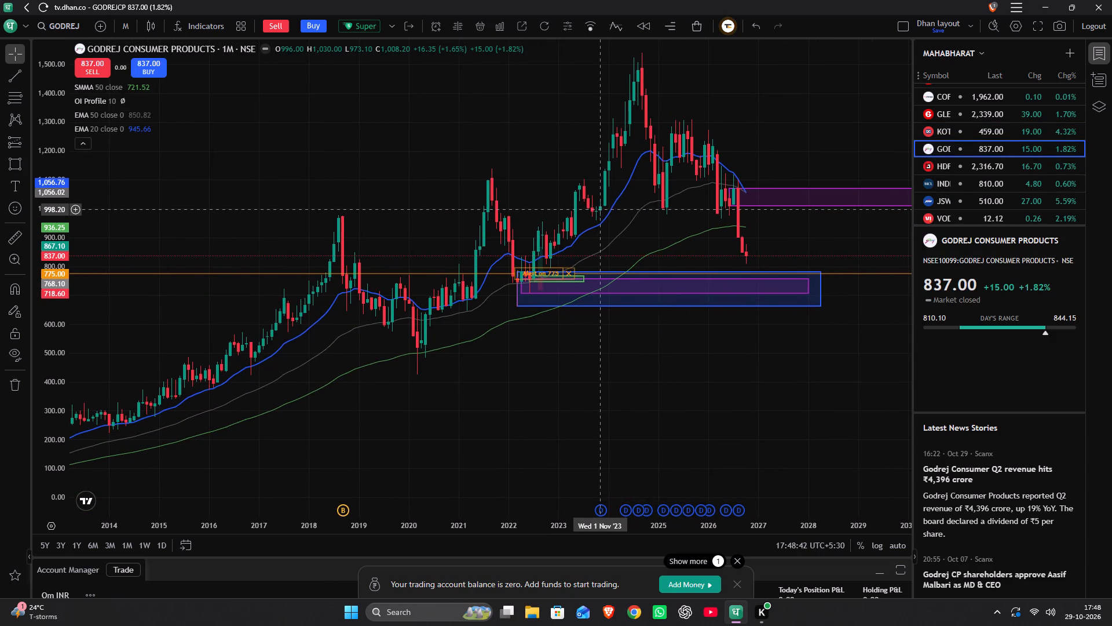
left_click_drag(601, 208, 615, 187)
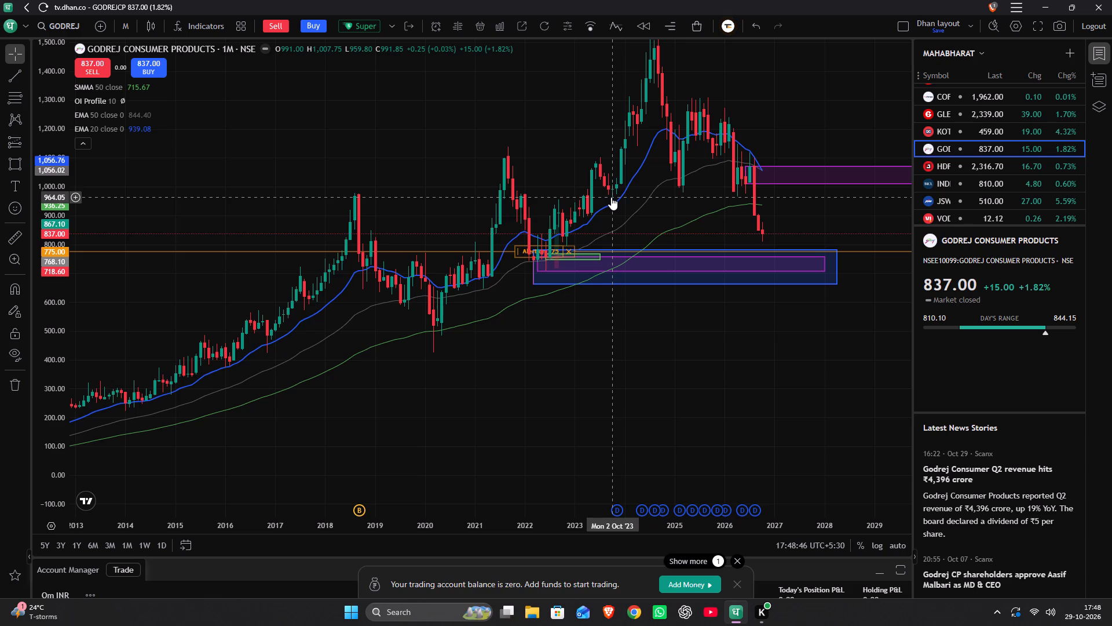
left_click_drag(641, 156, 595, 296)
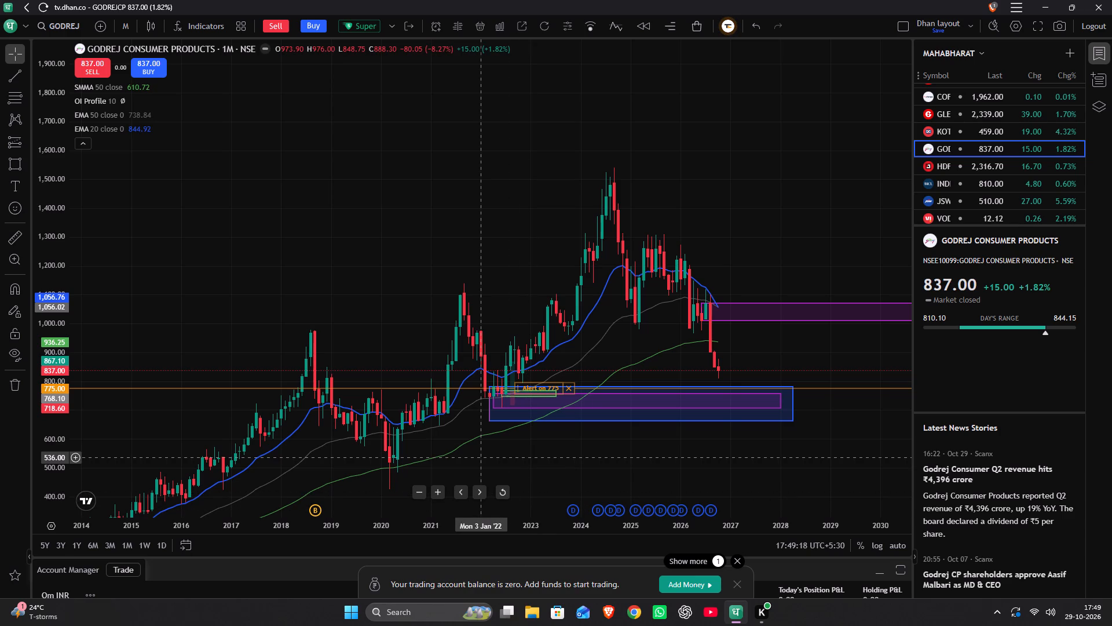
scroll(627, 345, "up", 2)
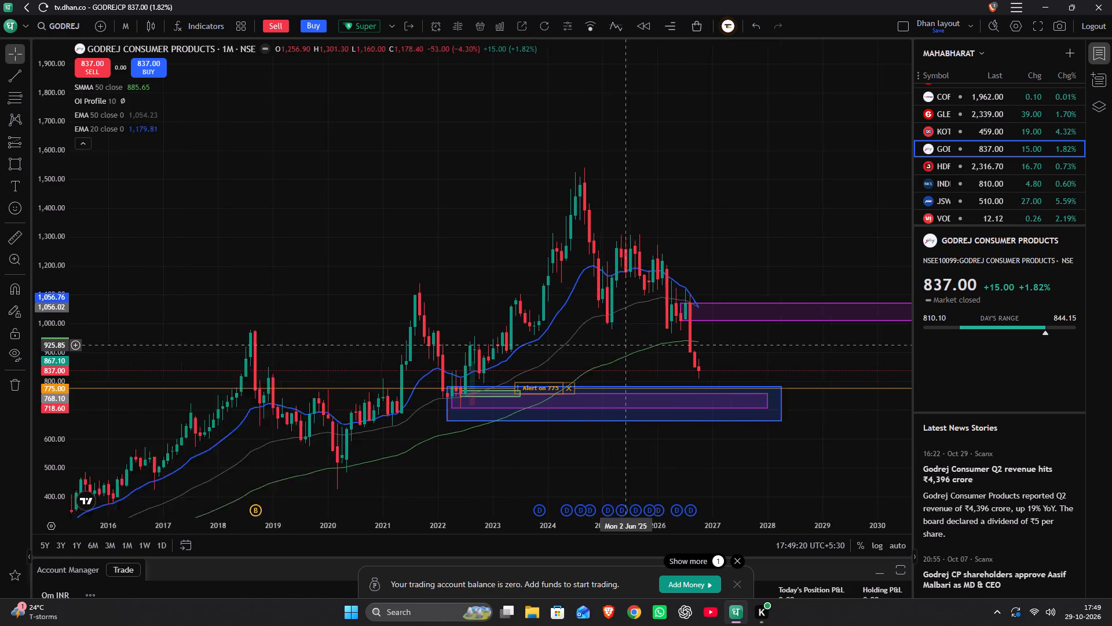
scroll(627, 345, "up", 1)
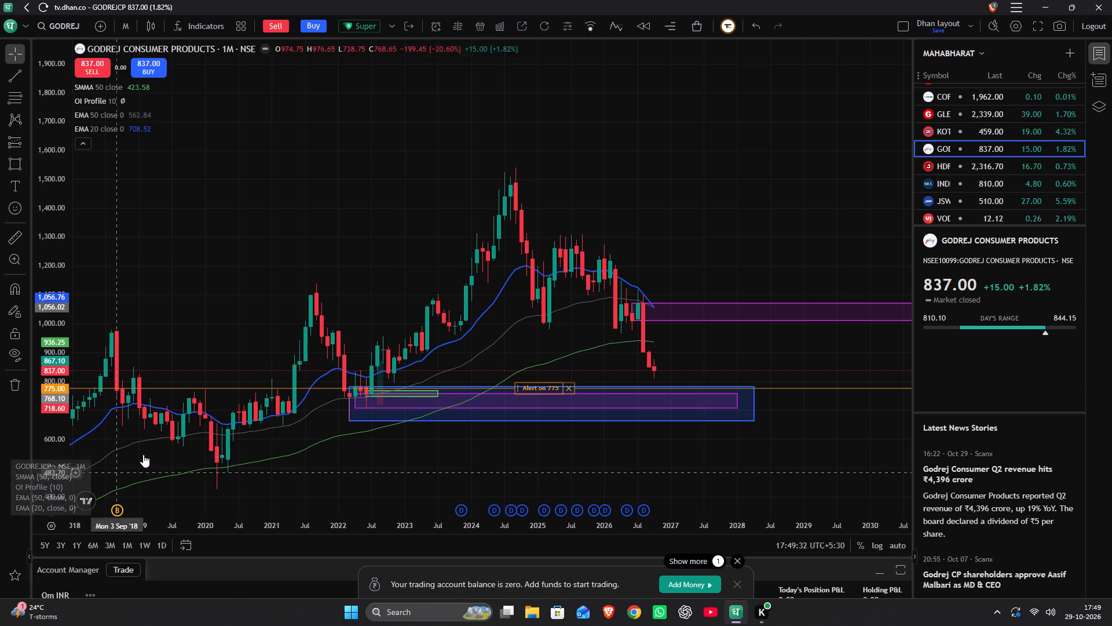
scroll(413, 280, "up", 3)
scroll(327, 312, "down", 5)
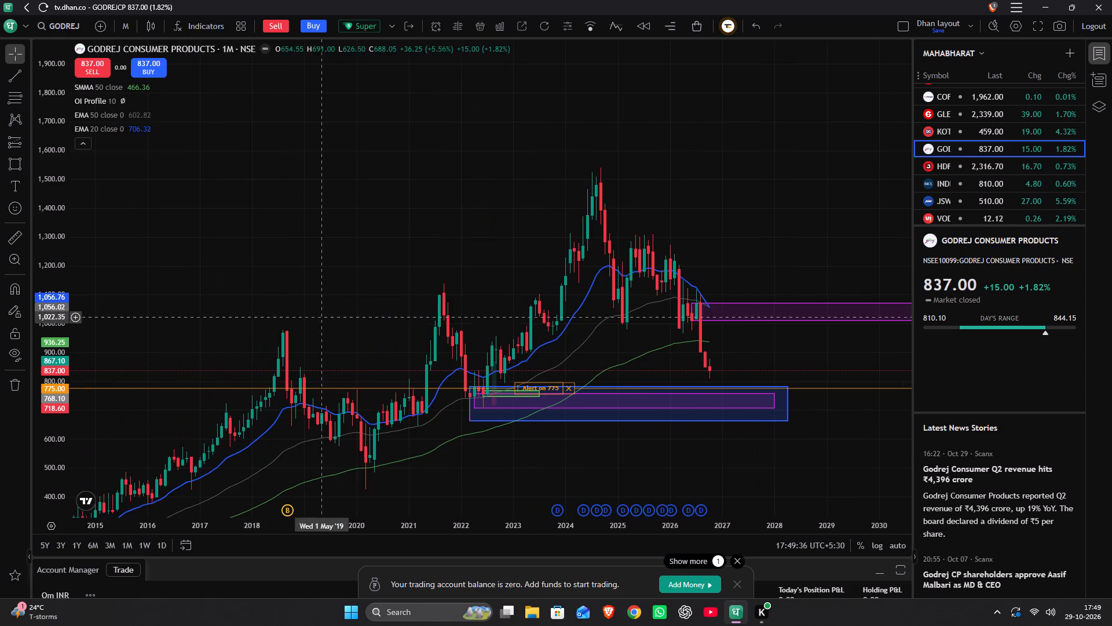
scroll(47, 458, "up", 6)
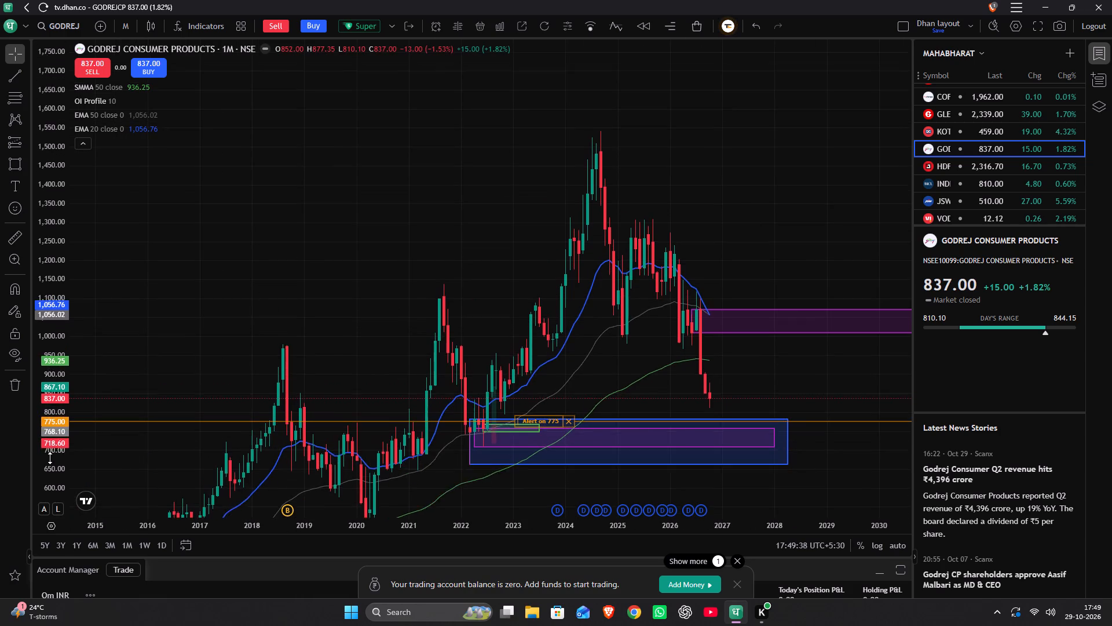
scroll(50, 458, "up", 5)
left_click_drag(214, 389, 270, 292)
scroll(270, 293, "up", 2)
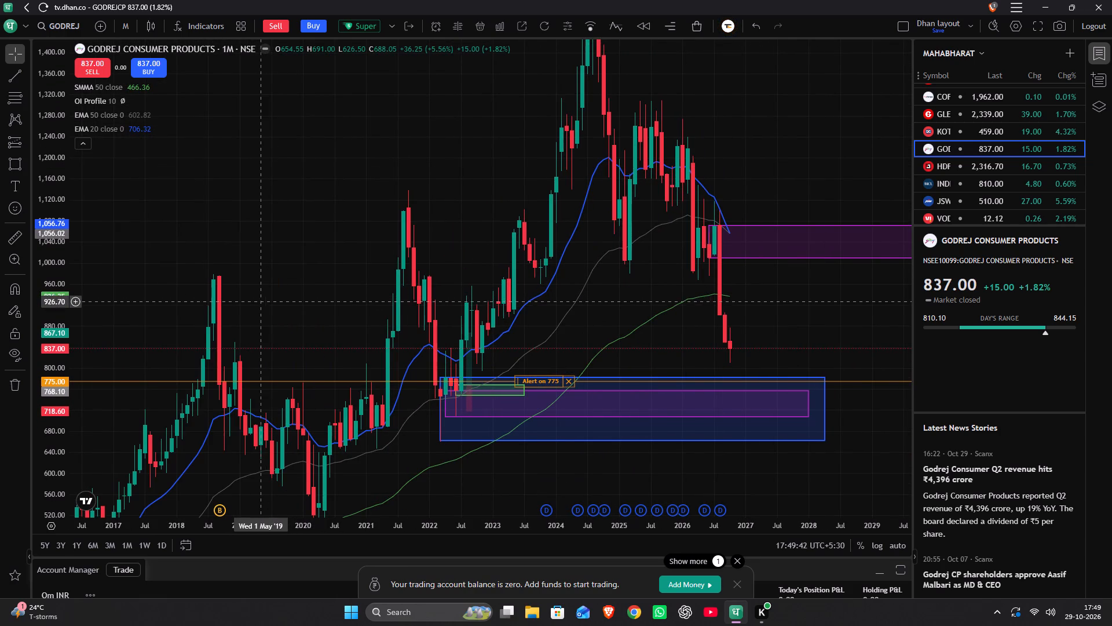
Examine Godrej Consumer Products' monthly price history and moving averages from 2008 through the 2020 low up to the marked zones.
left_click_drag(316, 476, 381, 383)
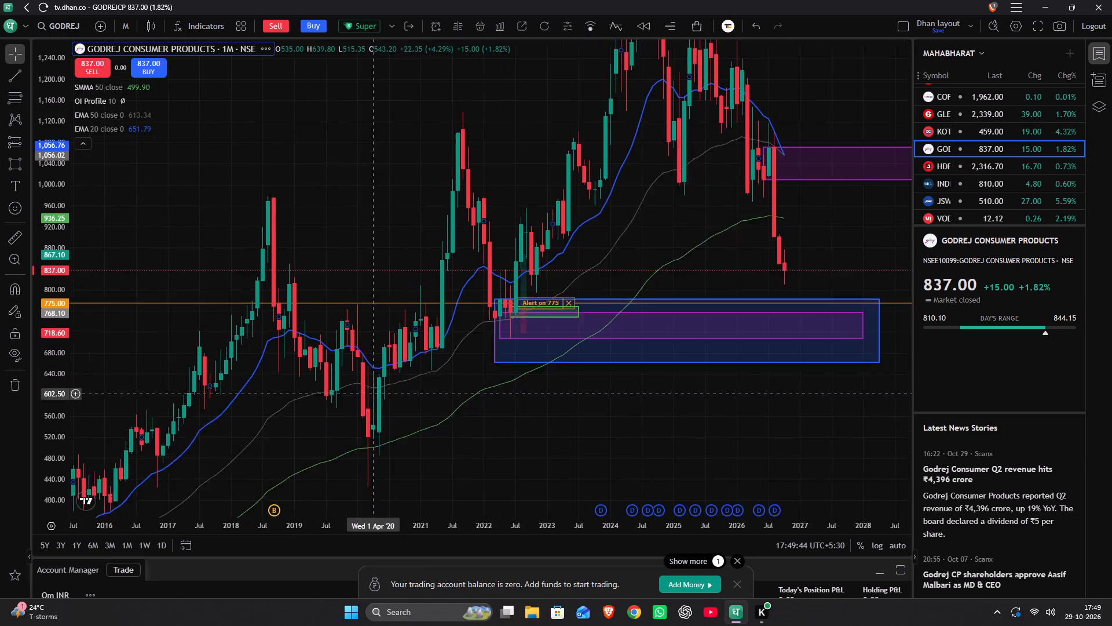
left_click_drag(381, 383, 481, 323)
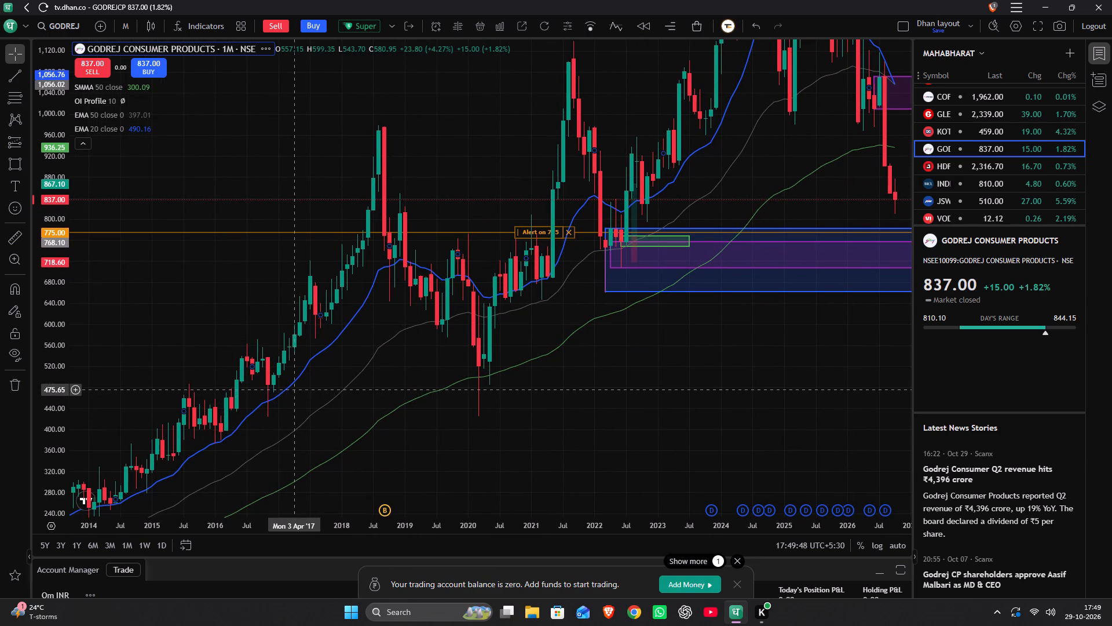
scroll(321, 417, "up", 2)
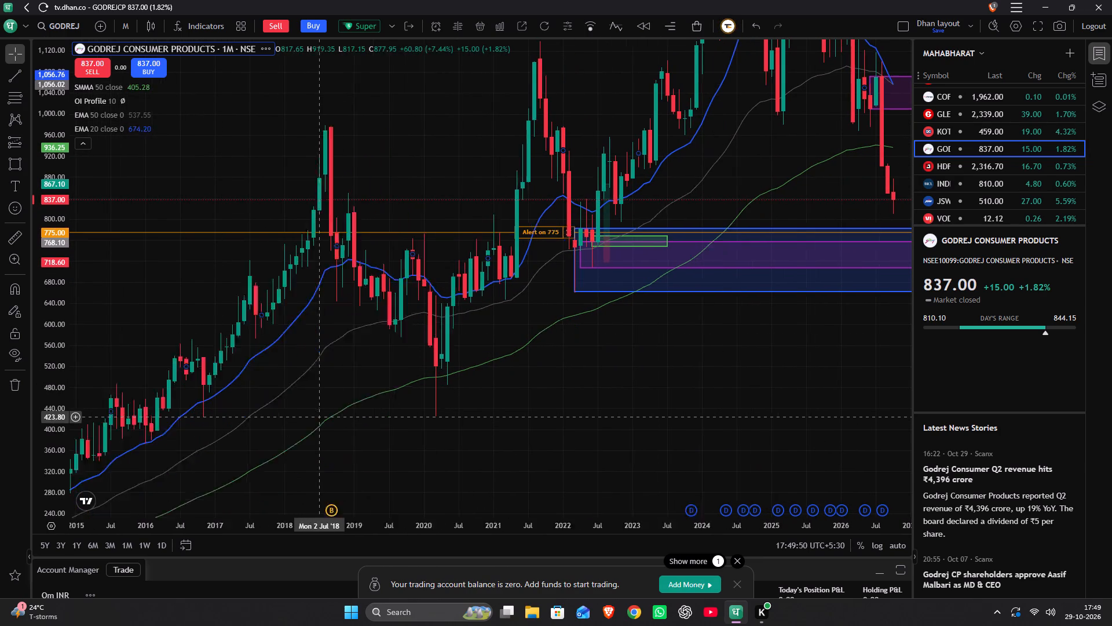
left_click_drag(243, 405, 481, 322)
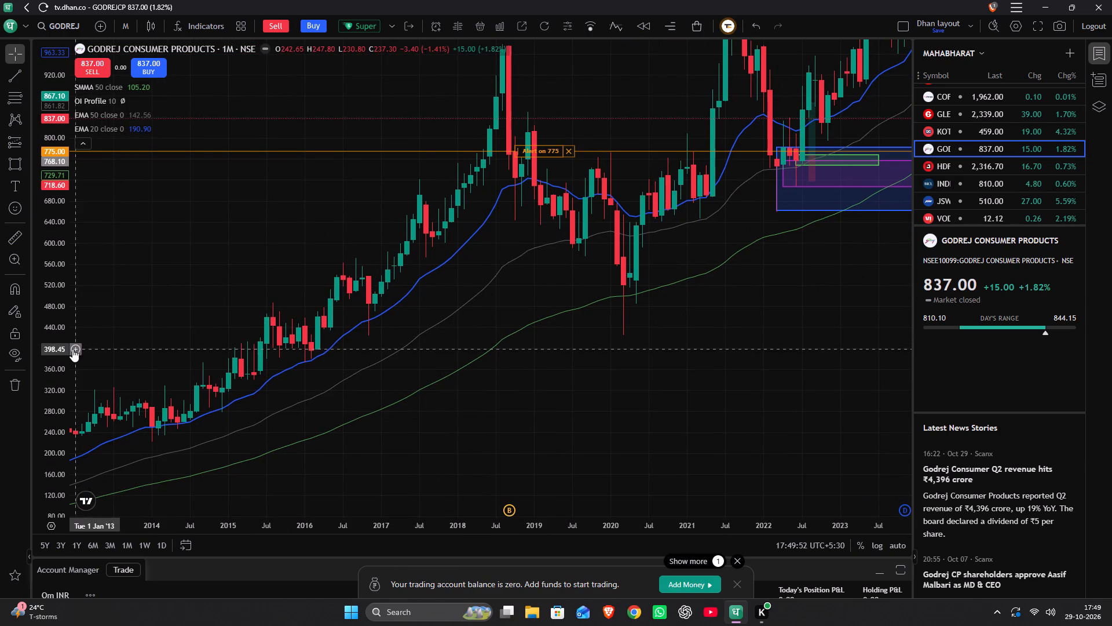
scroll(64, 346, "up", 13)
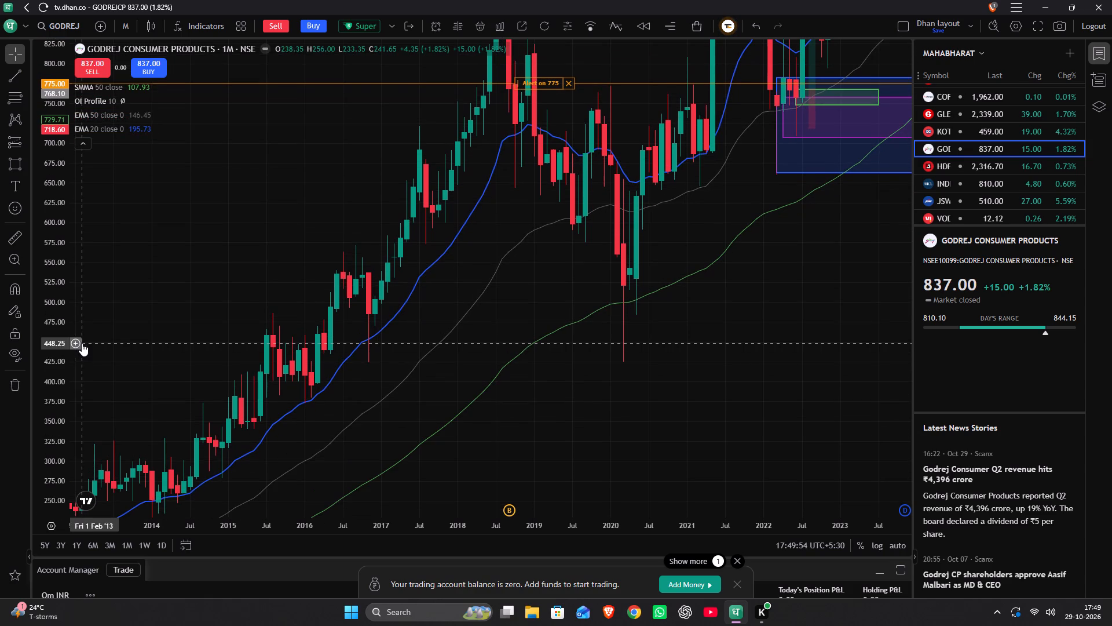
left_click_drag(363, 432, 418, 368)
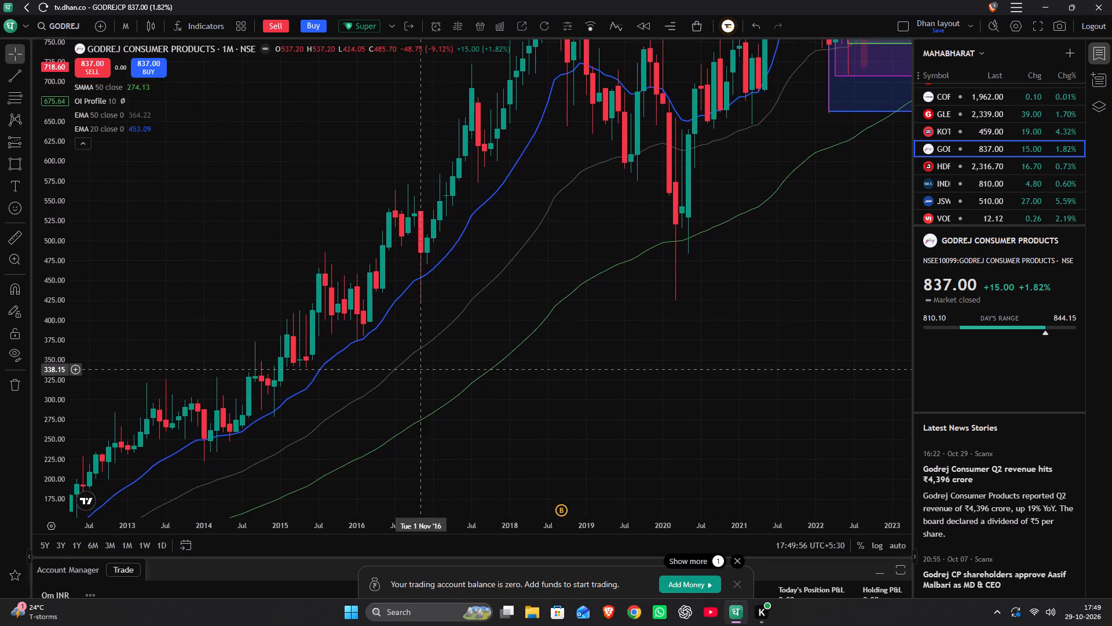
left_click_drag(418, 368, 689, 254)
left_click_drag(500, 412, 553, 272)
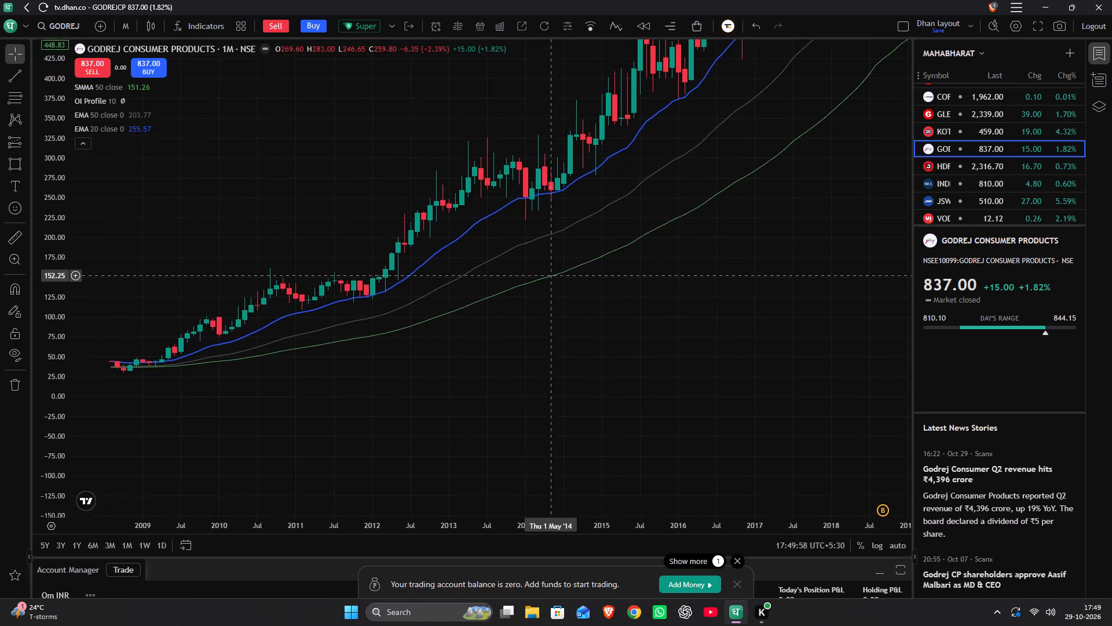
left_click_drag(553, 272, 203, 192)
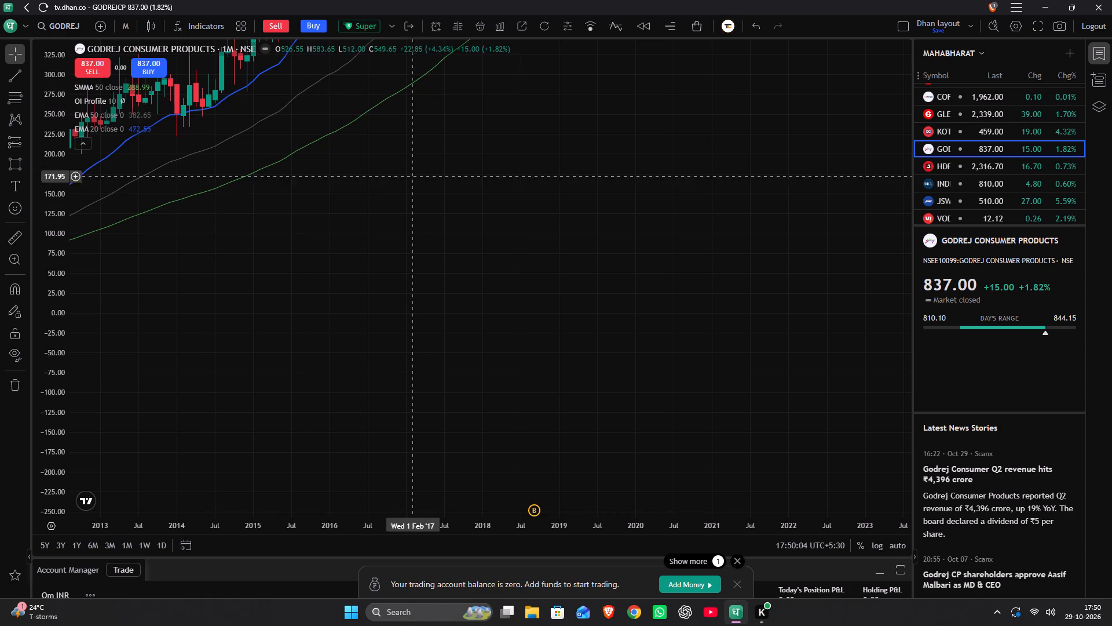
scroll(408, 220, "down", 6)
left_click_drag(554, 158, 346, 566)
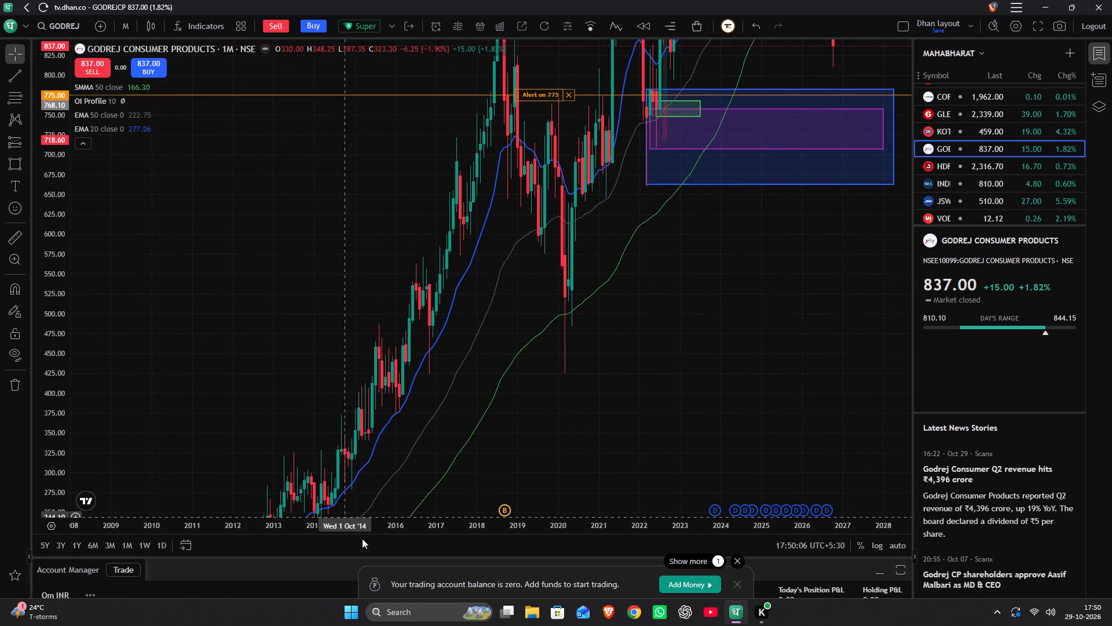
left_click_drag(649, 303, 379, 538)
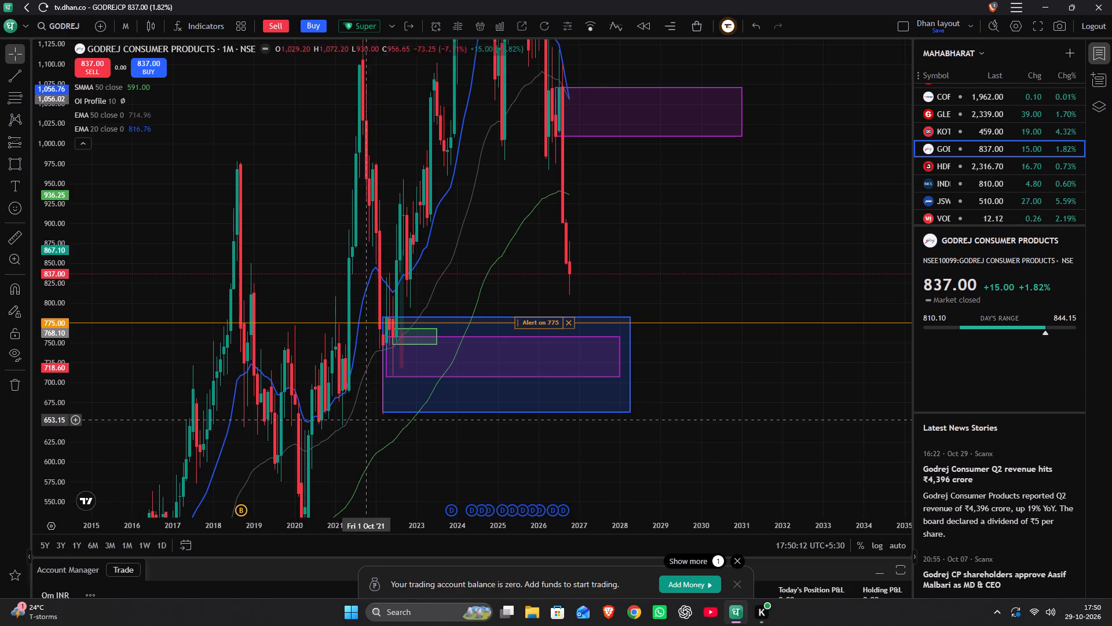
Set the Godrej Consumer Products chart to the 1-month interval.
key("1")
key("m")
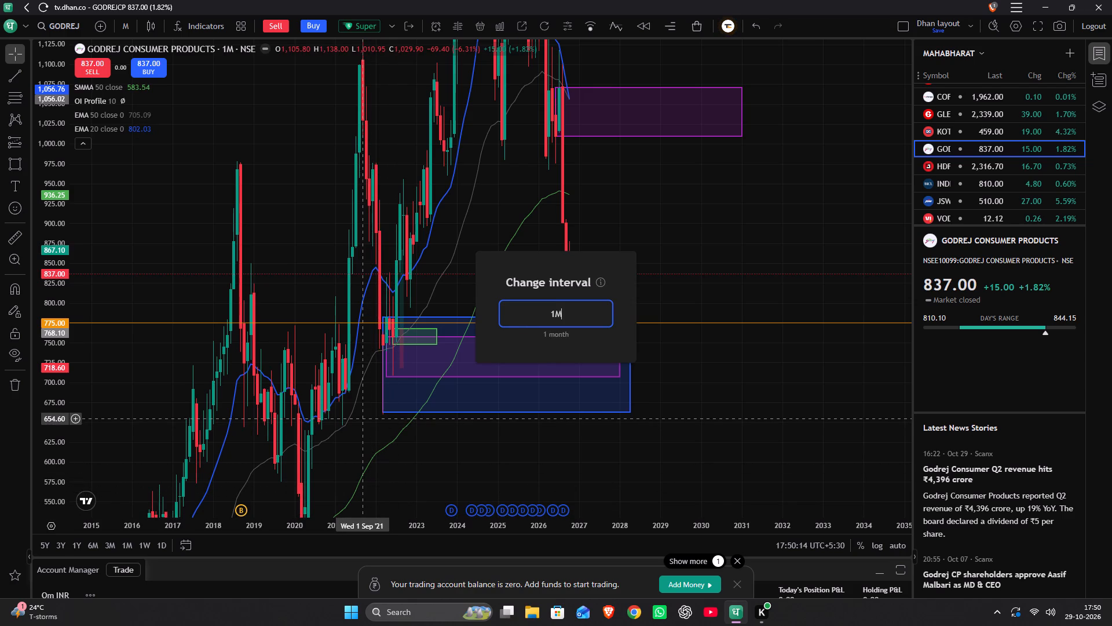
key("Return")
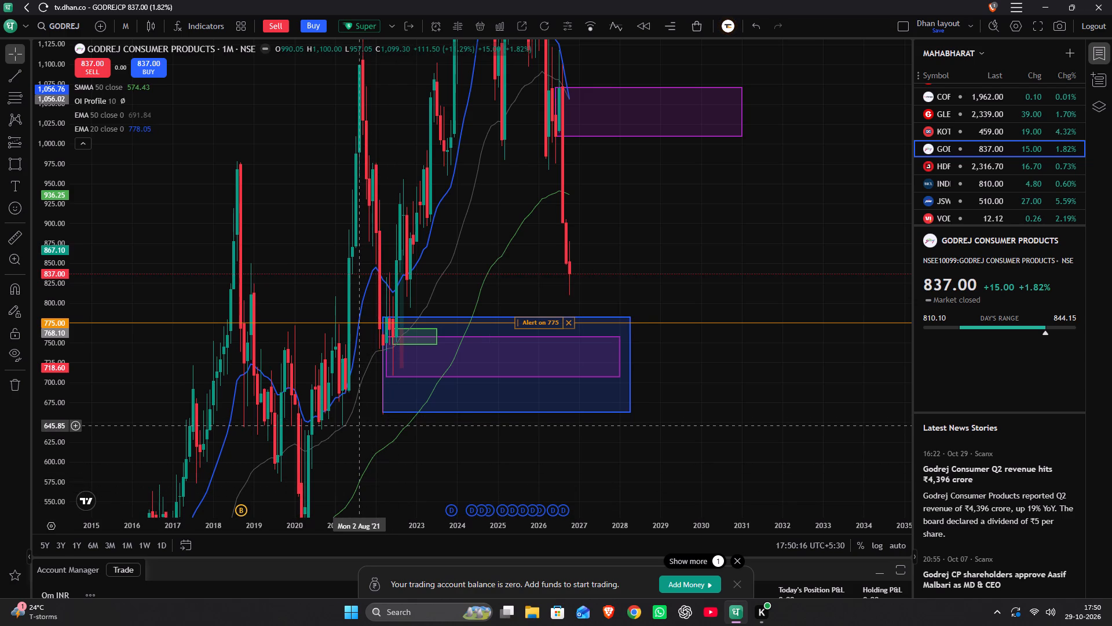
Switch the Godrej Consumer Products chart to the 1-day interval.
key("1")
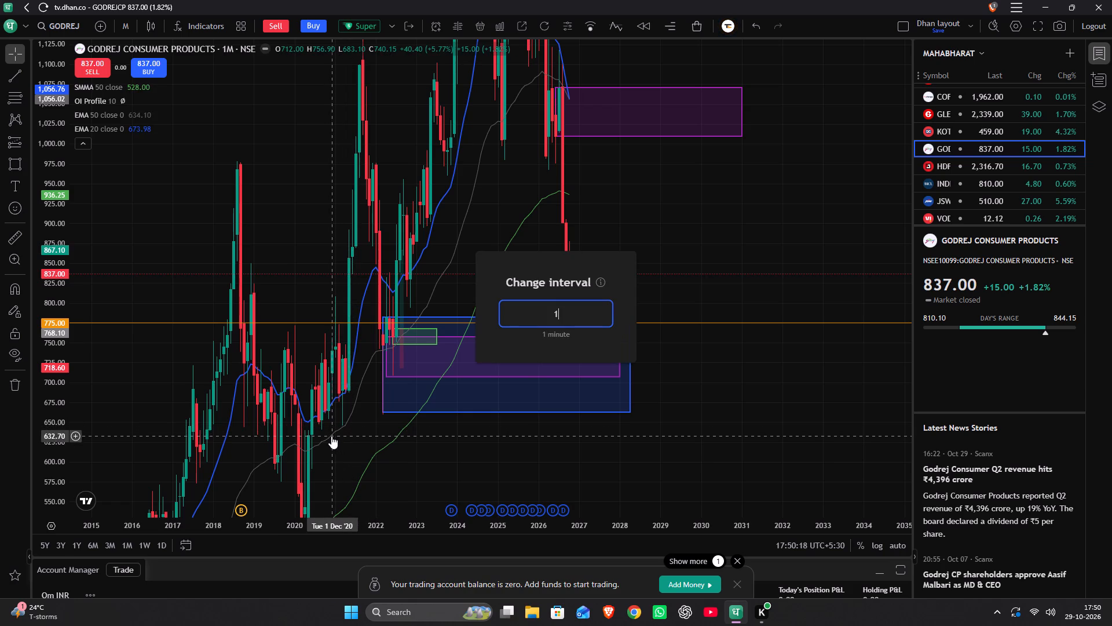
key("d")
key("Return")
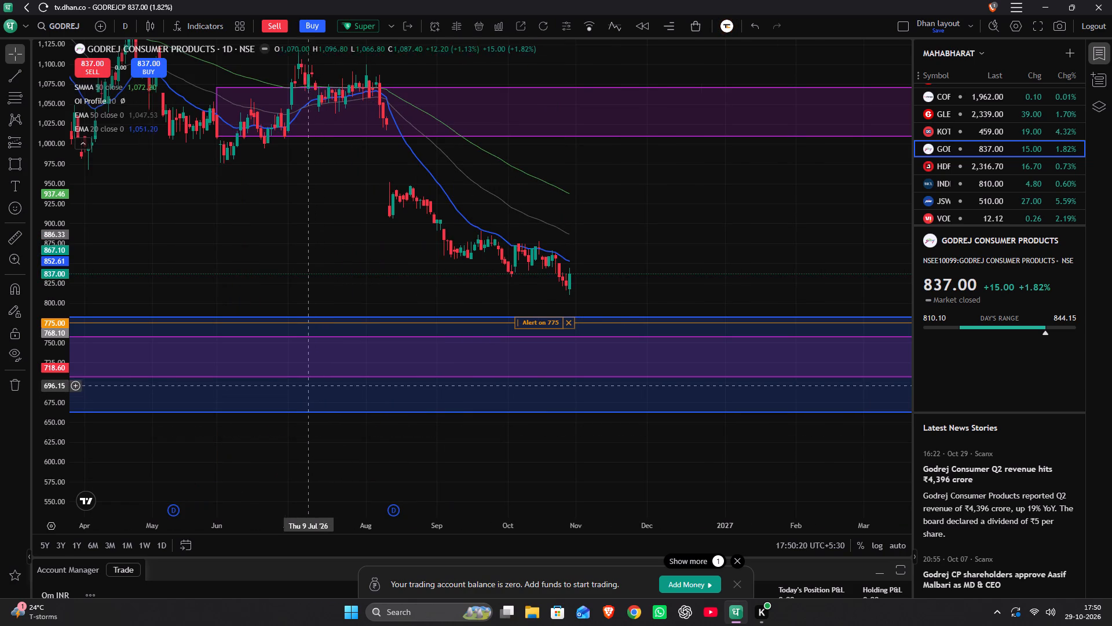
Examine Godrej Consumer Products' daily candles from 2021 to October 2026 against the demand zones and moving averages.
left_click_drag(321, 231, 517, 228)
scroll(517, 228, "down", 5)
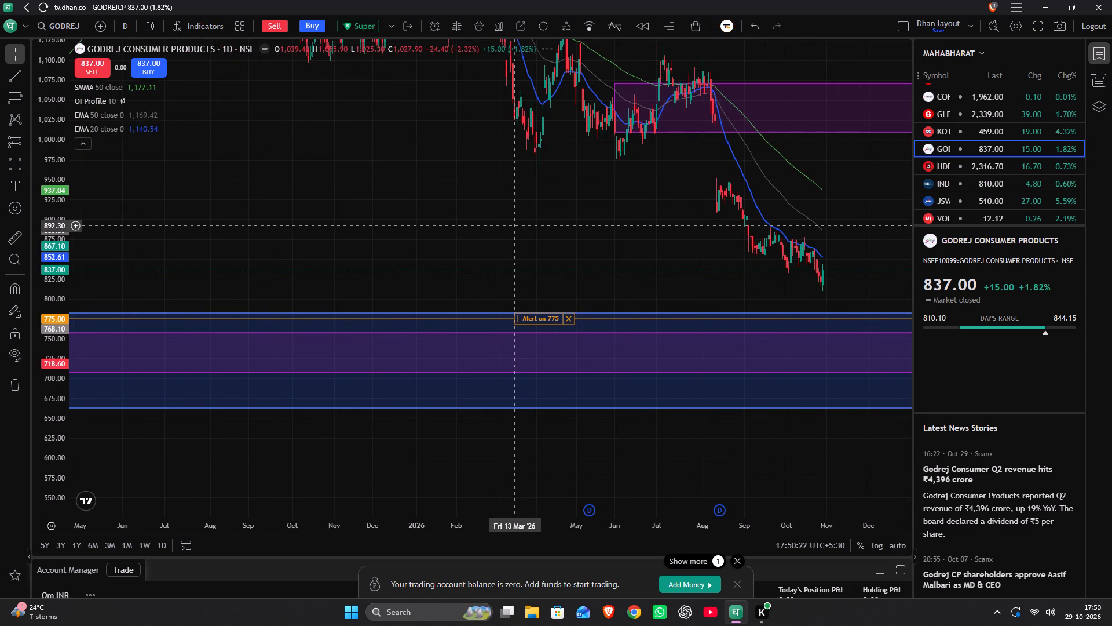
scroll(514, 226, "down", 3)
left_click_drag(513, 223, 398, 381)
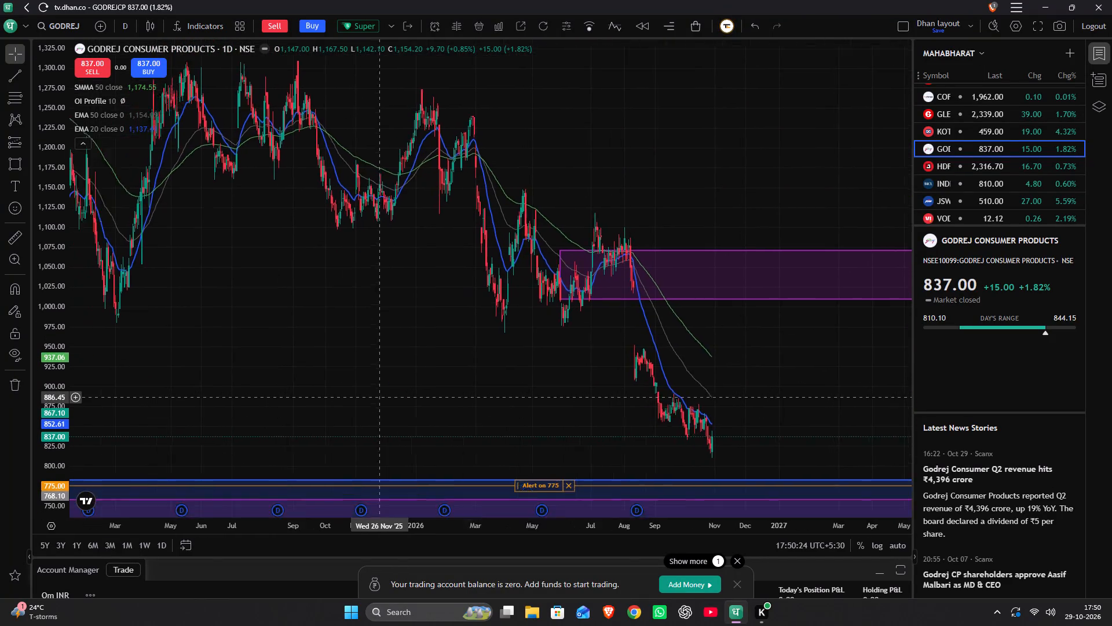
left_click_drag(398, 381, 618, 303)
scroll(616, 304, "down", 10)
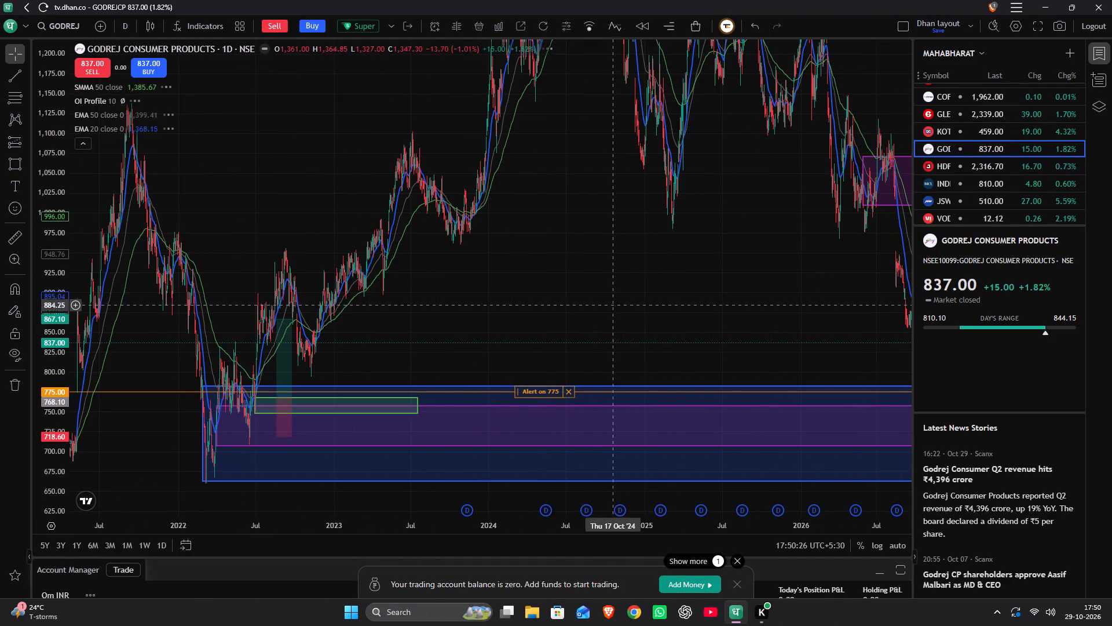
left_click_drag(613, 304, 308, 403)
scroll(340, 362, "up", 7)
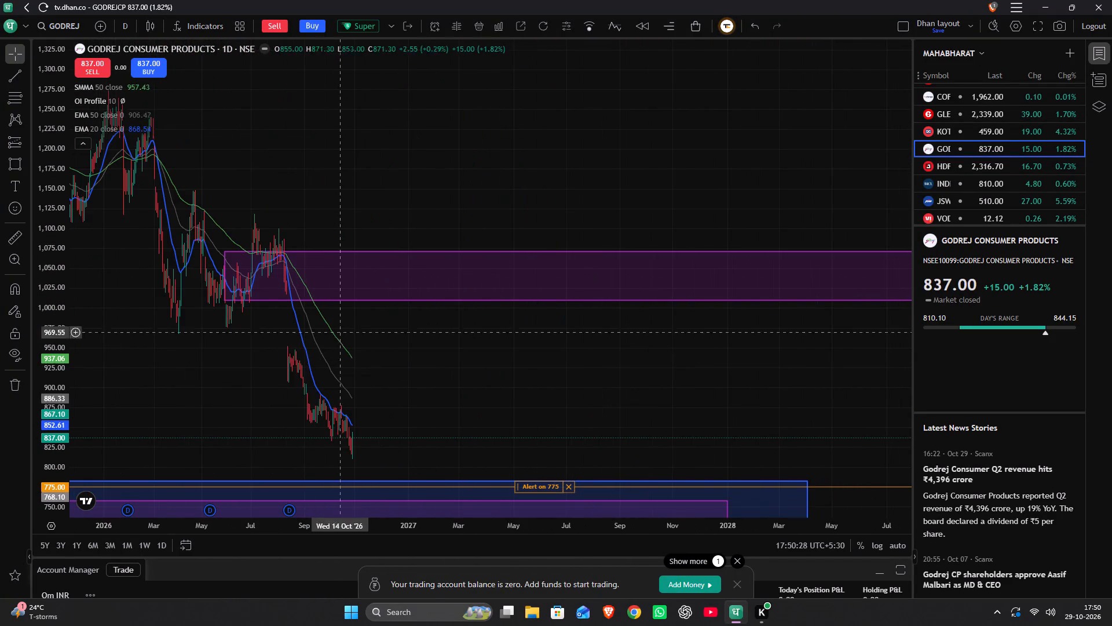
left_click_drag(306, 216, 617, 207)
scroll(612, 205, "up", 8)
left_click_drag(334, 199, 548, 183)
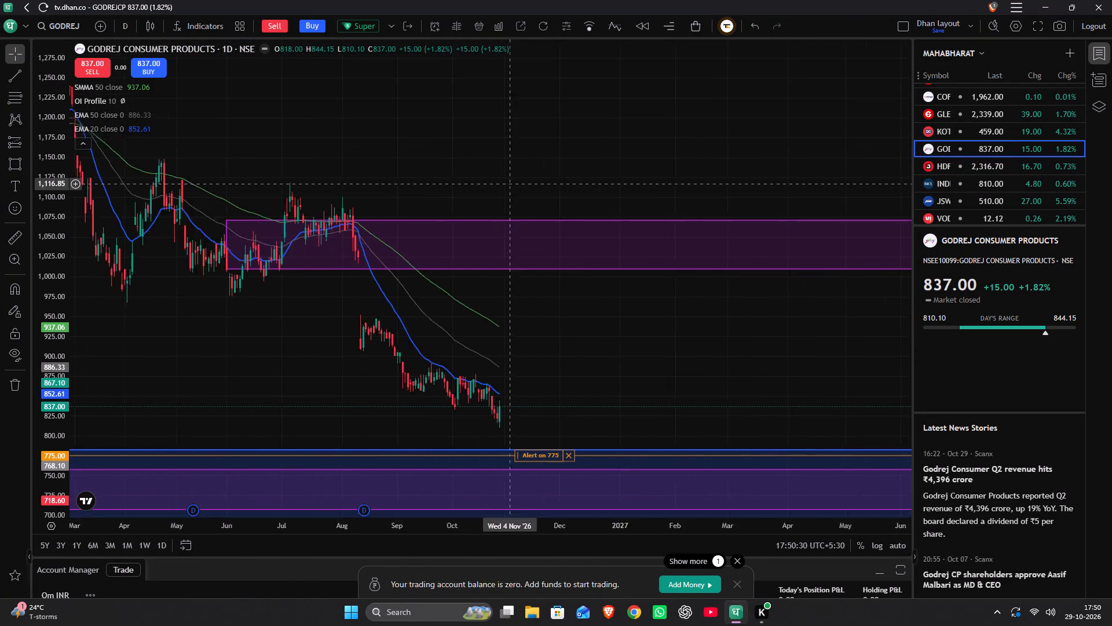
left_click_drag(548, 183, 659, 176)
scroll(655, 174, "up", 4)
left_click_drag(432, 151, 562, 201)
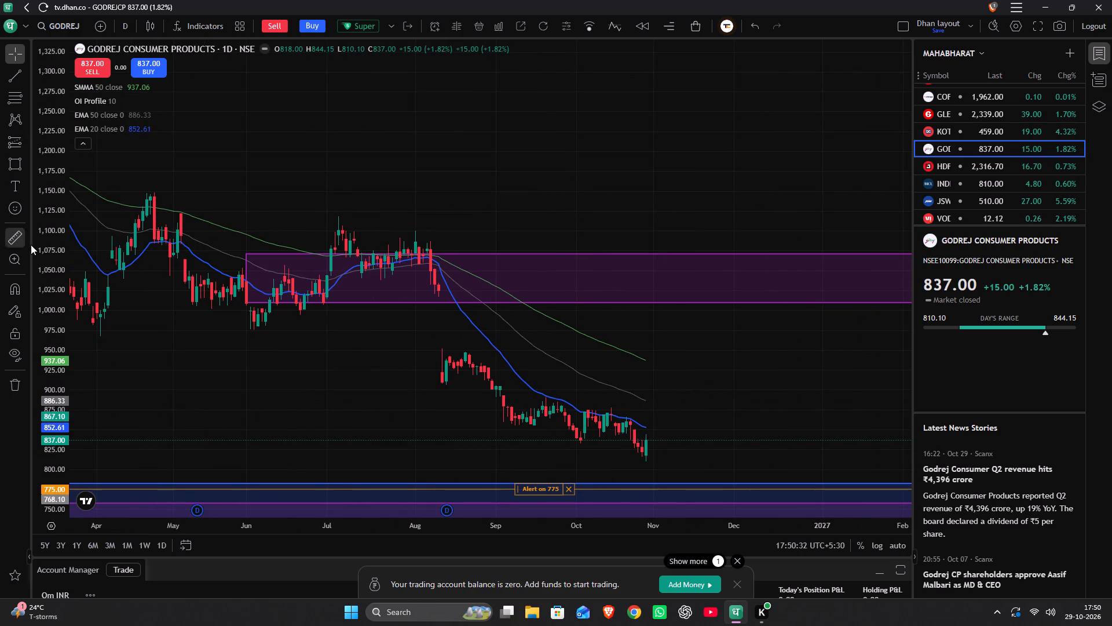
Examine the daily candles and moving averages closely around the purple zone near 1,010 to 1,070, from June to September 2026.
scroll(51, 231, "up", 20)
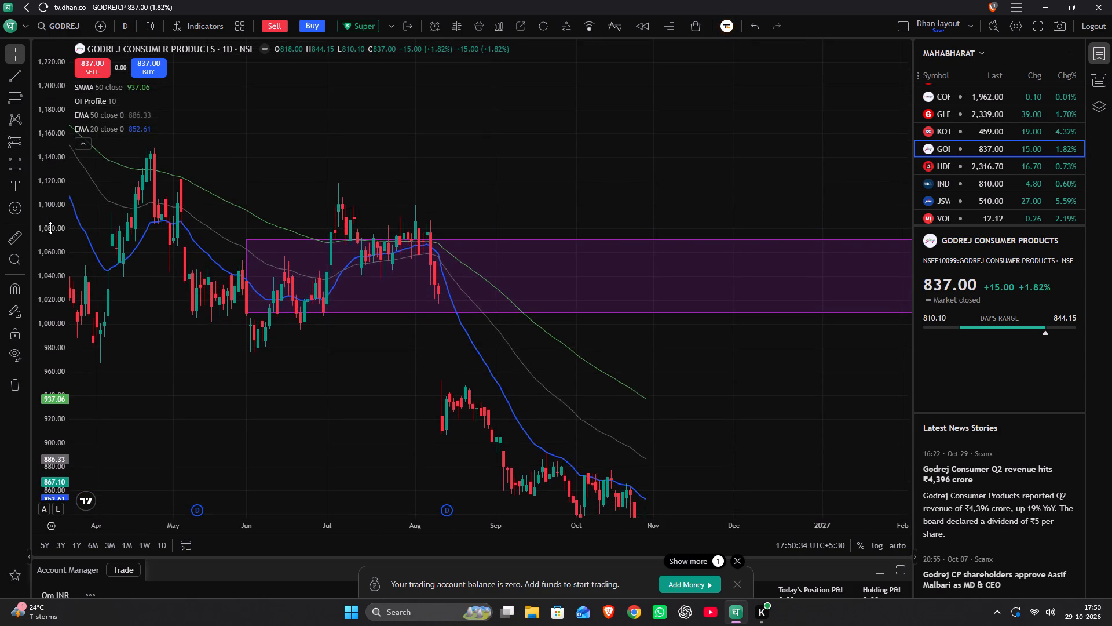
scroll(50, 228, "up", 9)
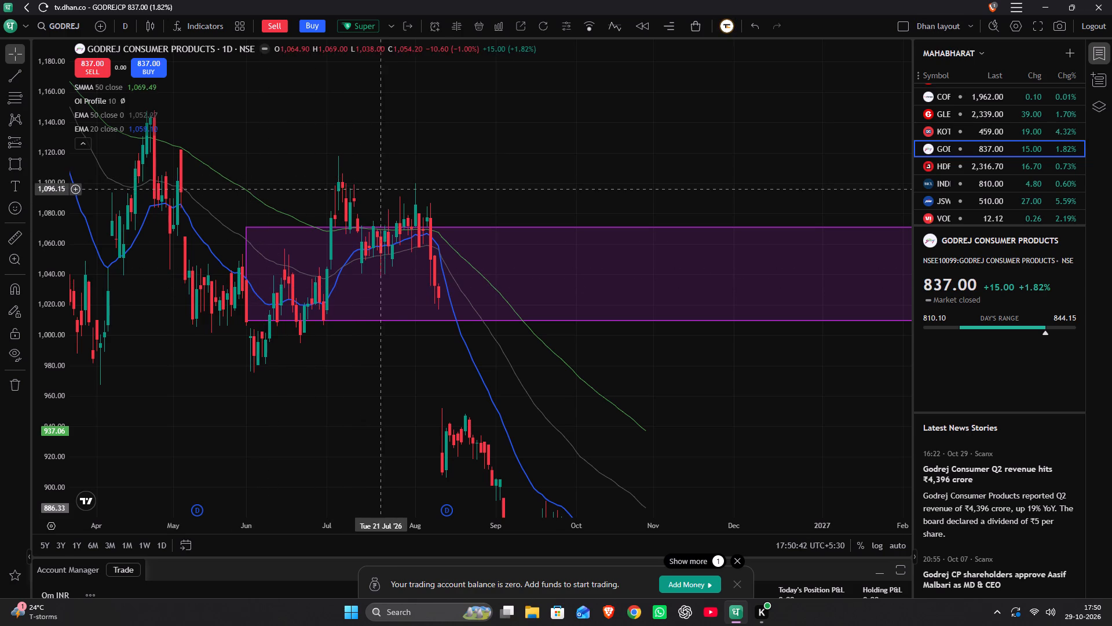
left_click_drag(380, 186, 511, 203)
scroll(513, 203, "up", 2)
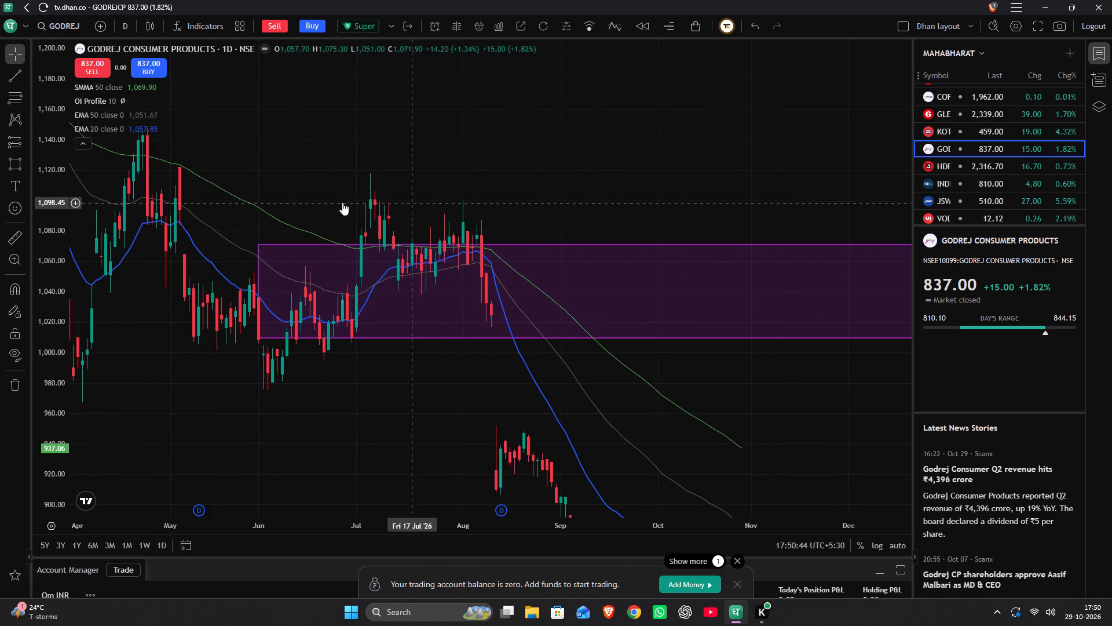
scroll(64, 252, "up", 5)
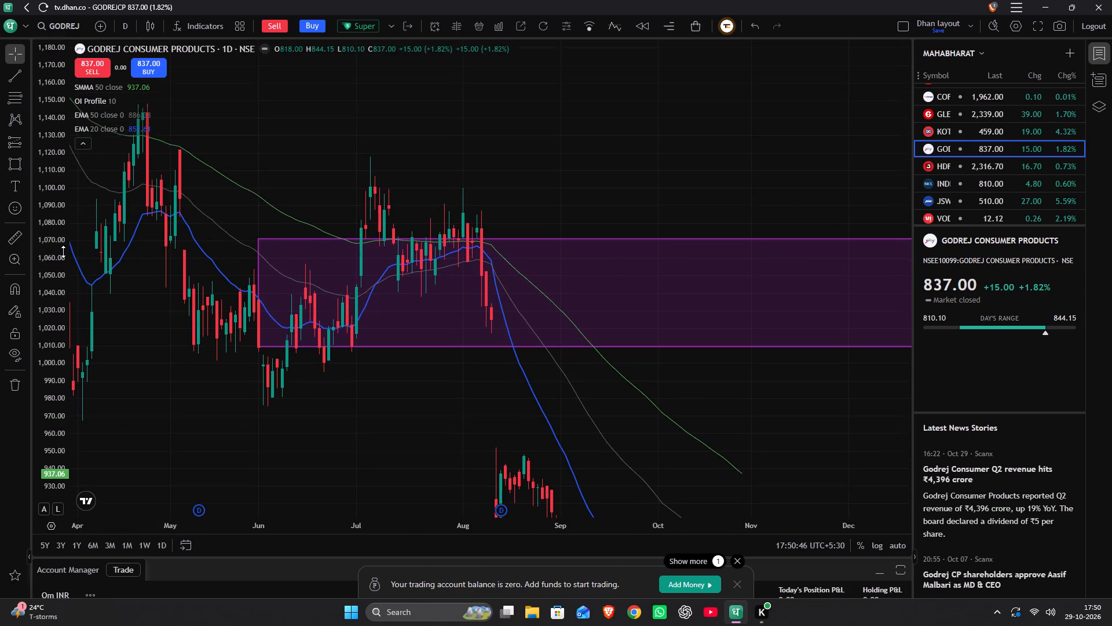
scroll(63, 252, "up", 9)
left_click_drag(286, 173, 289, 177)
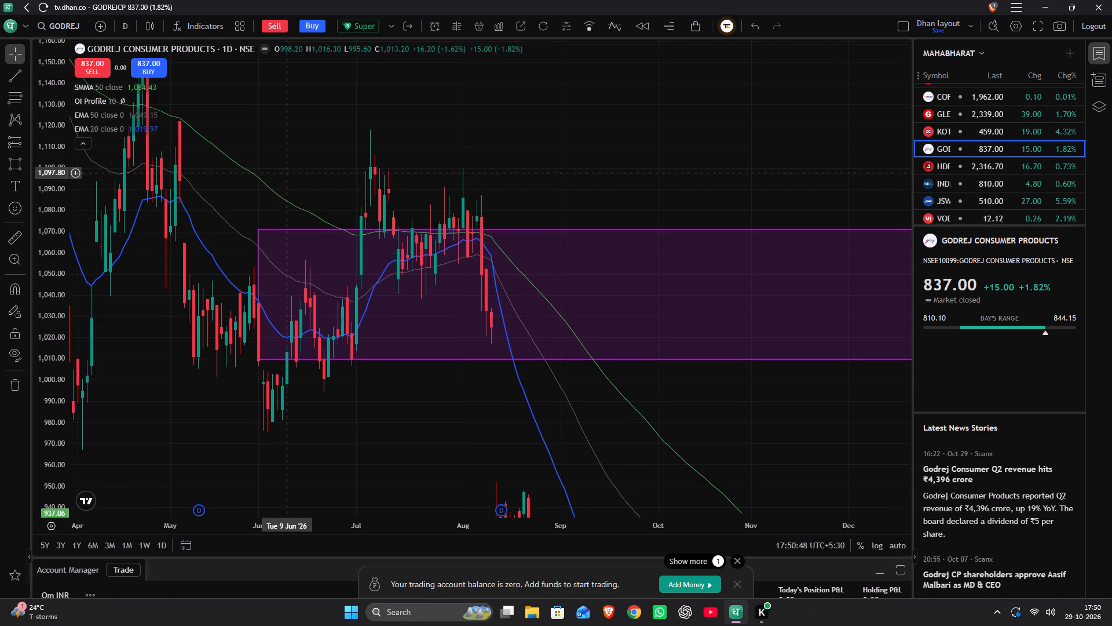
left_click_drag(289, 177, 324, 259)
scroll(327, 253, "up", 4)
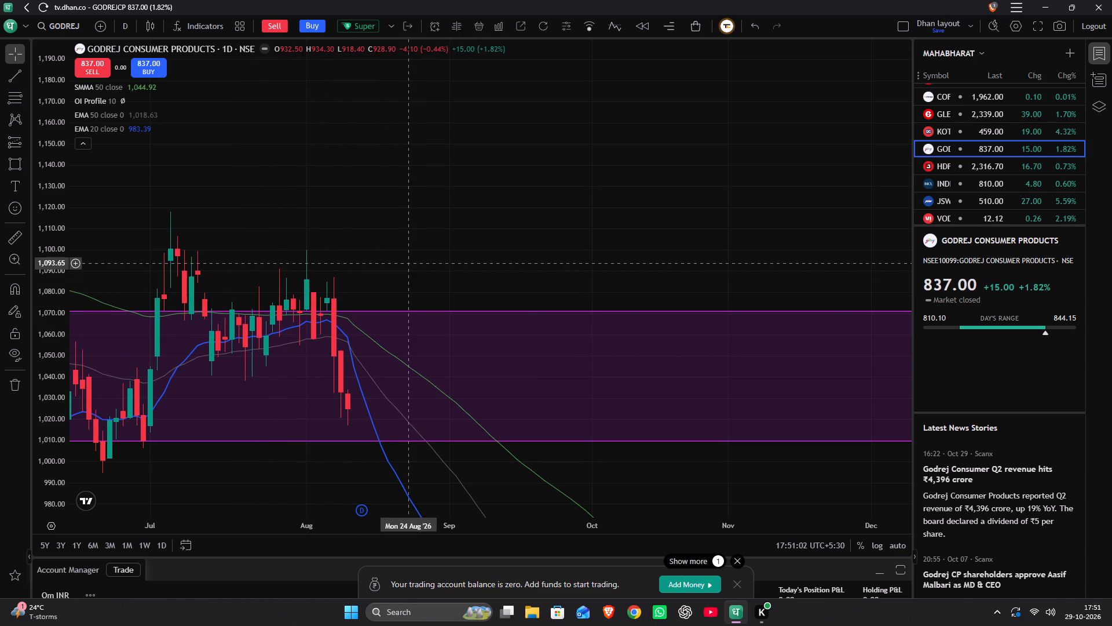
Examine Godrej Consumer Products' daily candles from August to October 2026 against the moving averages and the blue zone around the 775 alert.
left_click_drag(397, 260, 515, 72)
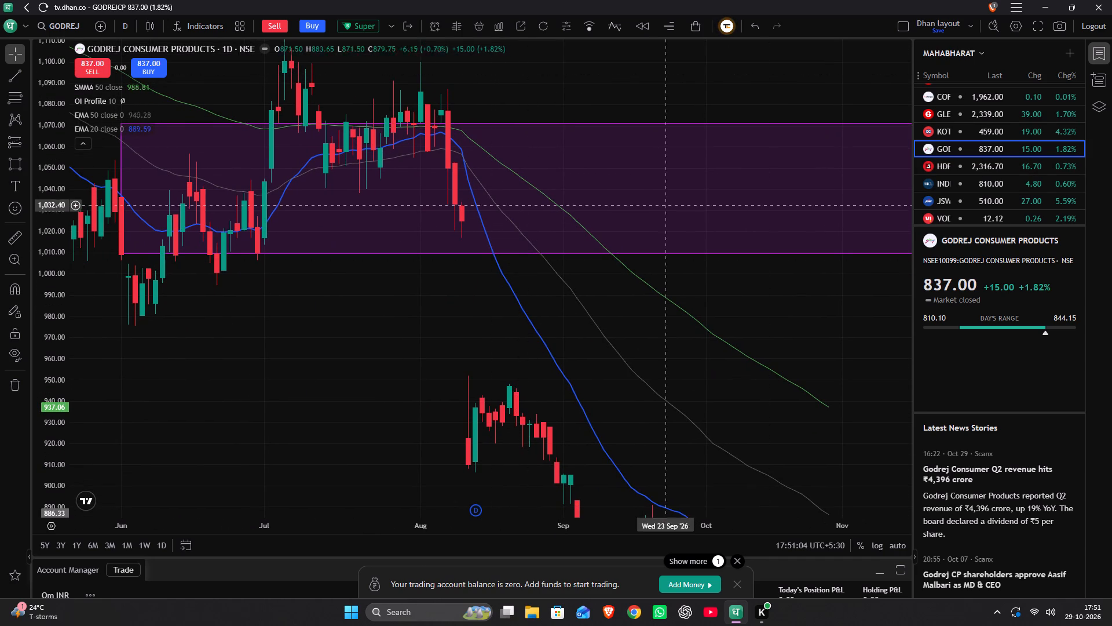
left_click(954, 57)
left_click(718, 358)
left_click_drag(717, 358, 715, 351)
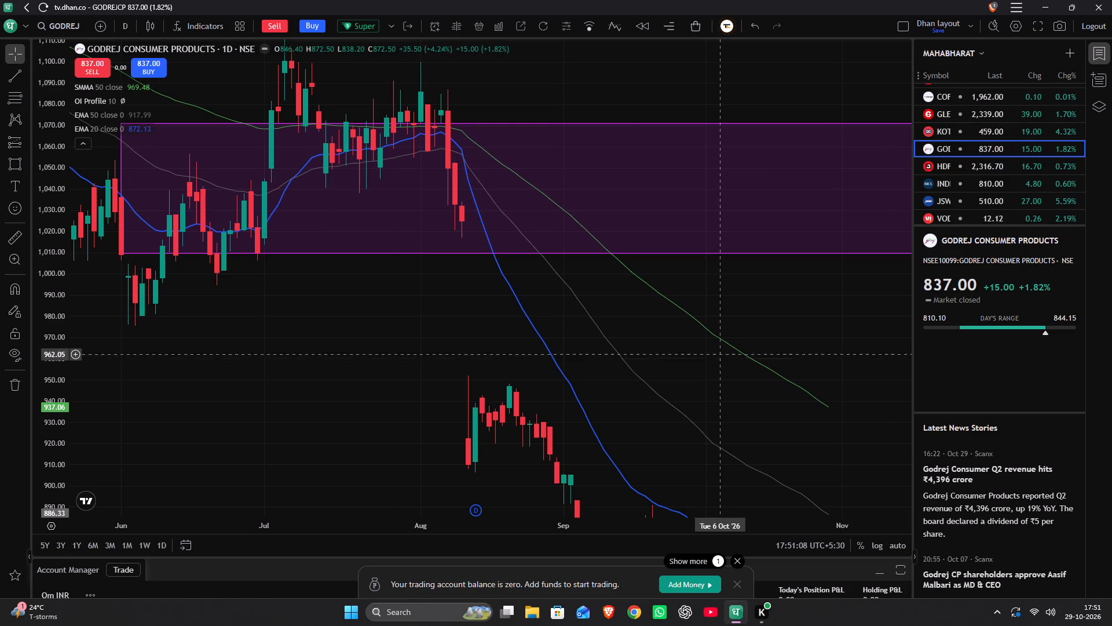
left_click_drag(715, 351, 628, 58)
scroll(697, 253, "down", 11)
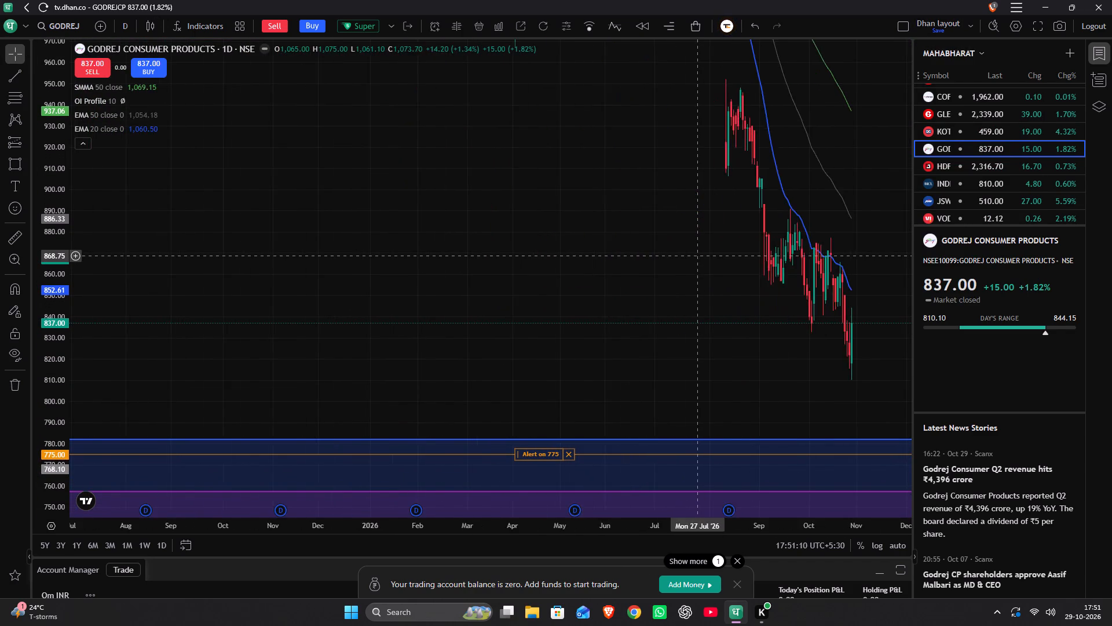
scroll(697, 256, "down", 3)
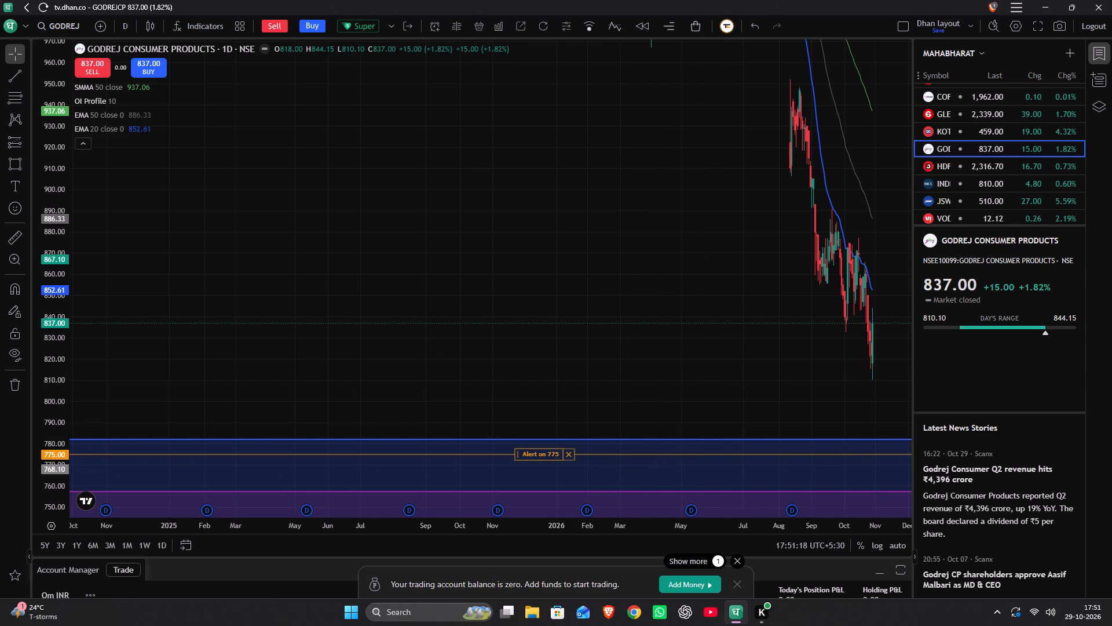
Add Godrej Consumer Products to the confirmation entry watchlist.
left_click(954, 54)
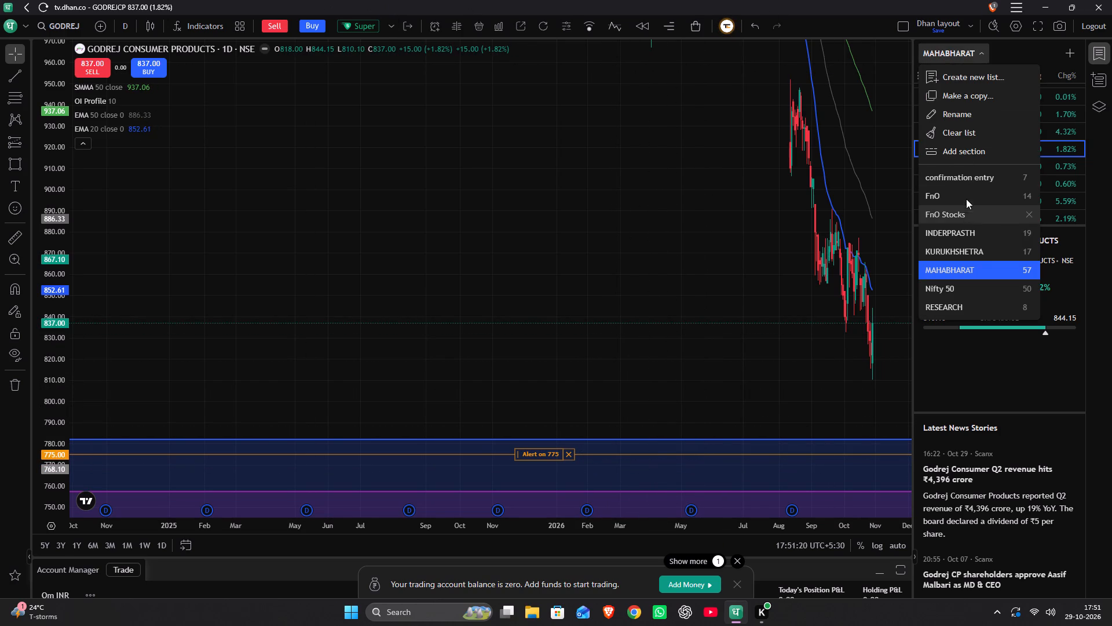
left_click(967, 176)
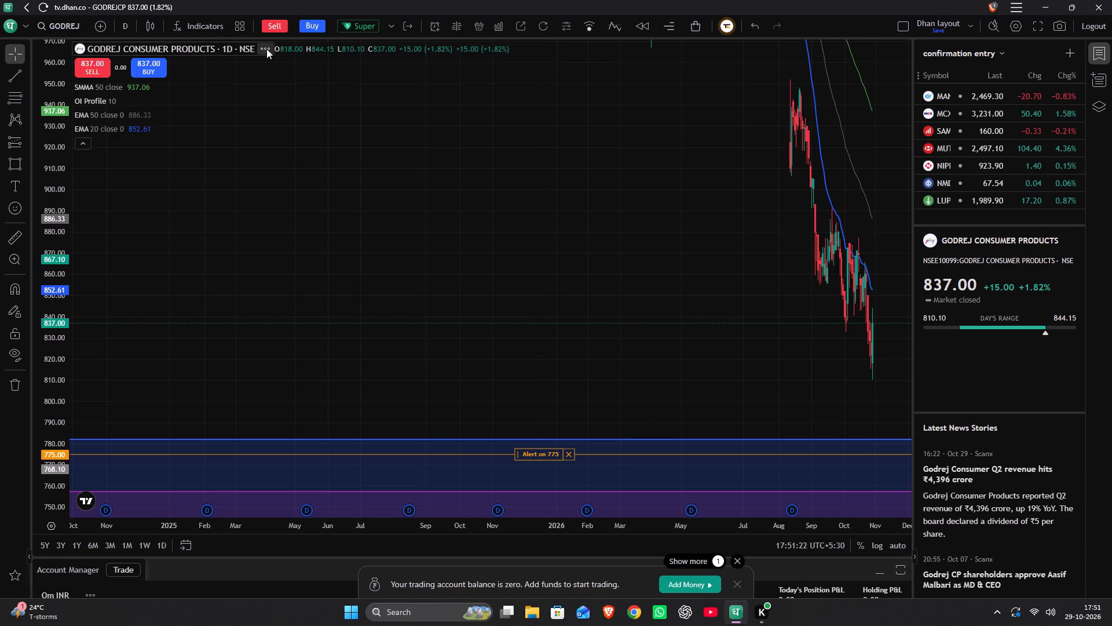
left_click(266, 50)
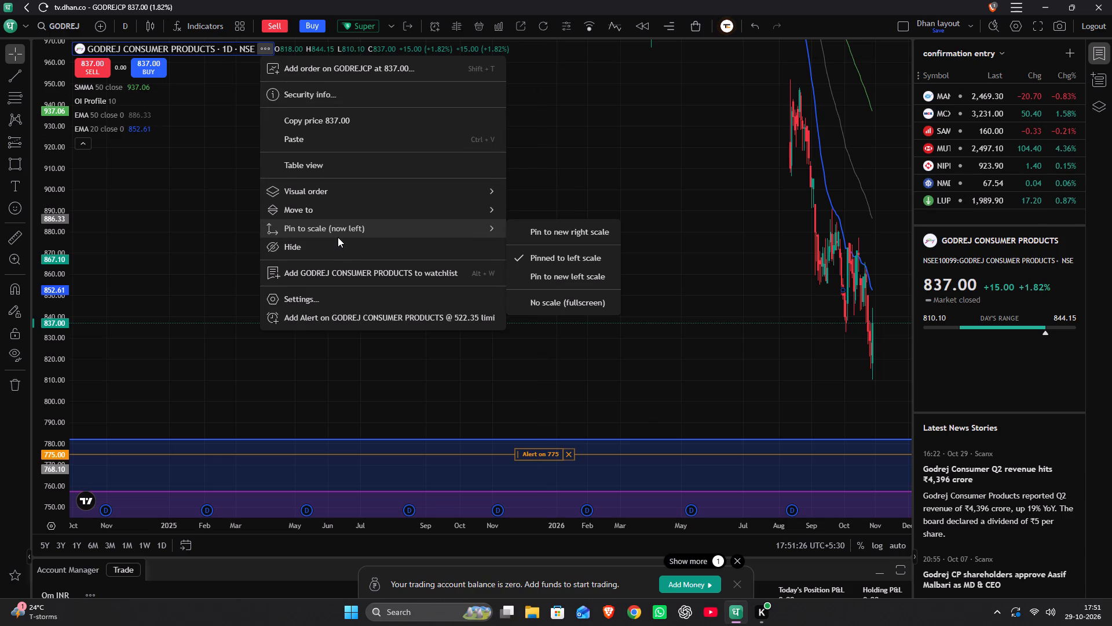
left_click(345, 267)
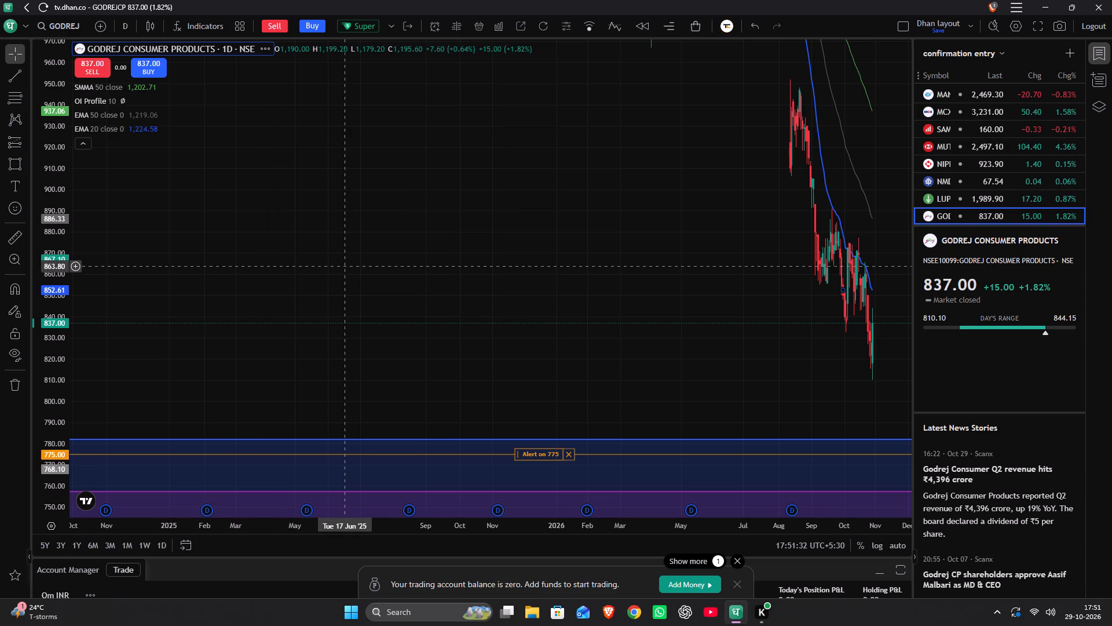
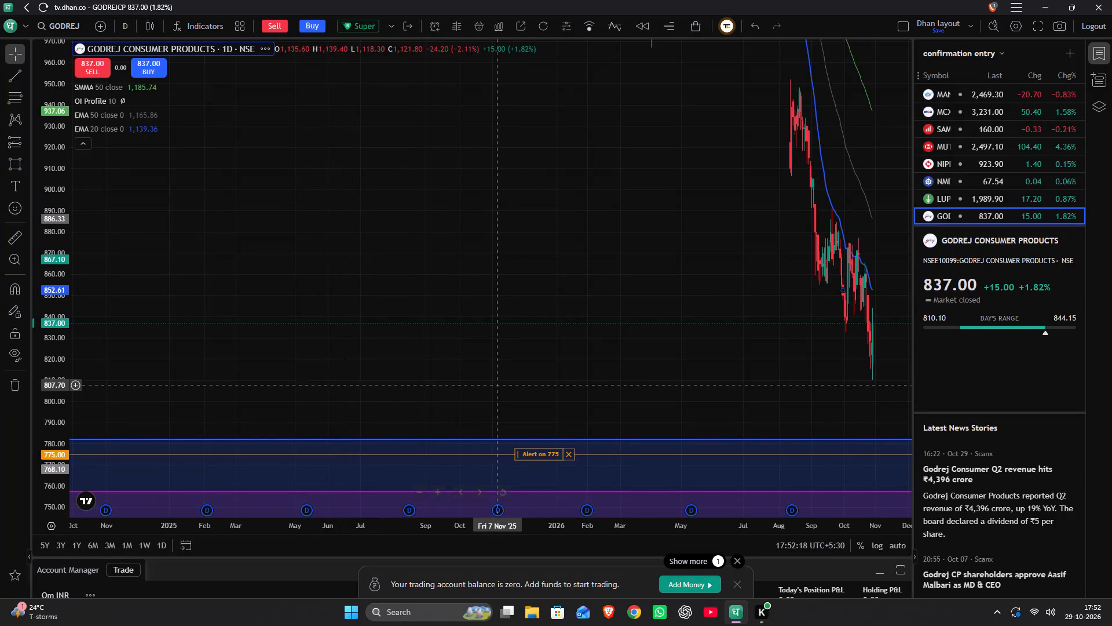
Examine Godrej Consumer Products' daily candles from 2021 to October 2026 against the blue, purple and green demand zones around the 775 alert.
scroll(492, 356, "down", 4)
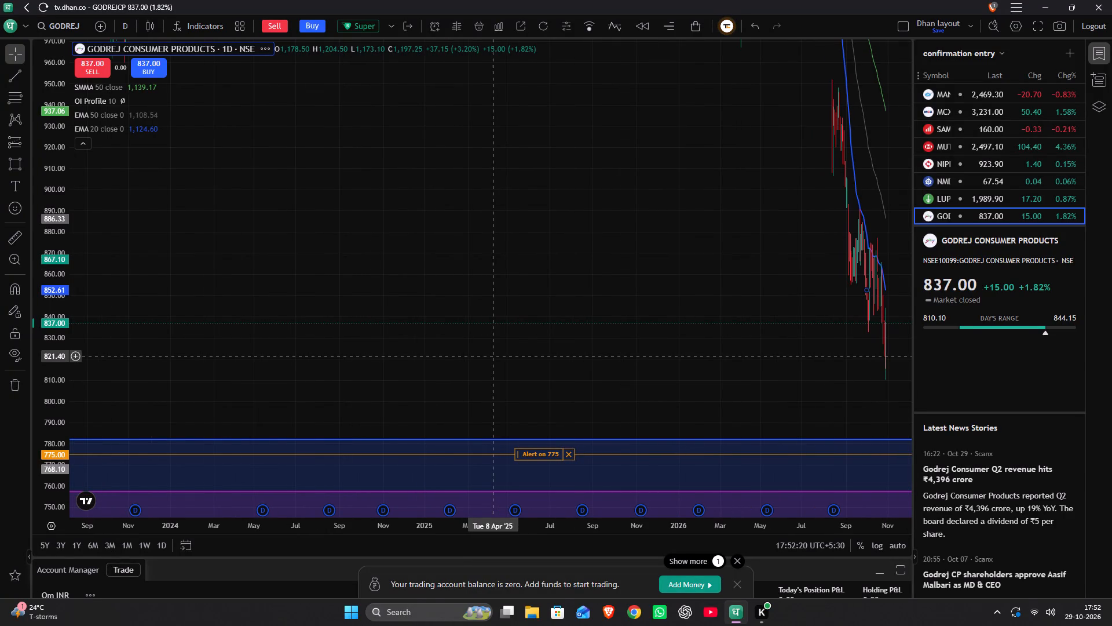
left_click_drag(505, 268, 766, 252)
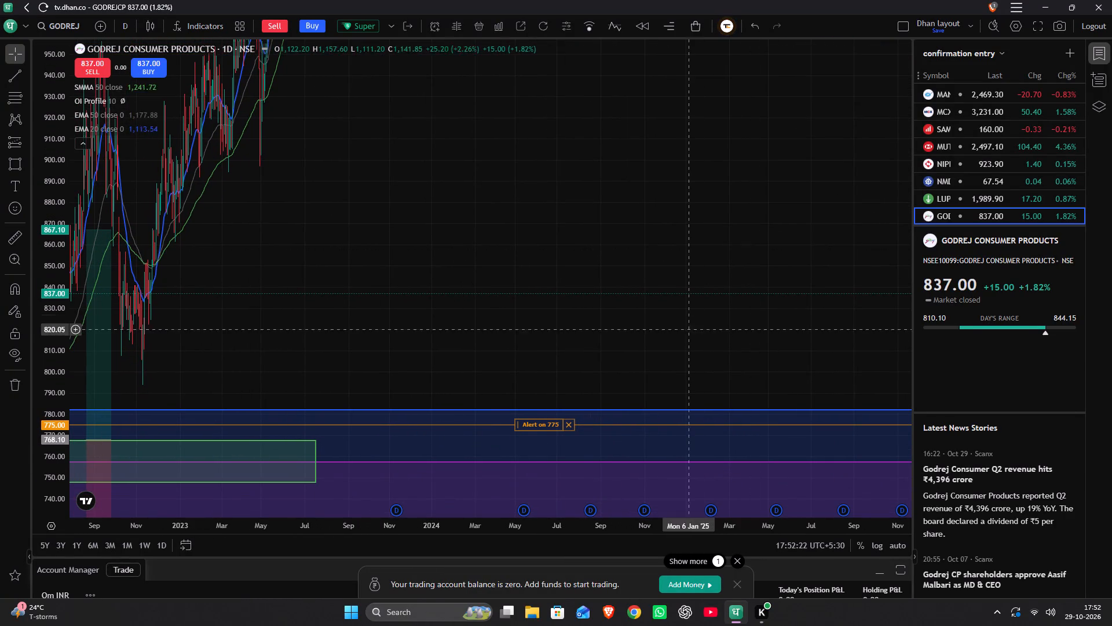
left_click_drag(676, 334, 814, 218)
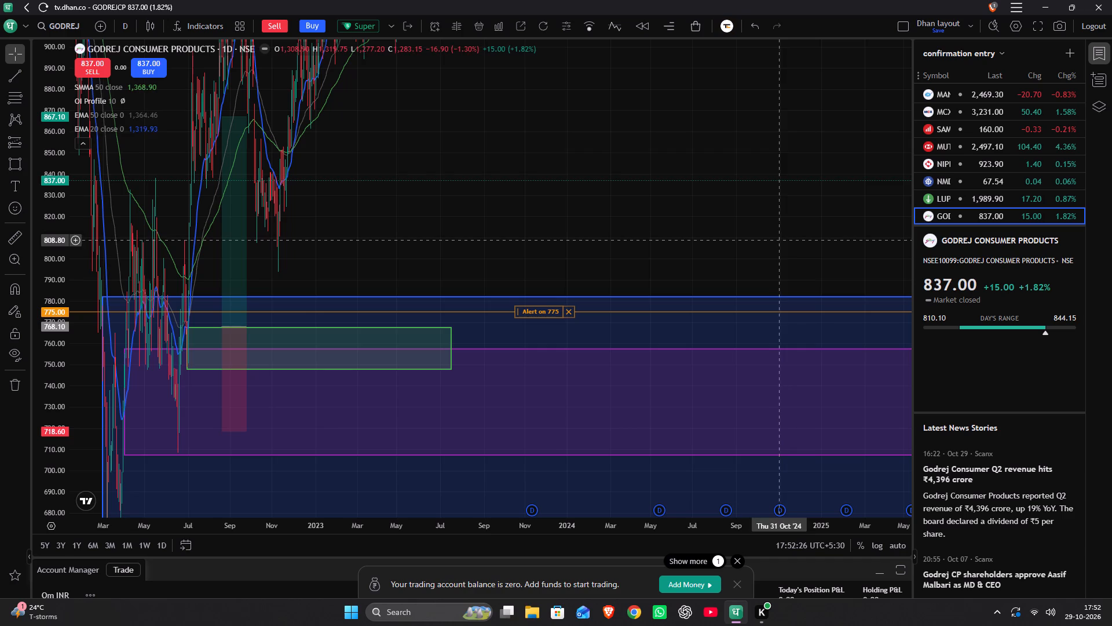
left_click_drag(779, 238, 736, 234)
left_click_drag(712, 166, 555, 273)
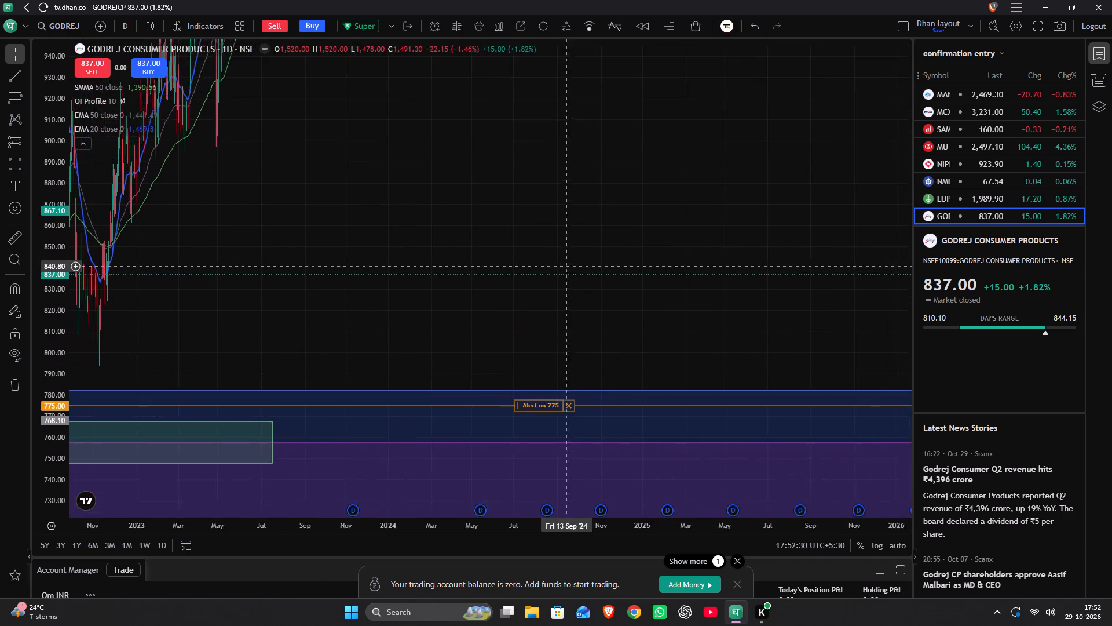
left_click_drag(555, 273, 521, 208)
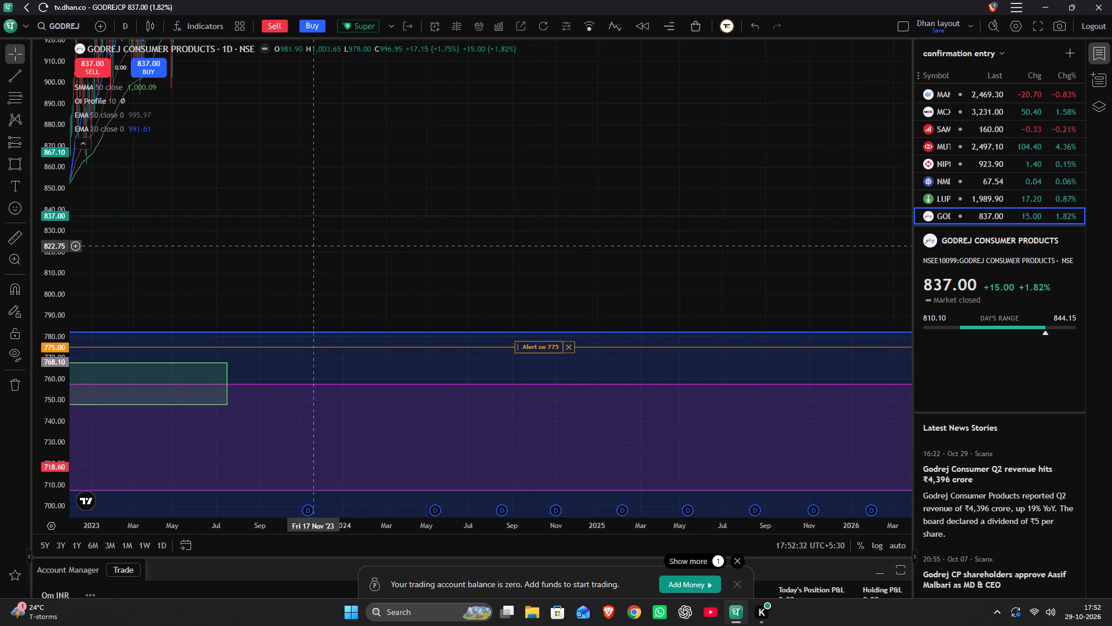
left_click_drag(316, 245, 672, 245)
scroll(681, 235, "up", 6)
left_click_drag(661, 250, 405, 274)
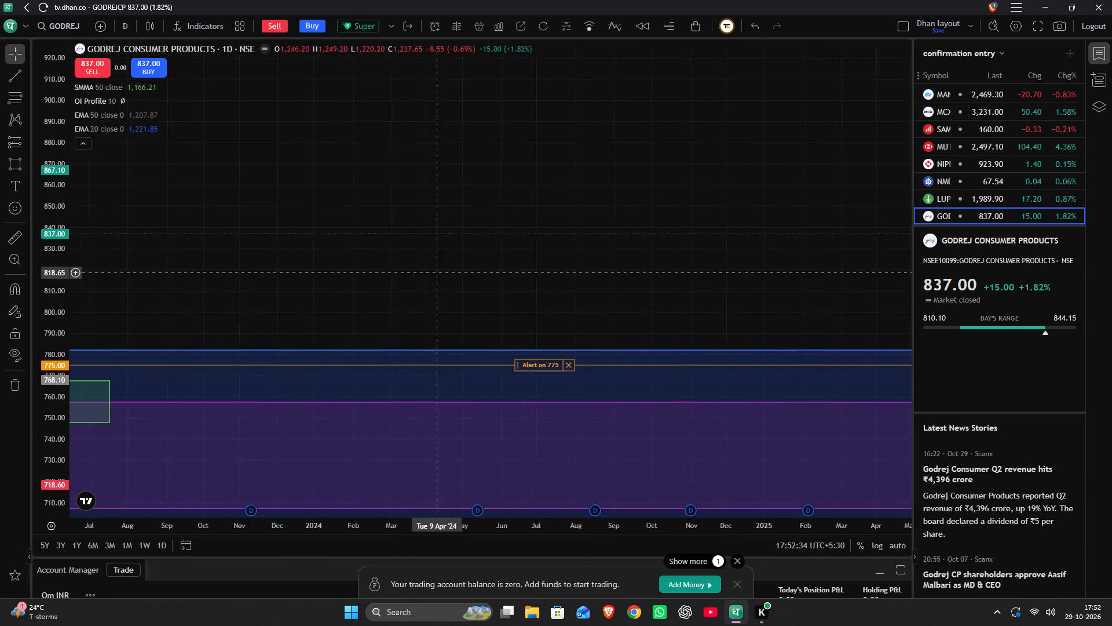
left_click_drag(405, 274, 0, 291)
scroll(406, 334, "down", 10)
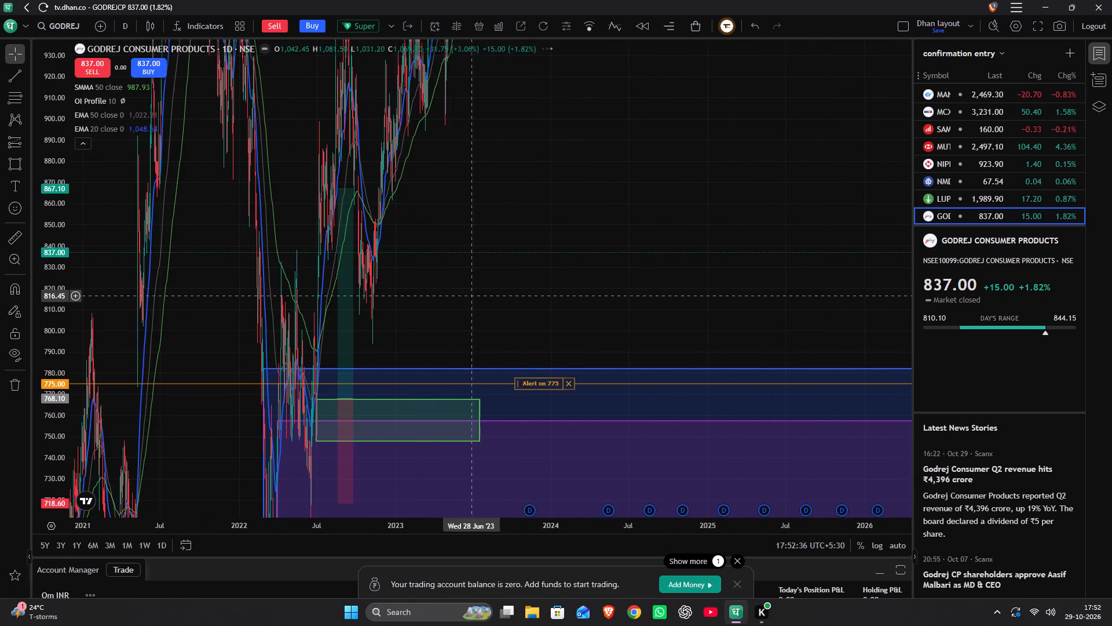
left_click_drag(560, 297, 185, 257)
left_click_drag(631, 289, 299, 292)
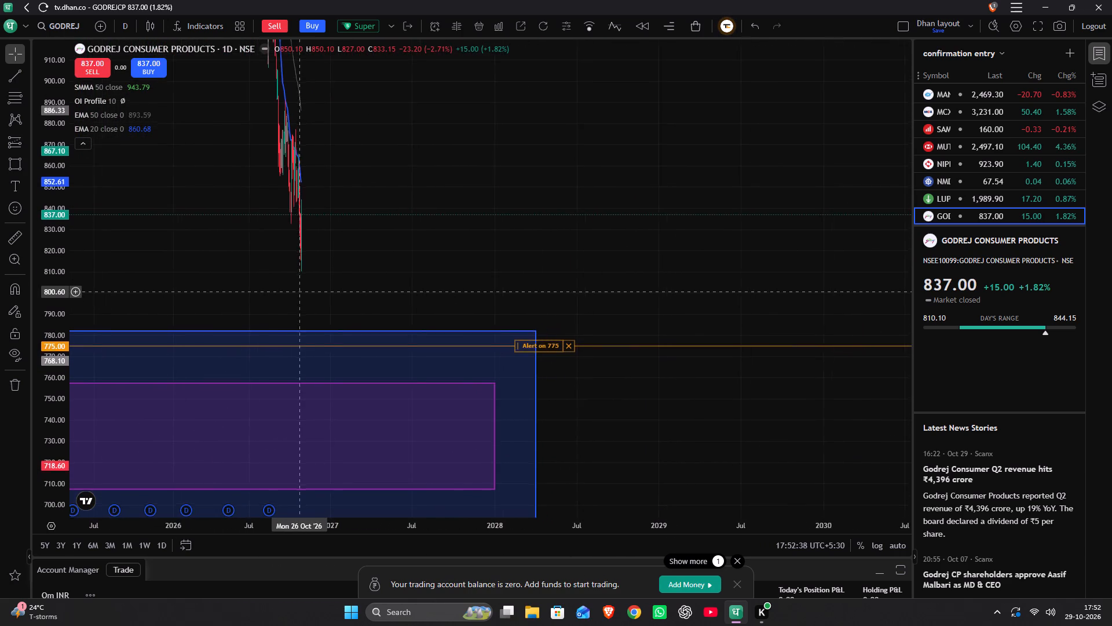
left_click_drag(299, 292, 998, 258)
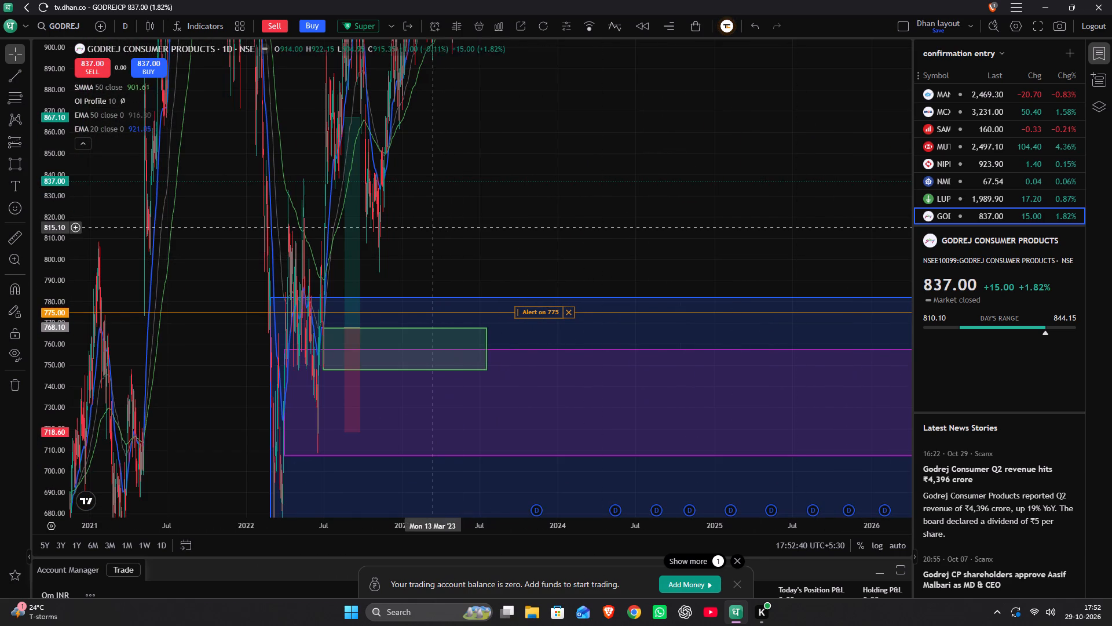
left_click_drag(430, 227, 590, 234)
scroll(593, 230, "up", 5)
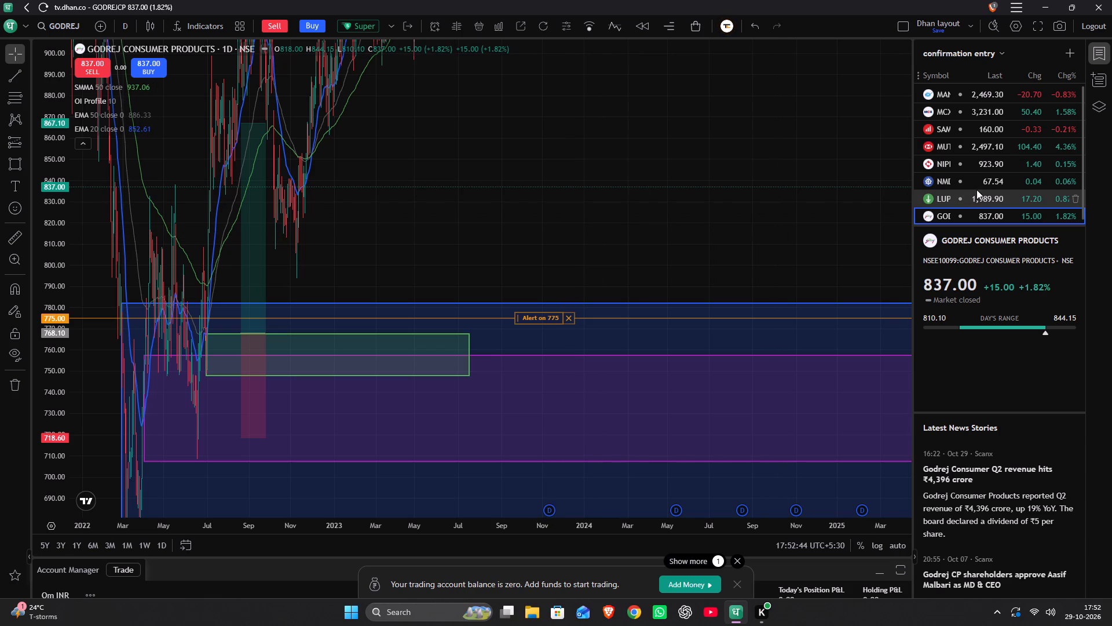
left_click_drag(742, 191, 506, 221)
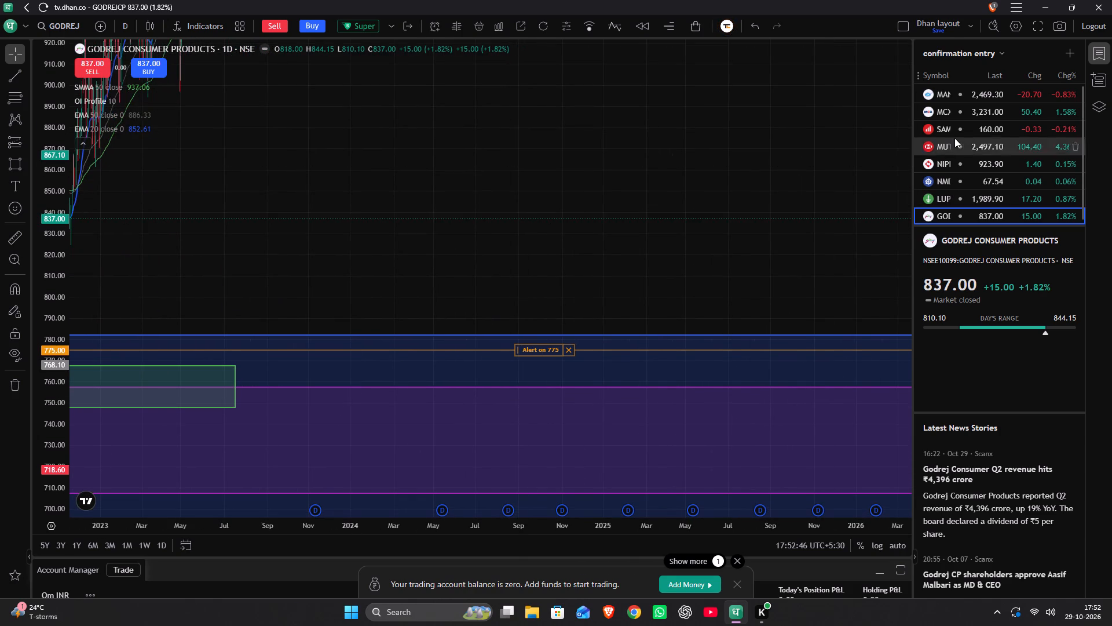
Switch from the confirmation entry watchlist to the MAHABHARAT watchlist.
left_click(975, 59)
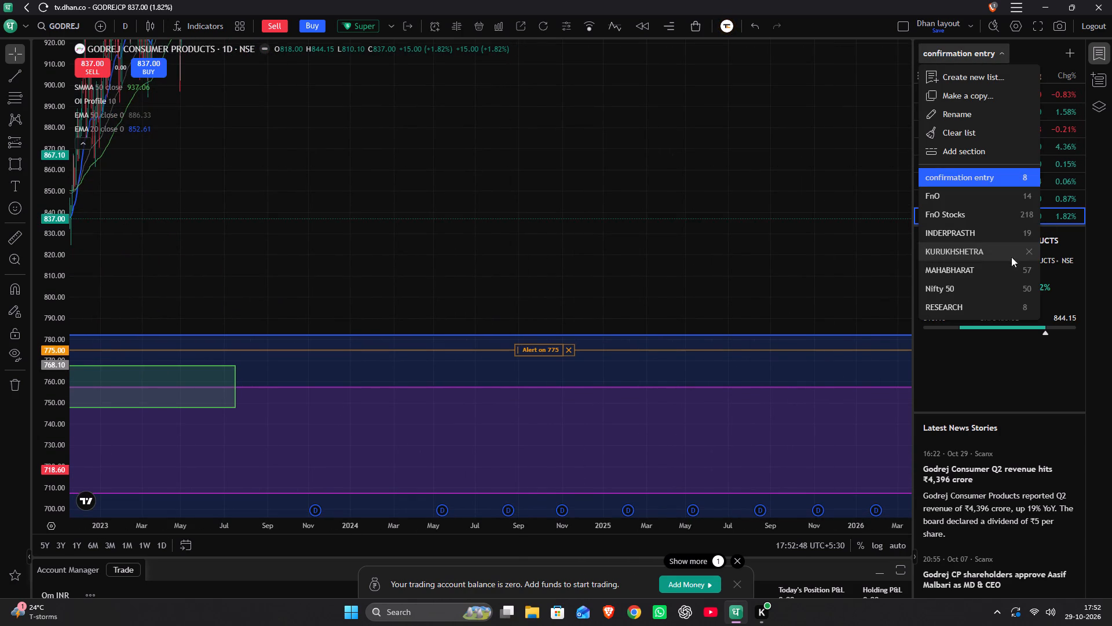
left_click(961, 263)
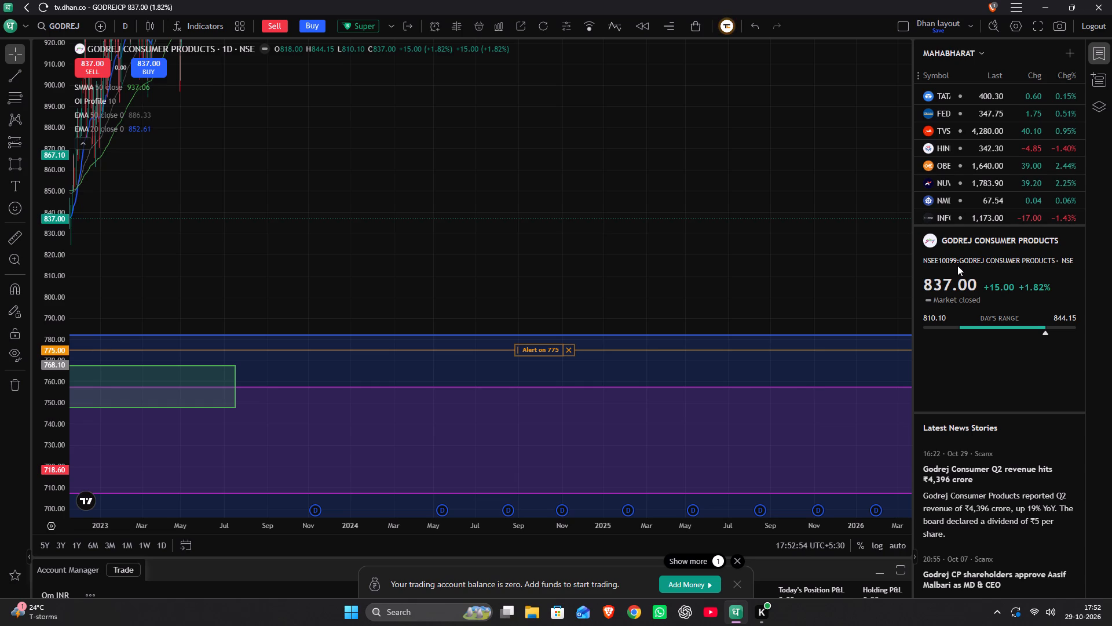
Look through the MAHABHARAT stocks and open Adani Power's daily chart.
scroll(557, 150, "down", 5)
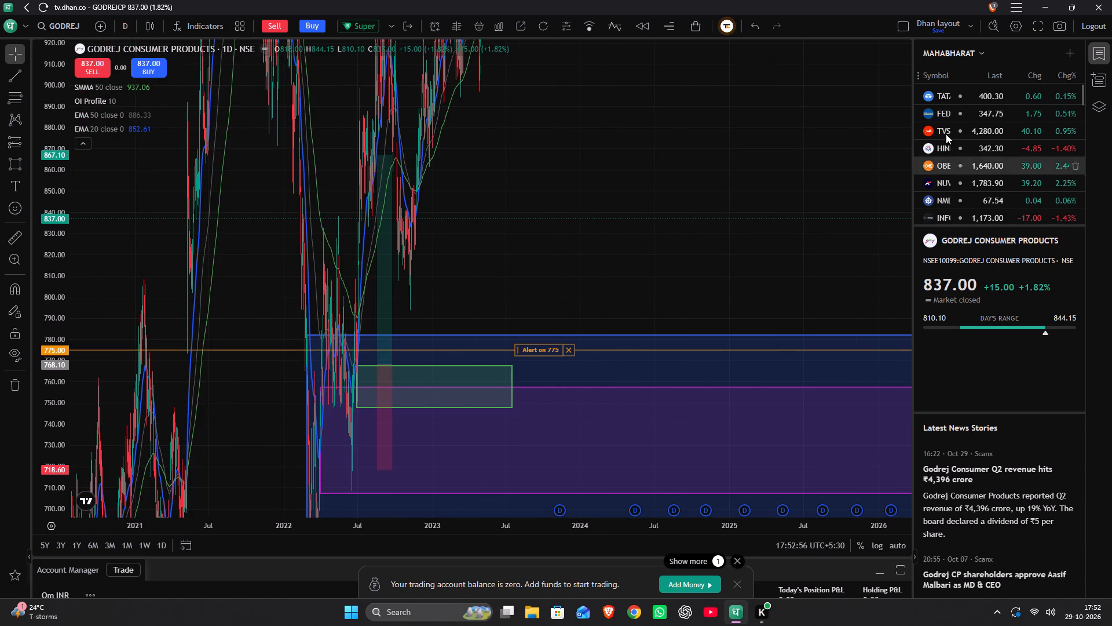
scroll(974, 121, "down", 9)
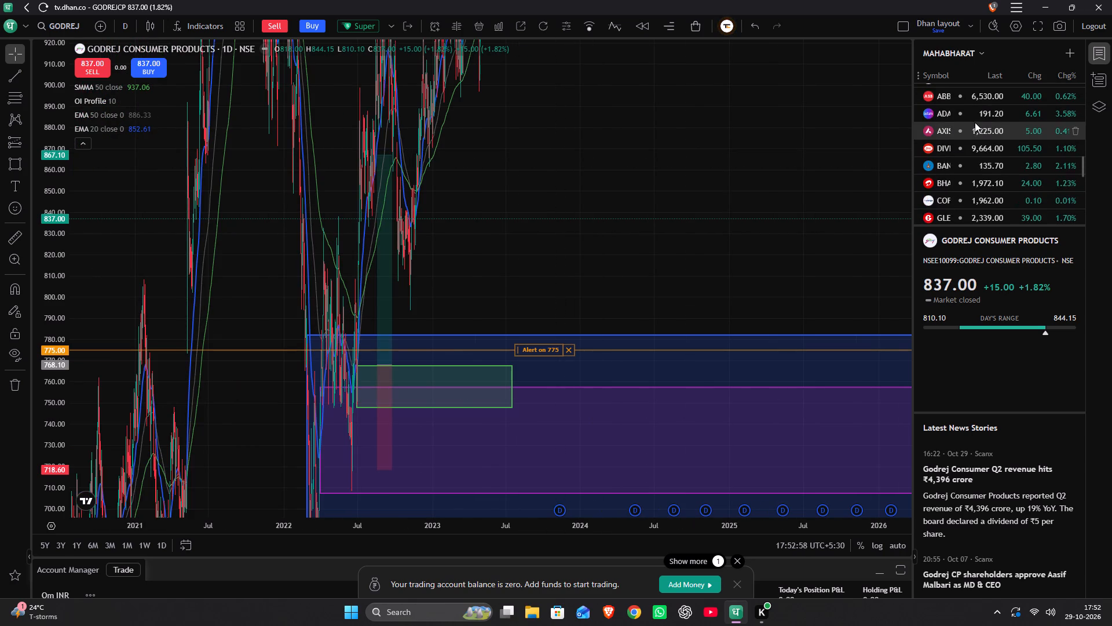
scroll(975, 122, "up", 3)
scroll(974, 122, "down", 4)
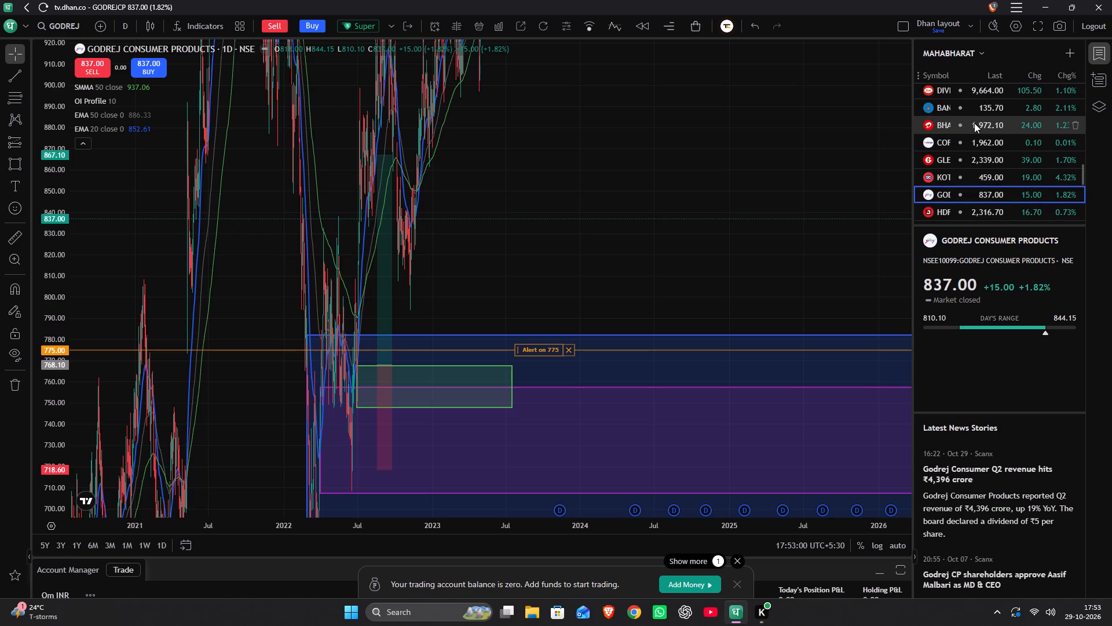
scroll(974, 123, "up", 2)
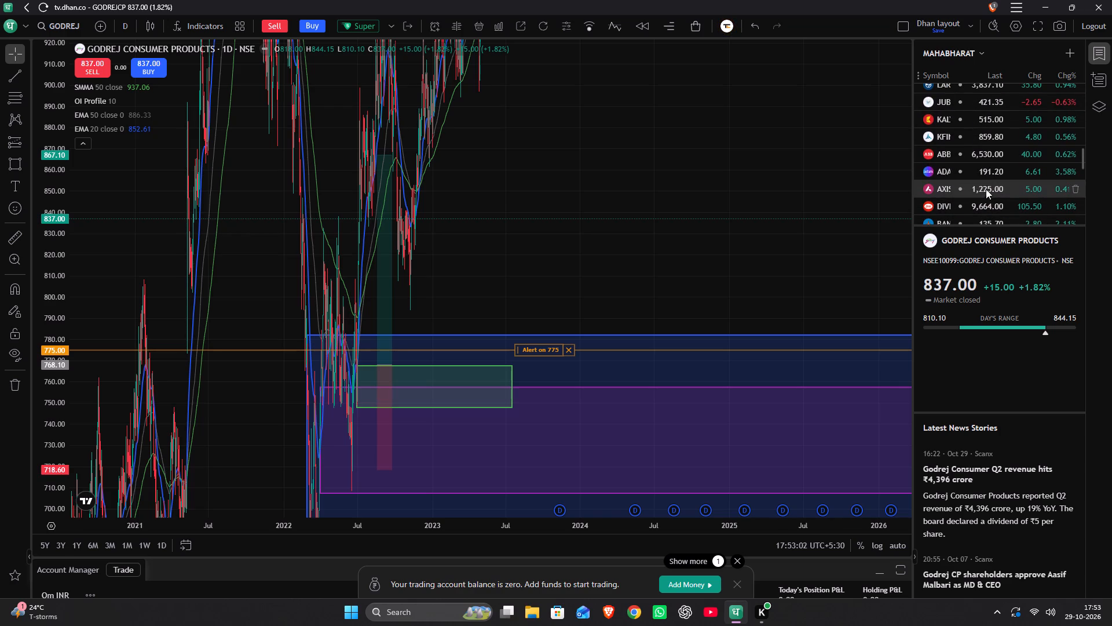
left_click(987, 174)
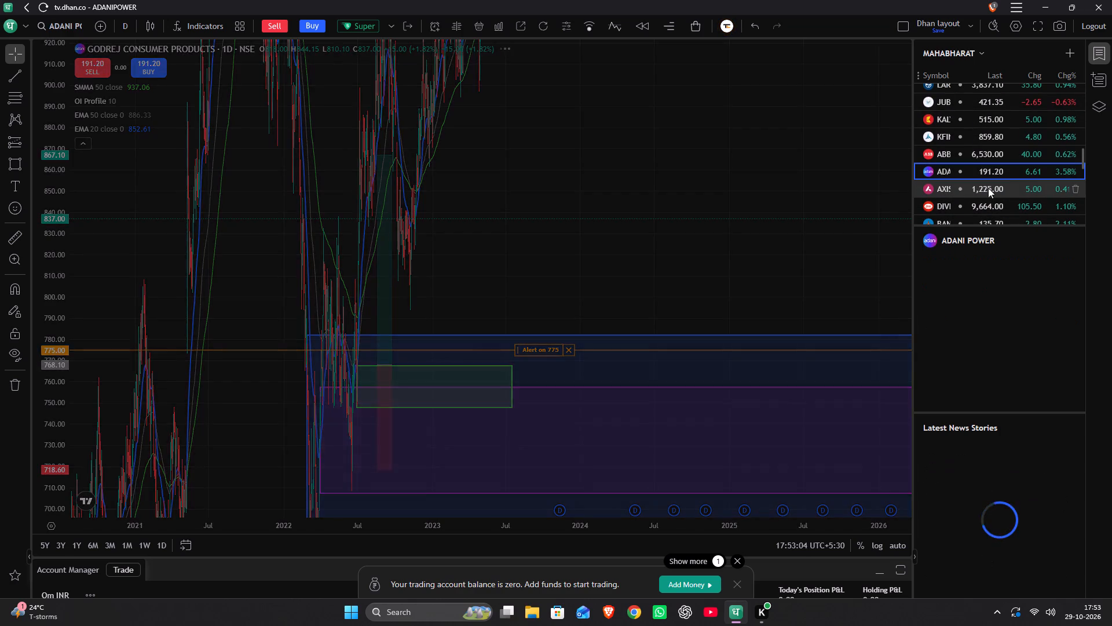
Open HDFC AMC's daily chart from the MAHABHARAT watchlist.
scroll(990, 191, "down", 5)
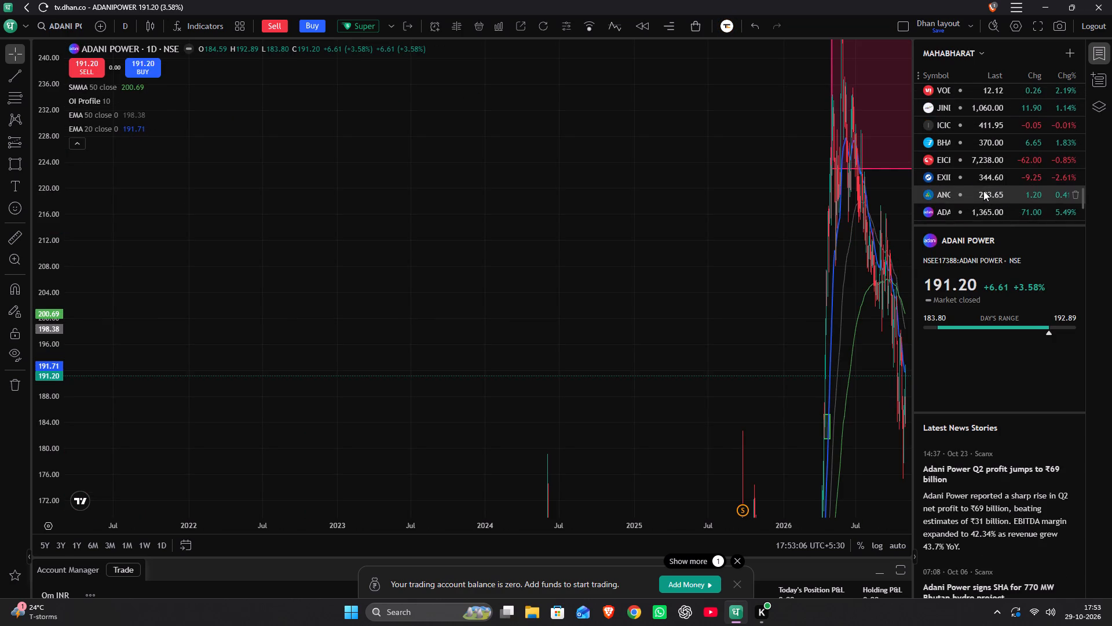
scroll(972, 183, "up", 1)
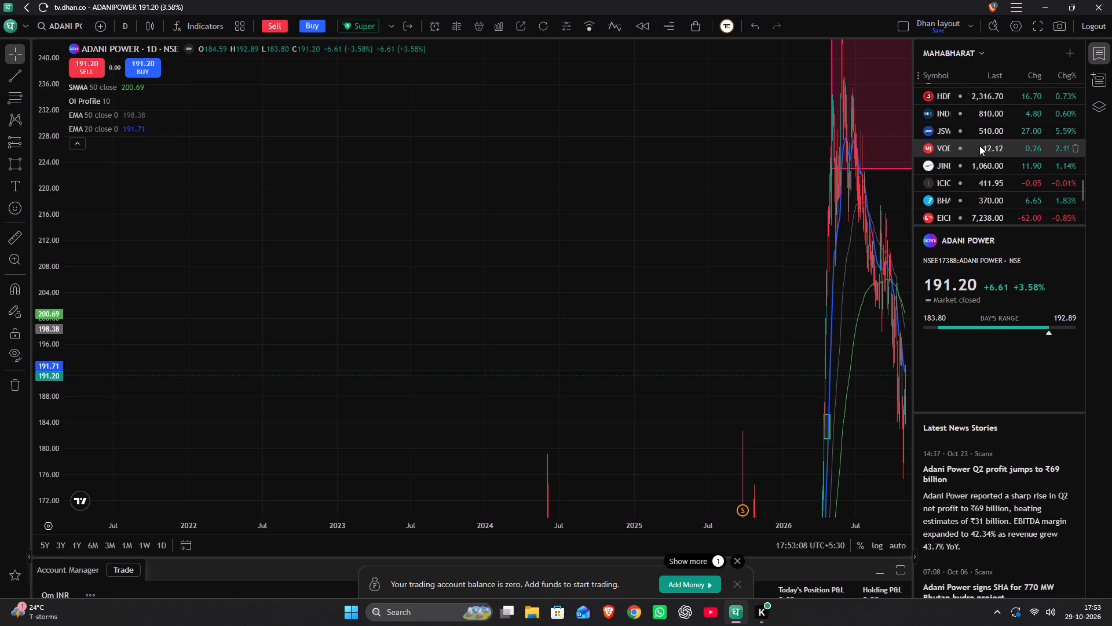
scroll(979, 145, "up", 1)
left_click(979, 148)
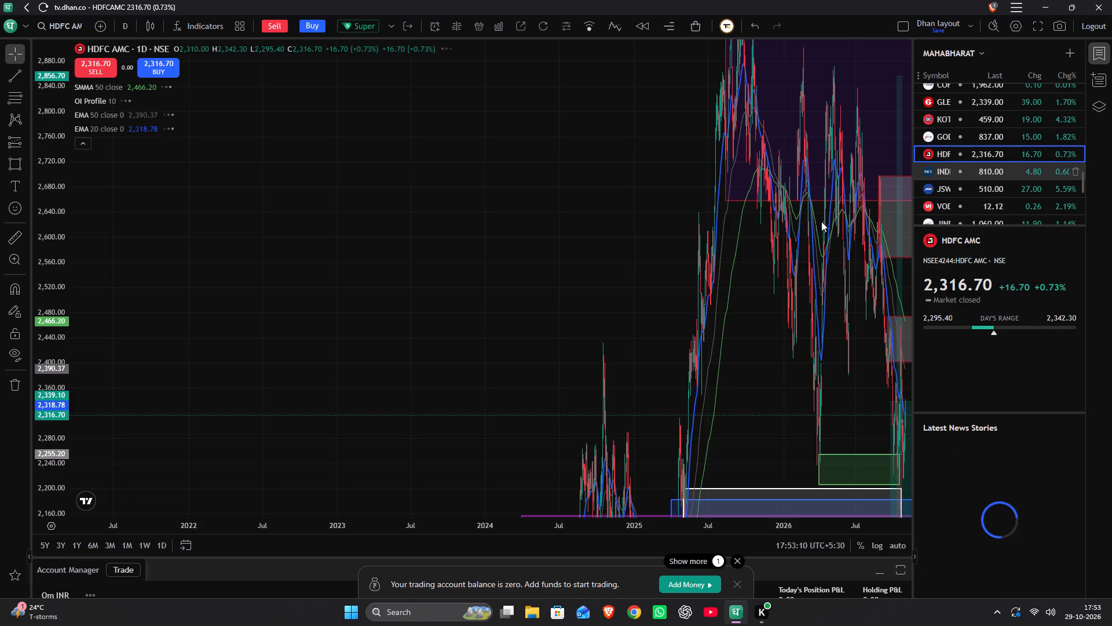
Examine HDFC AMC's daily candles from late 2025 to October 2026 against the grey supply zones and the demand zones around the 2,150 alert.
left_click_drag(745, 267, 316, 173)
scroll(625, 316, "up", 3)
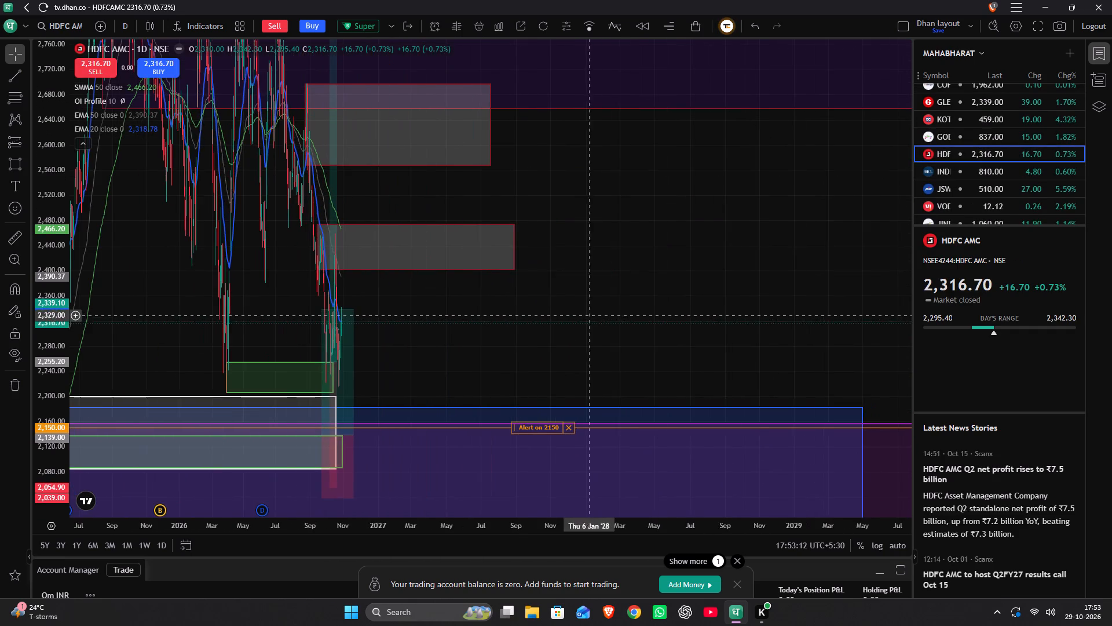
left_click_drag(504, 322, 837, 305)
scroll(838, 303, "up", 8)
left_click_drag(637, 355, 810, 321)
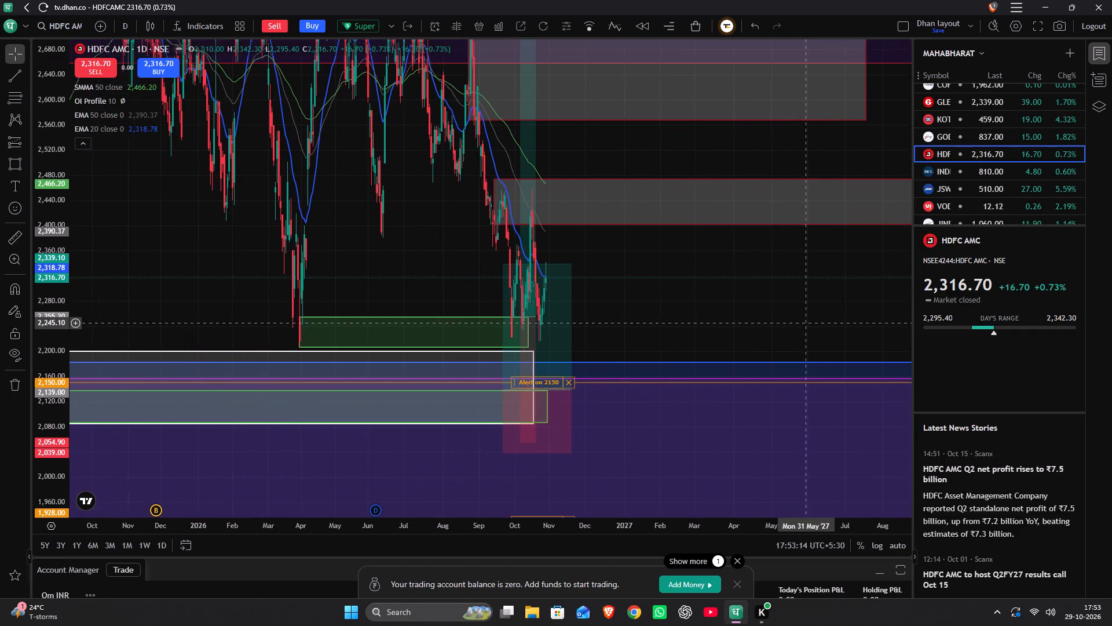
left_click_drag(810, 321, 812, 316)
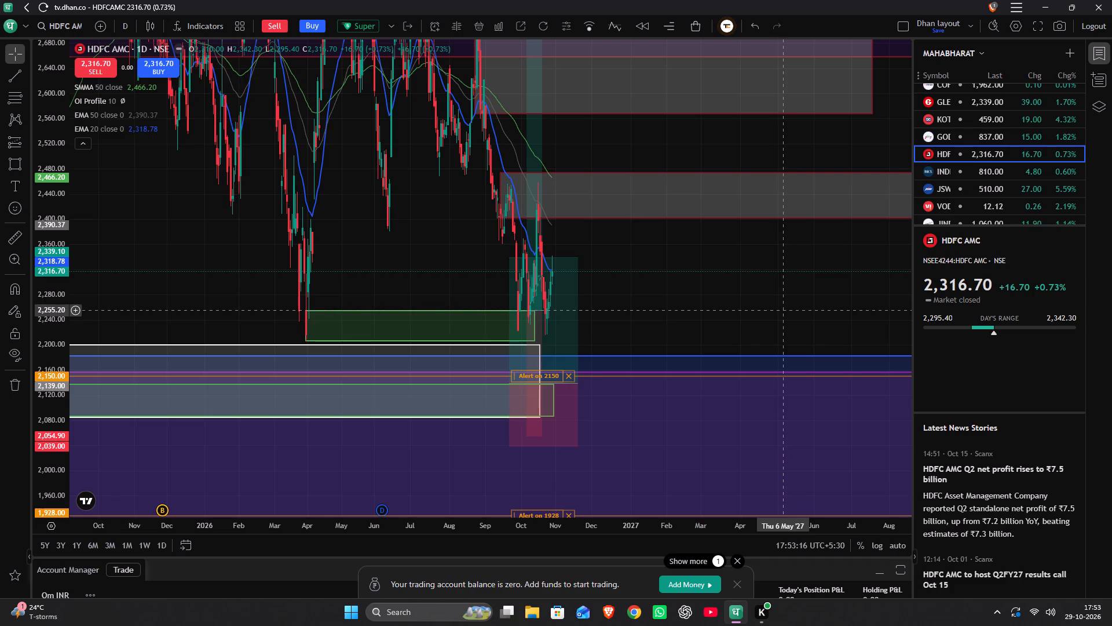
scroll(744, 305, "up", 2)
left_click_drag(580, 298, 757, 285)
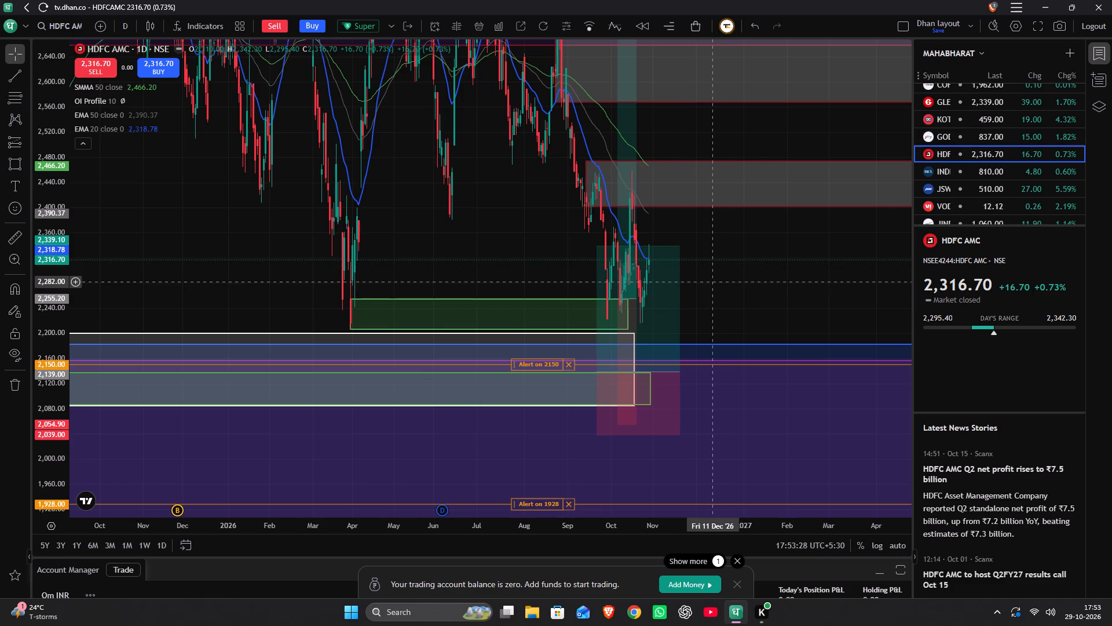
left_click_drag(715, 281, 833, 265)
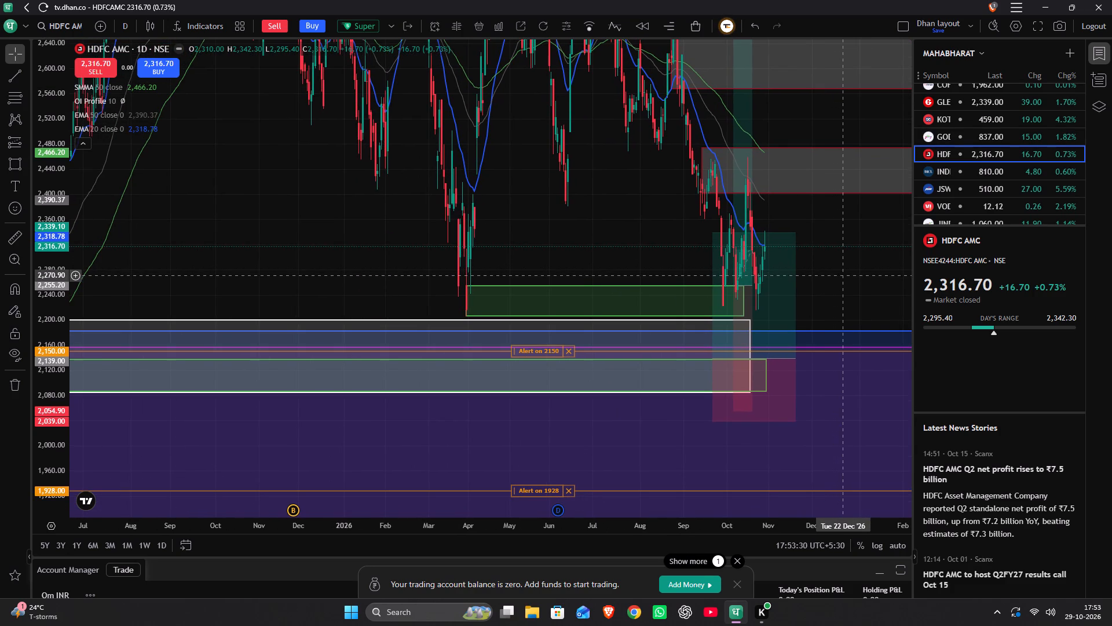
Examine HDFC AMC's September and October 2026 candles closely against the moving averages, the green zone near 2,205 to 2,255 and the marked long positions.
scroll(844, 275, "up", 5)
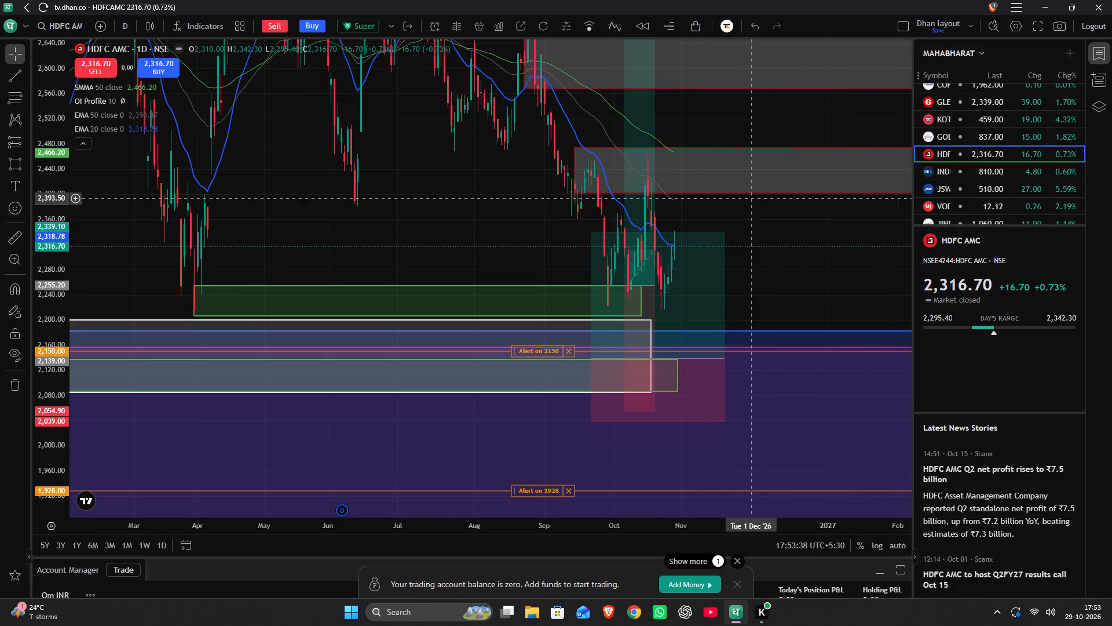
left_click_drag(771, 224, 814, 278)
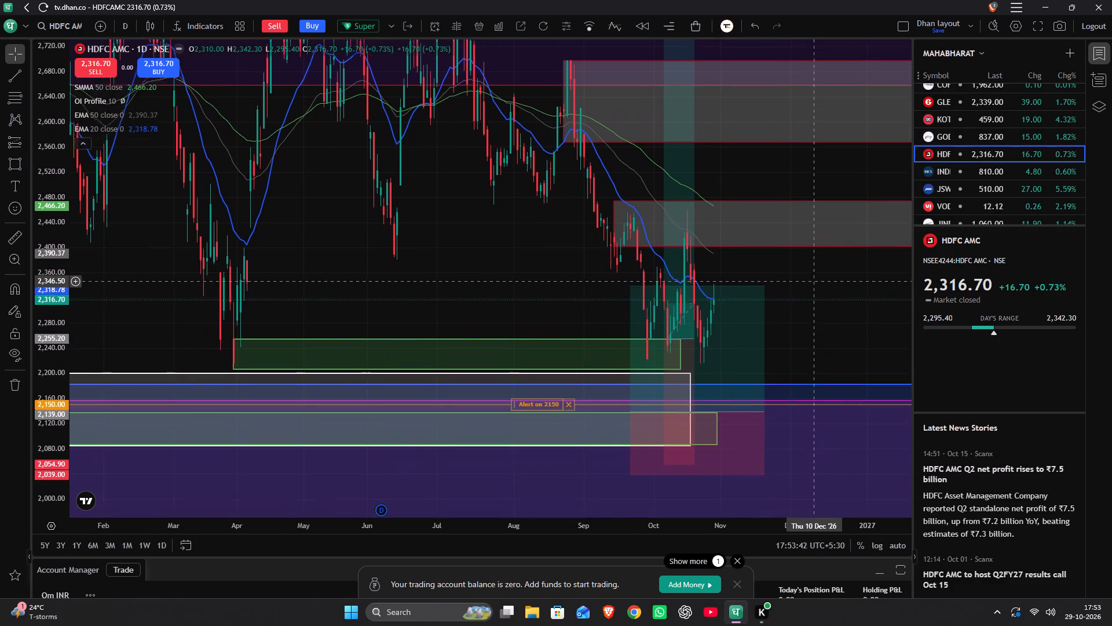
left_click_drag(814, 278, 824, 261)
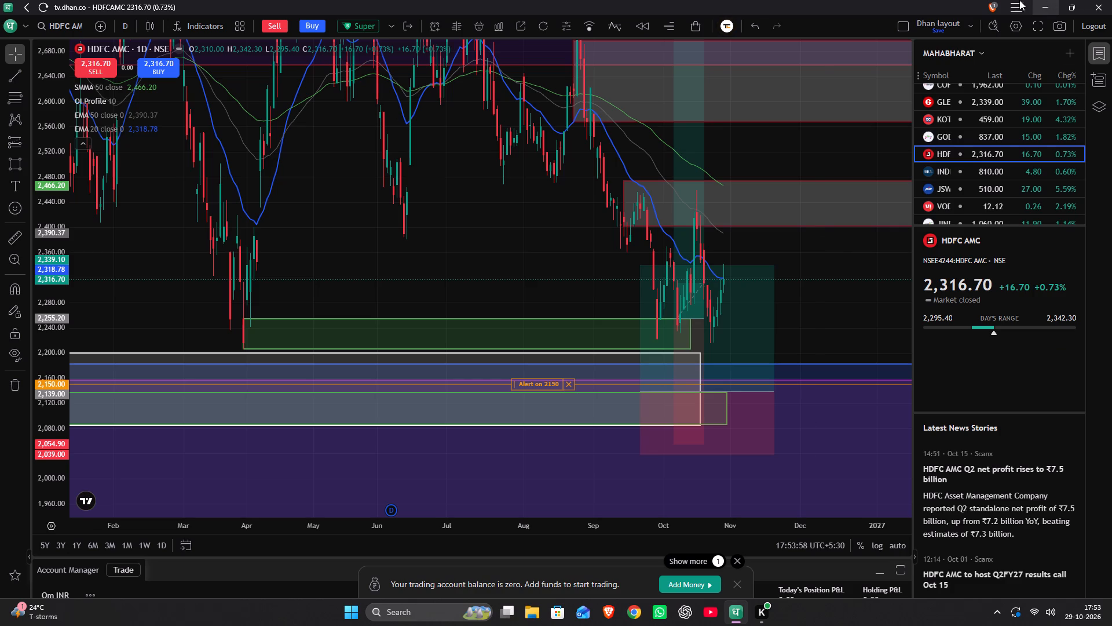
left_click_drag(808, 314, 888, 183)
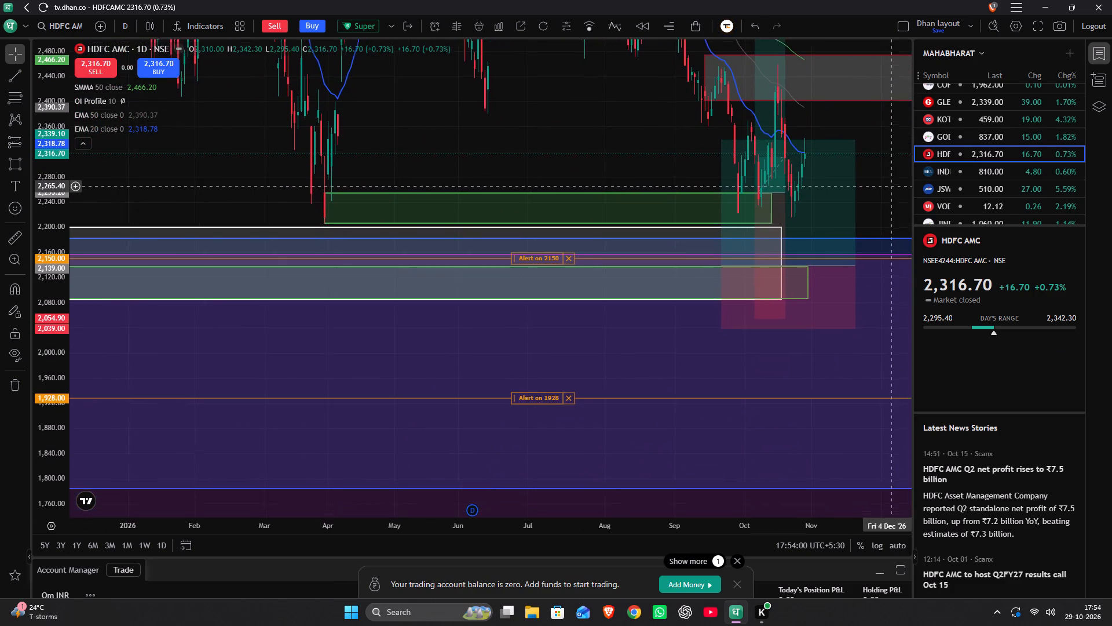
left_click_drag(888, 183, 802, 258)
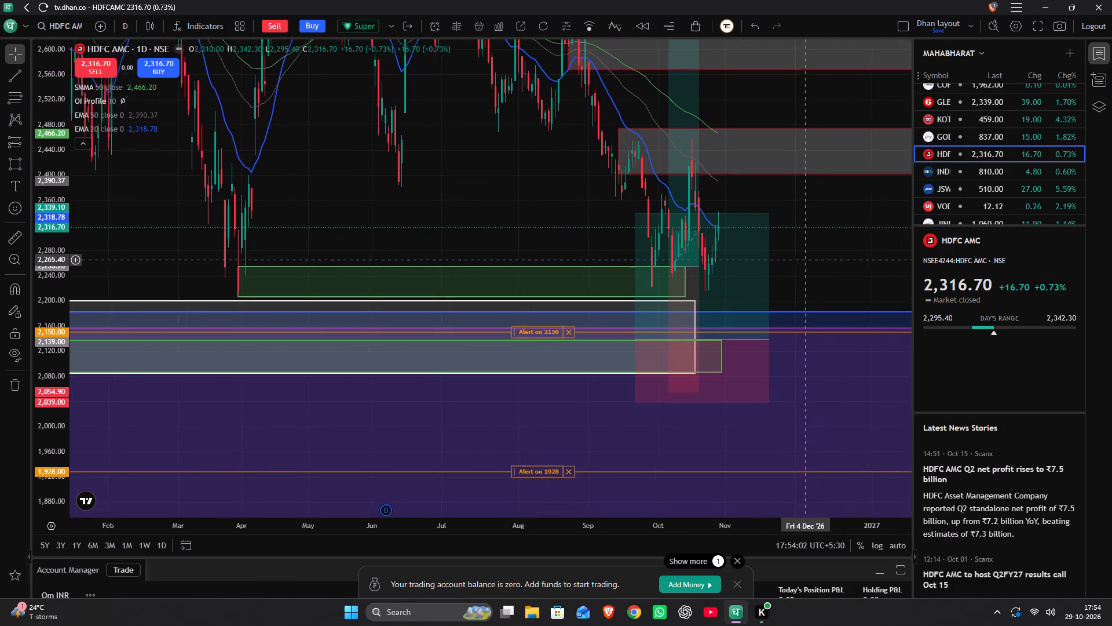
left_click_drag(802, 258, 804, 245)
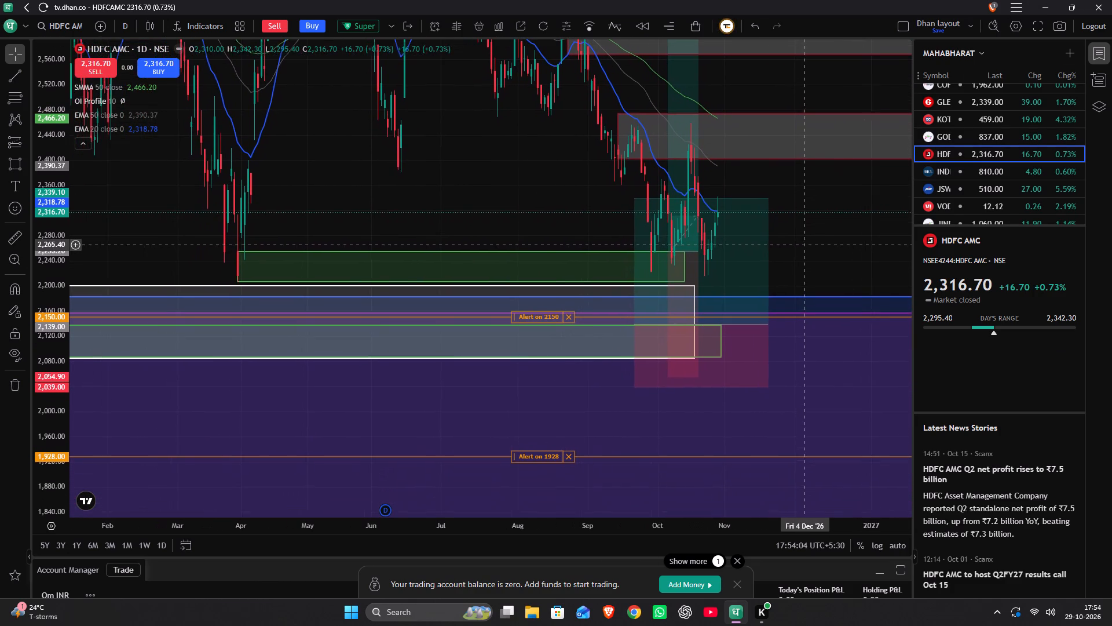
left_click_drag(804, 245, 838, 238)
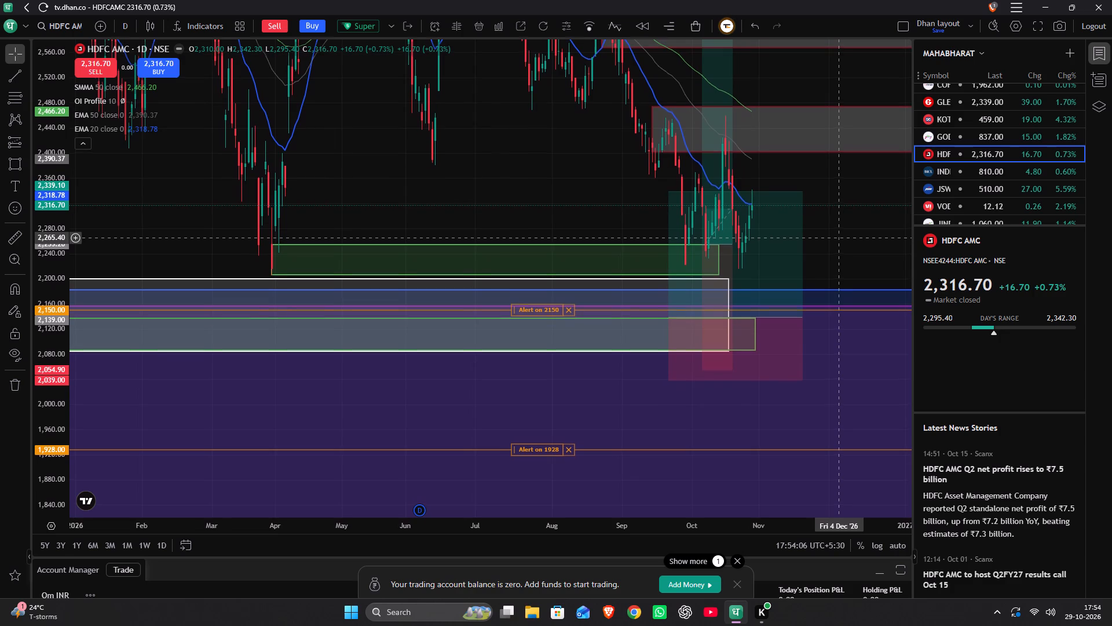
left_click_drag(838, 238, 838, 238)
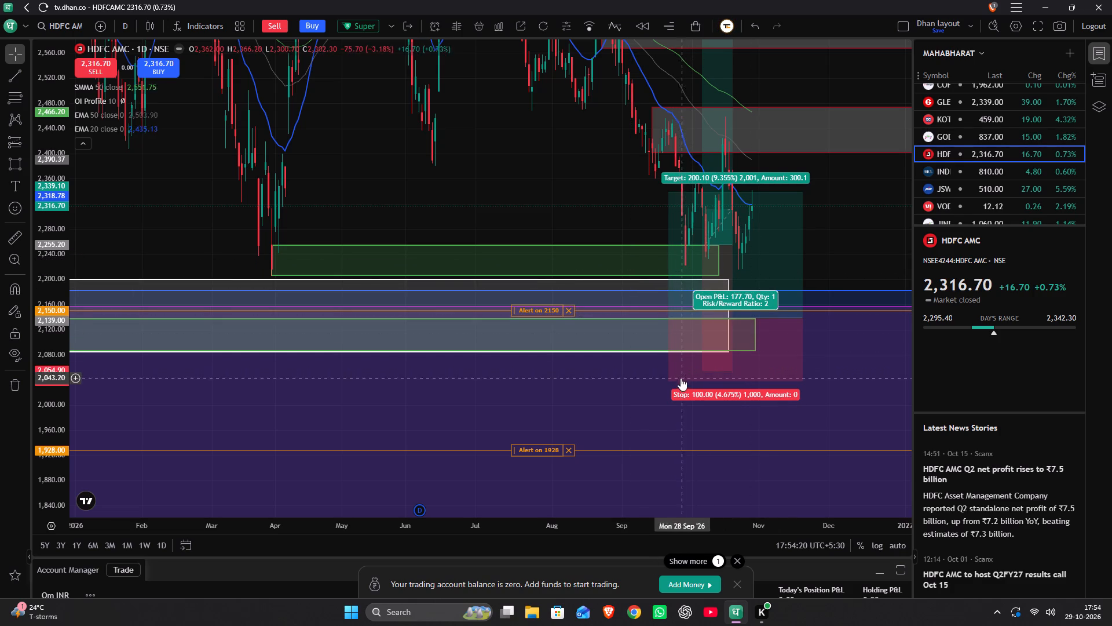
Delete the locked long position drawn from early October 2026 with its entry at 2,255.20 on the HDFC AMC chart.
left_click(705, 170)
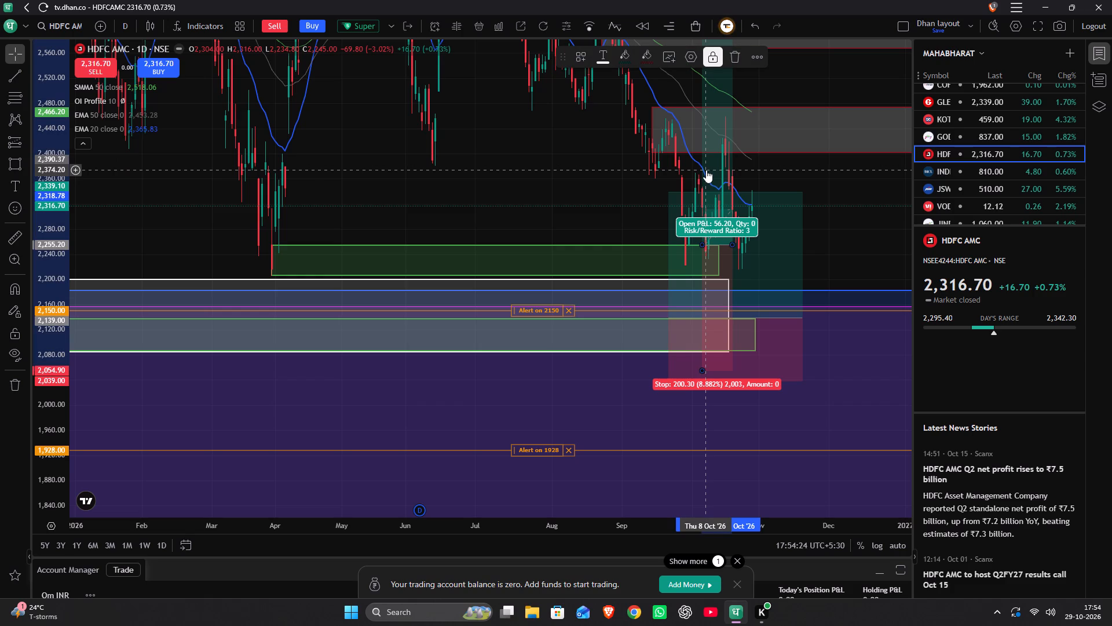
key("Delete")
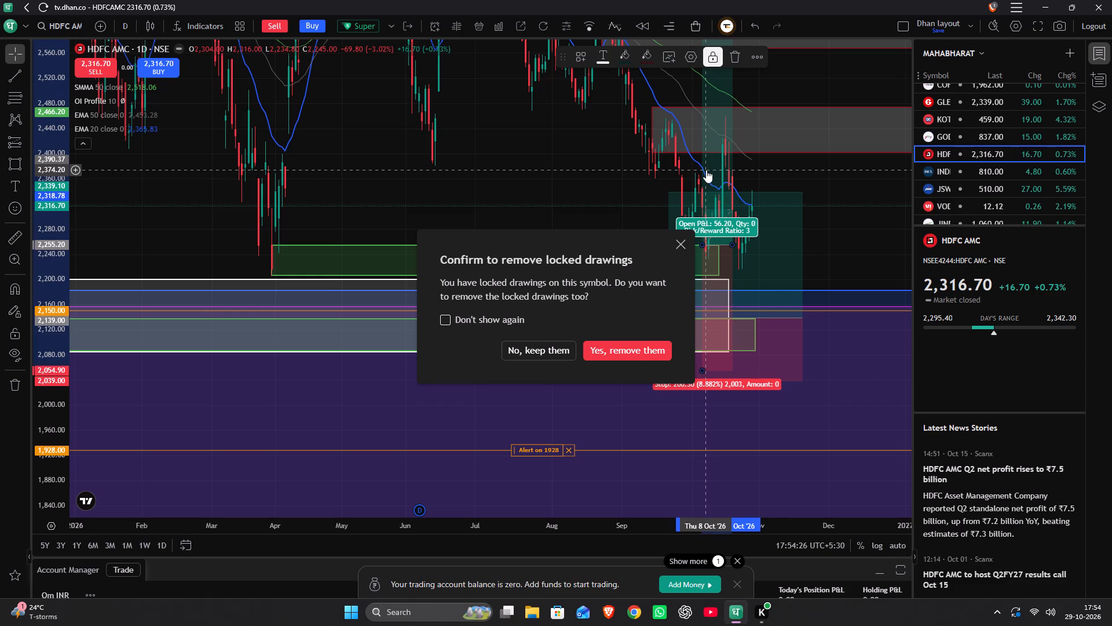
left_click(628, 352)
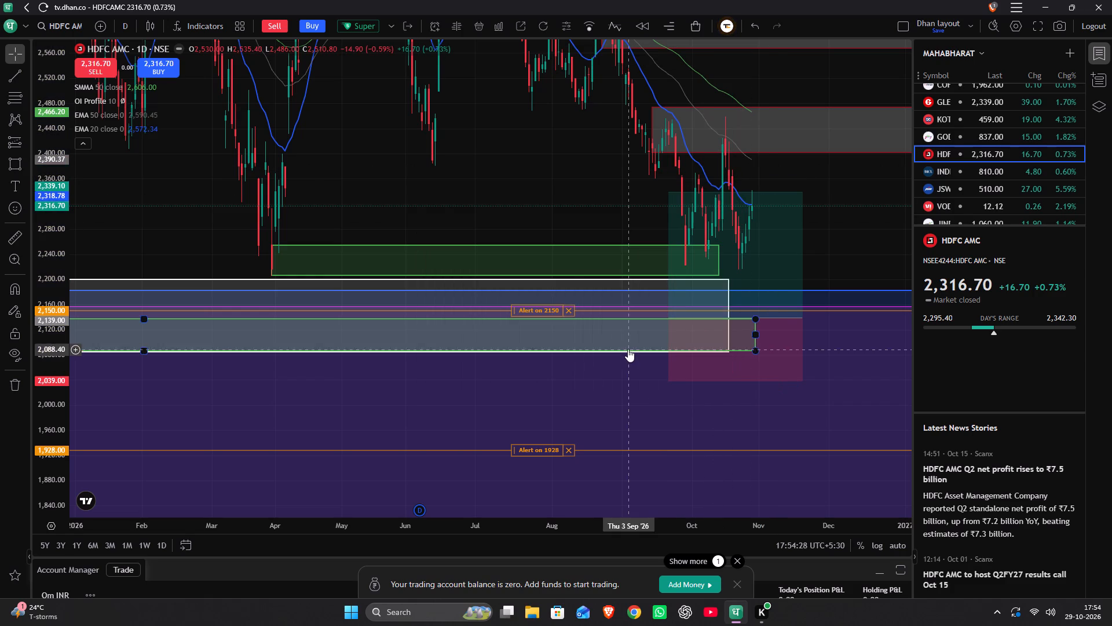
Create a price alert on HDFC AMC for crossing 2190, just inside the top of the white-outlined demand zone.
left_click_drag(574, 188, 537, 226)
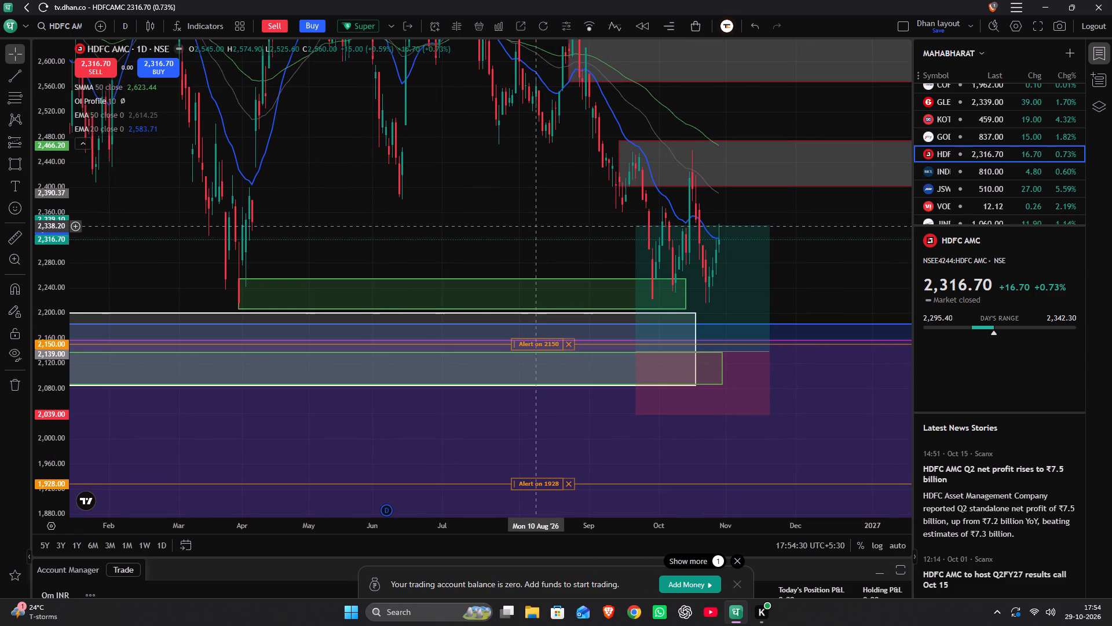
left_click_drag(537, 226, 537, 225)
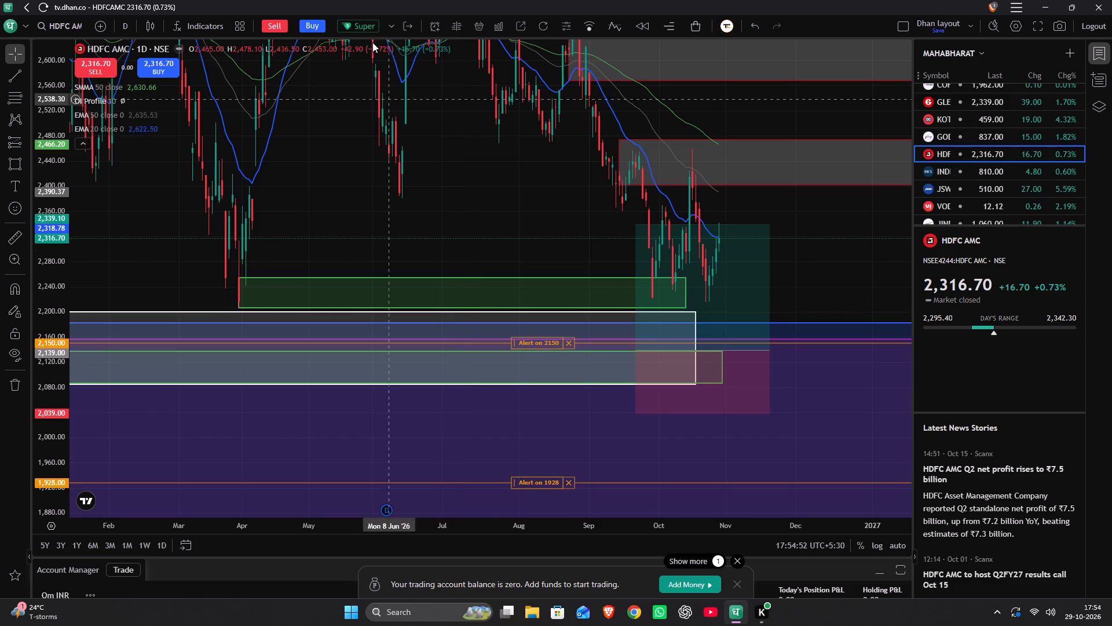
left_click(429, 25)
left_click(822, 381)
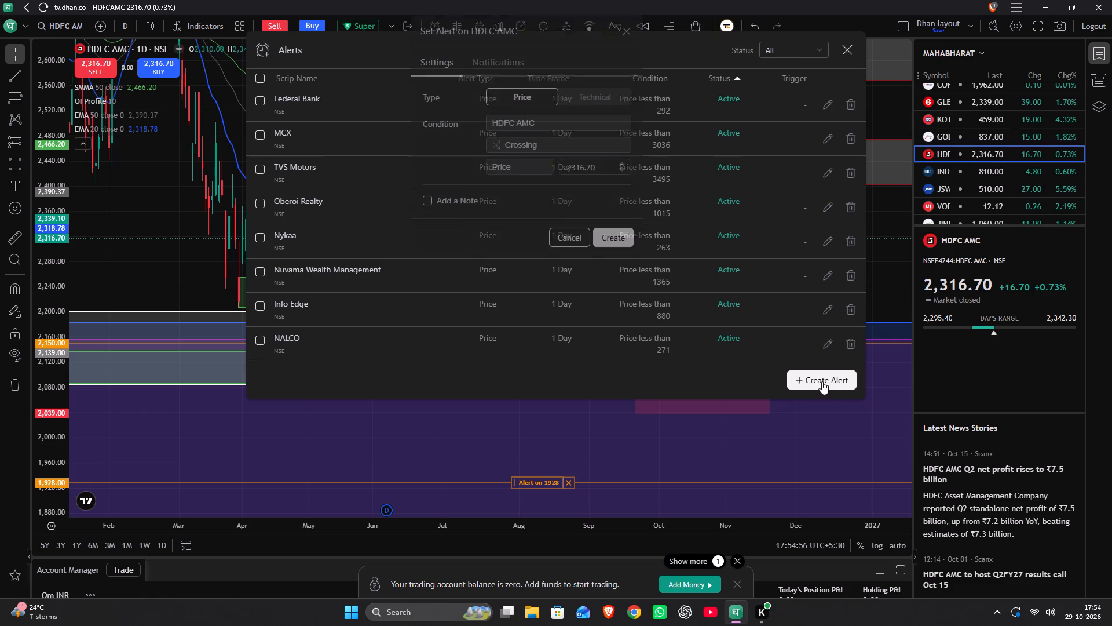
left_click_drag(601, 183, 507, 195)
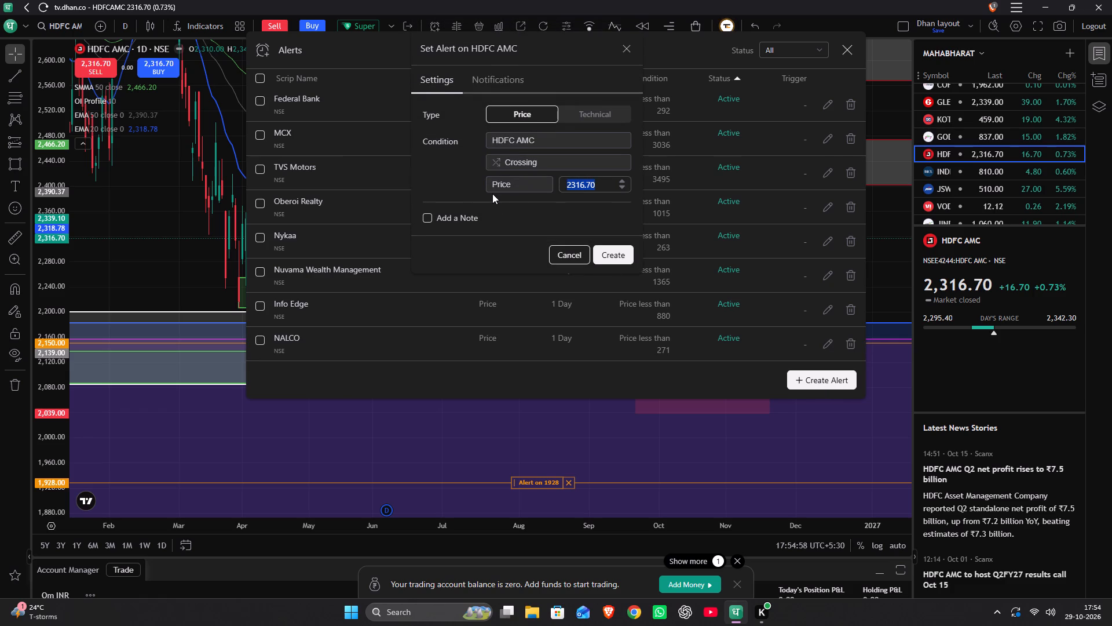
key("BackSpace")
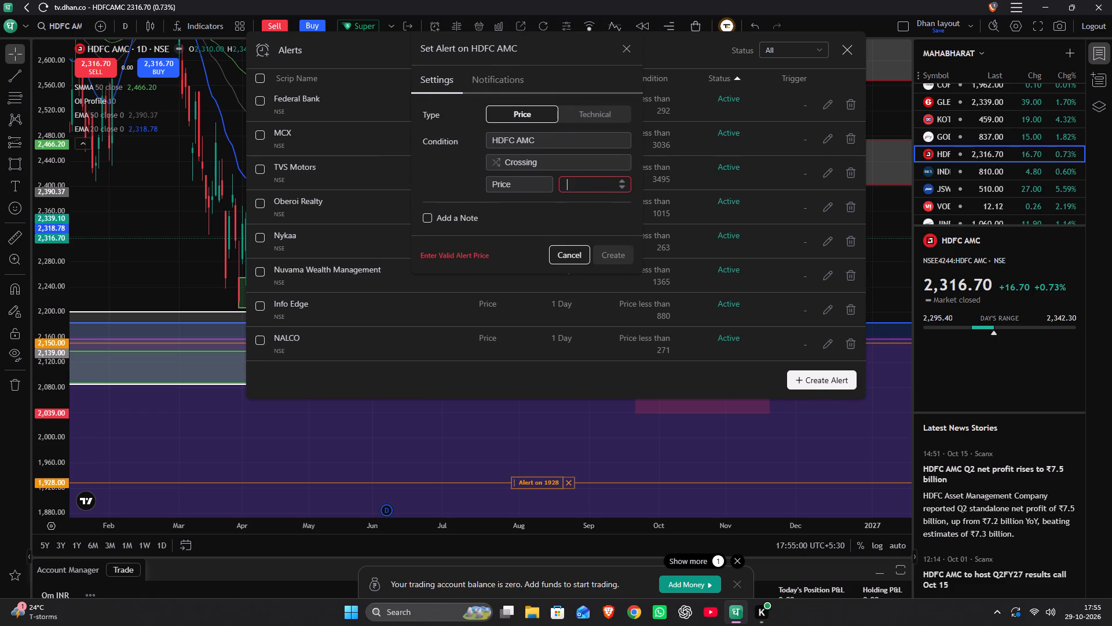
type("2190")
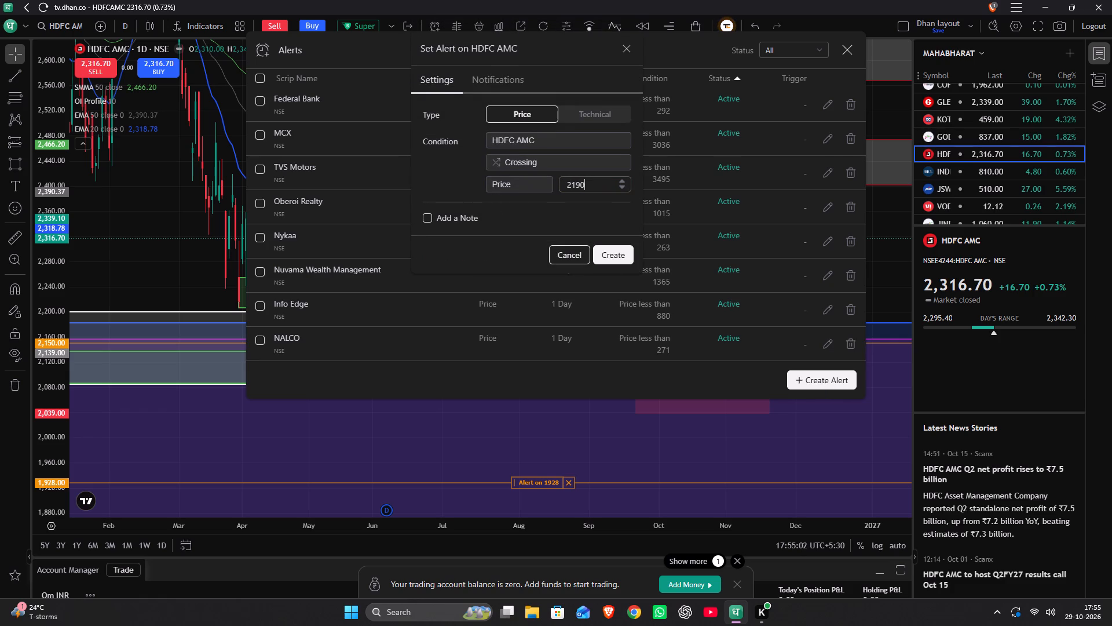
left_click(617, 255)
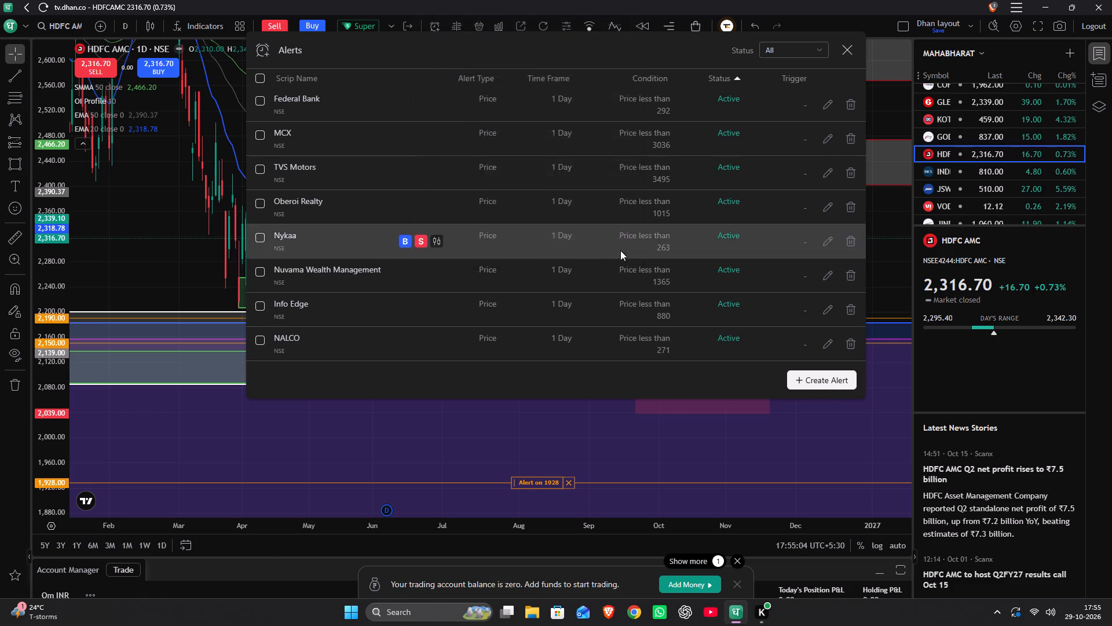
left_click(847, 45)
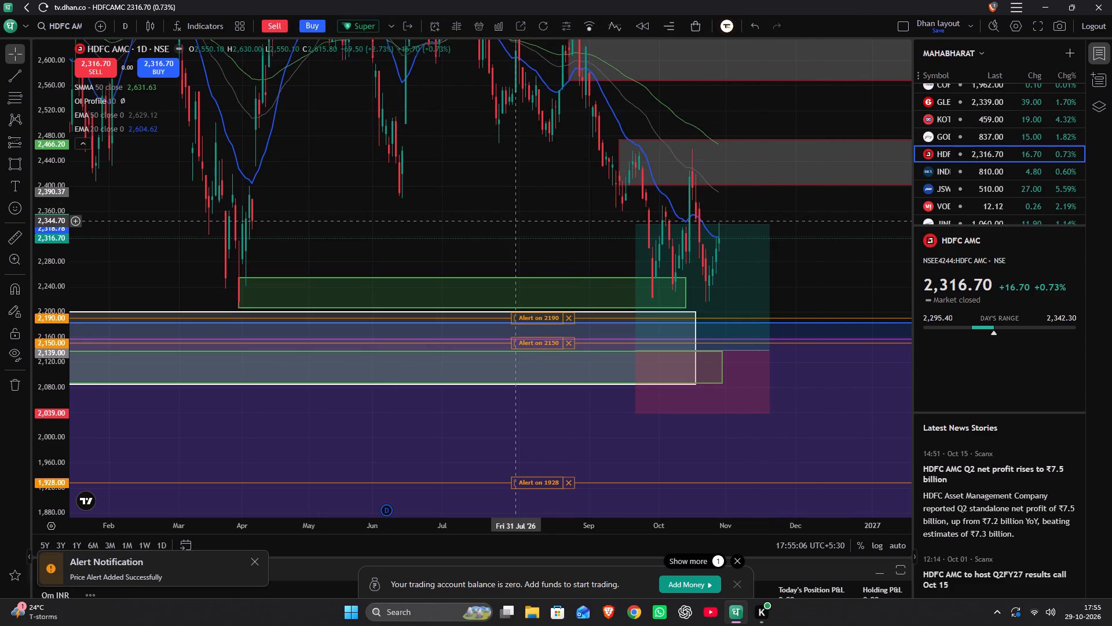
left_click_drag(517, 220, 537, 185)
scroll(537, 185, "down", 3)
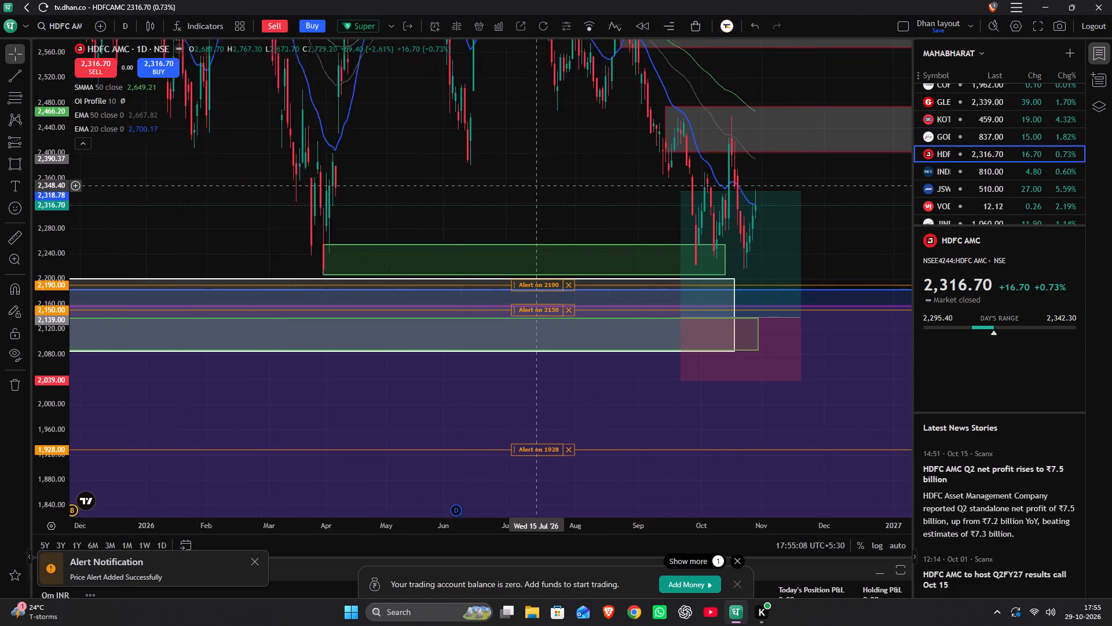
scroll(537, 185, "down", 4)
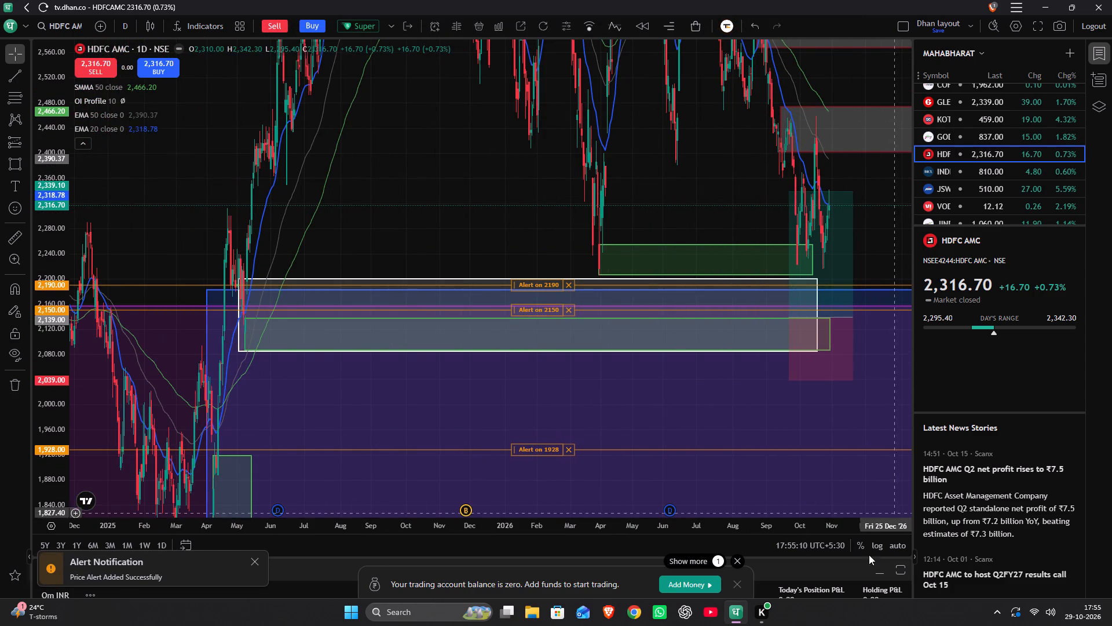